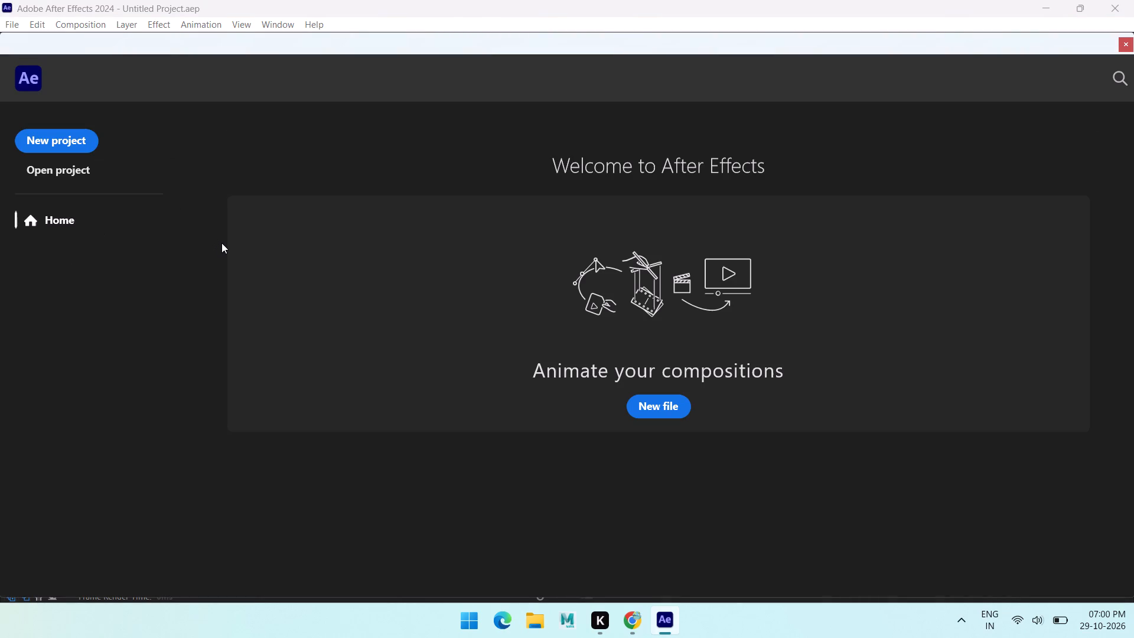
Start a new project.
left_click(86, 138)
left_click(394, 222)
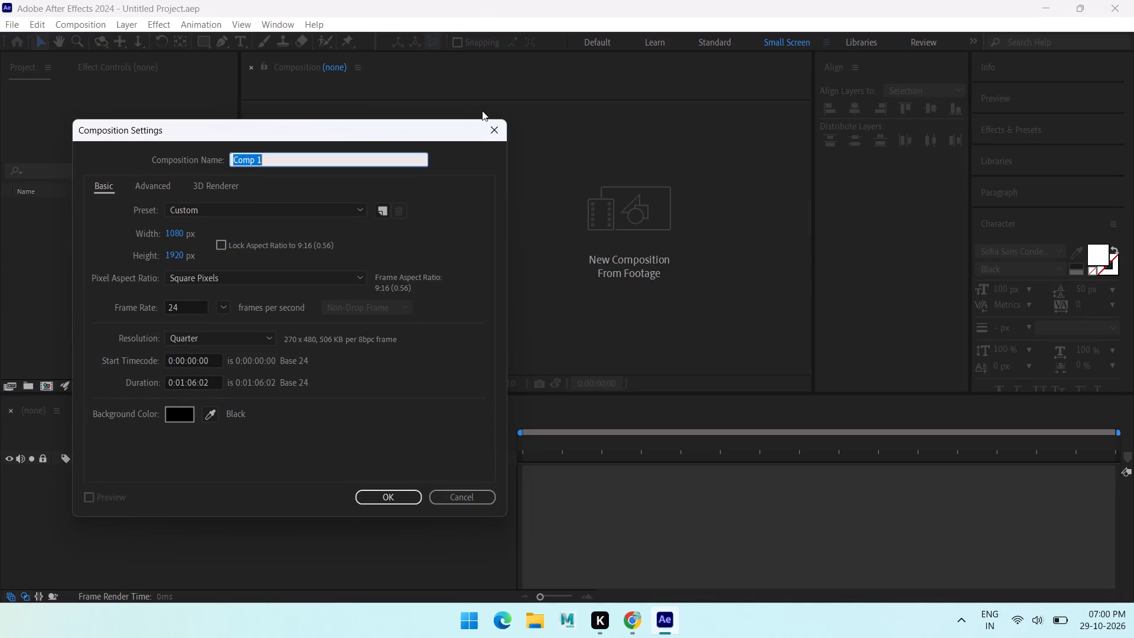
left_click(496, 125)
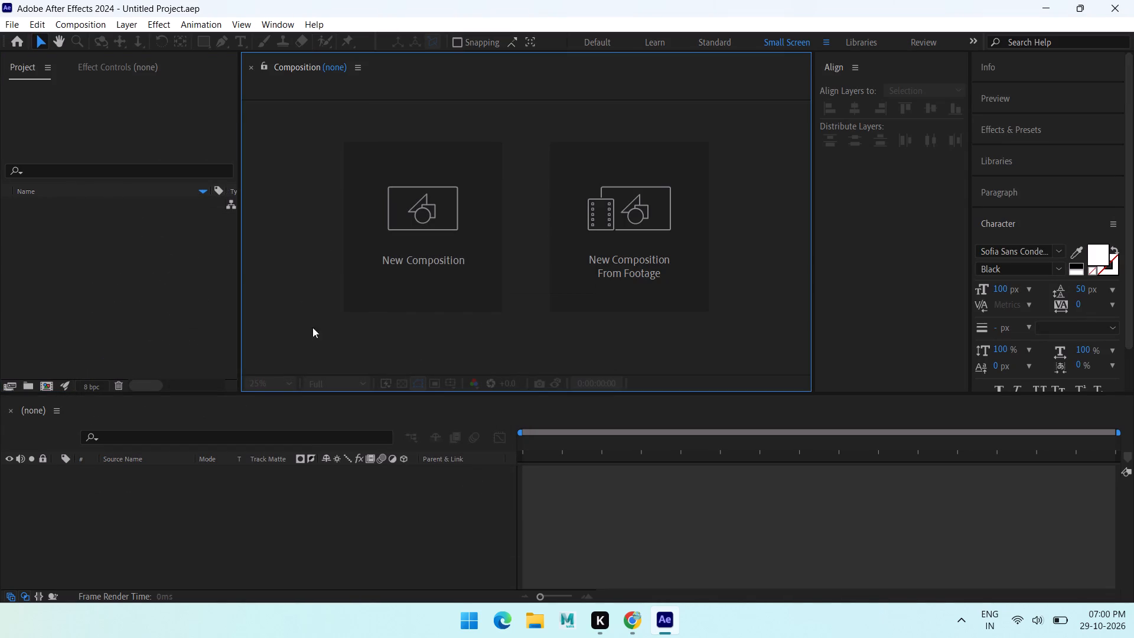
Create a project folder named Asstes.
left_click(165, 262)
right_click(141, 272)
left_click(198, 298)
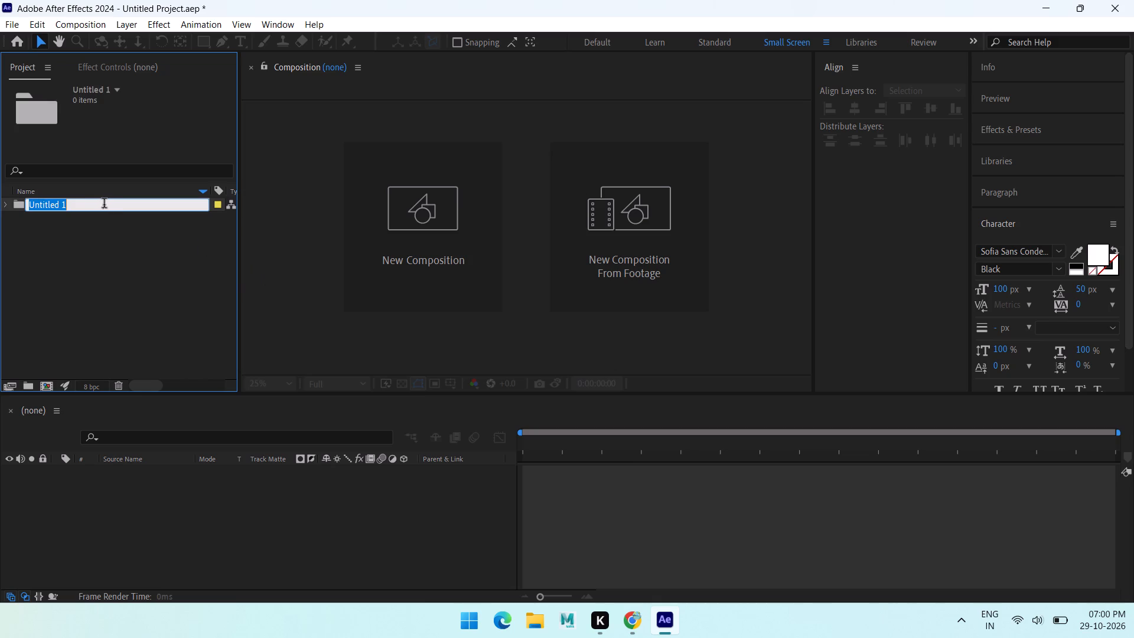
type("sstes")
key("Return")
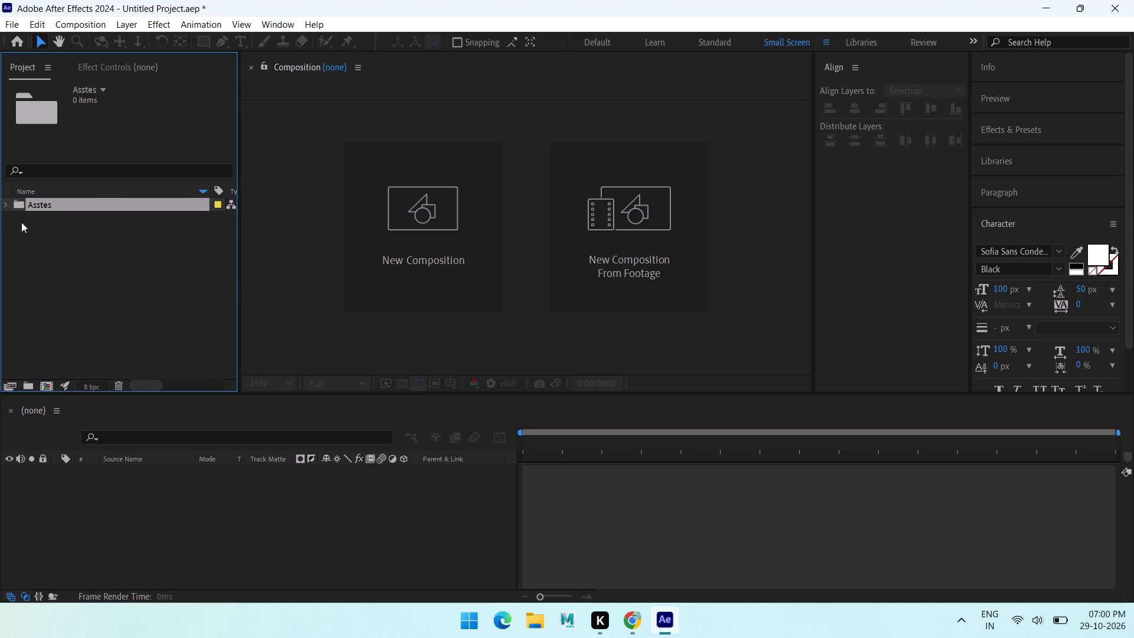
Import old_room_4k, nike_10.glb and nike_shoe_box.glb from Downloads into the project and collapse the two model folders.
left_click(78, 298)
left_click(92, 209)
left_click(6, 200)
right_click(74, 207)
double_click(60, 262)
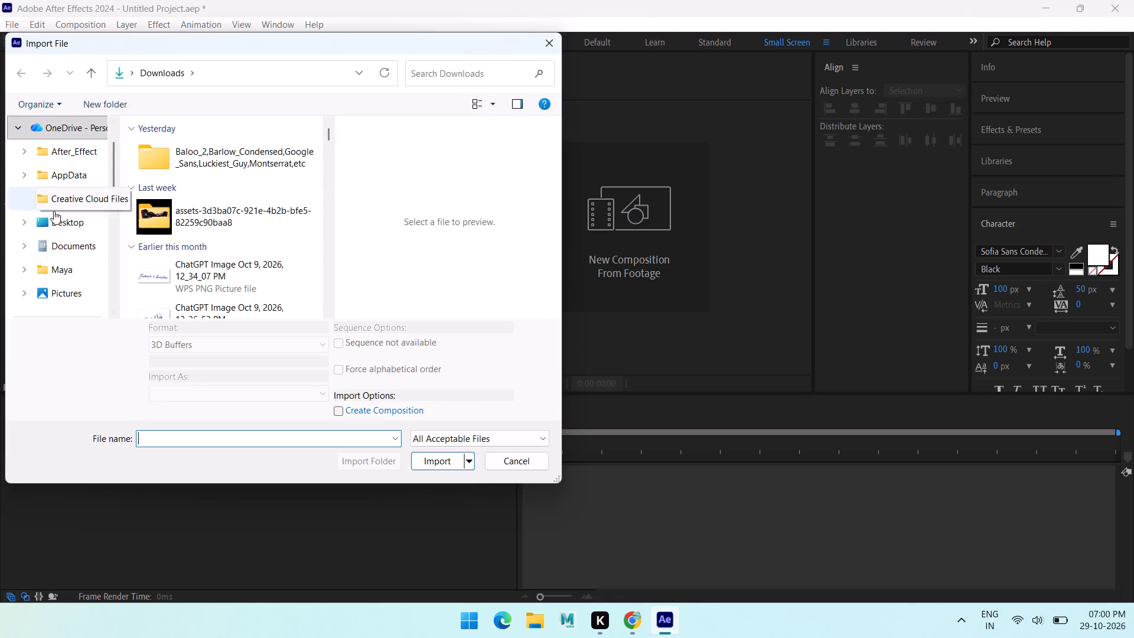
left_click(64, 250)
scroll(66, 252, "down", 3)
left_click(53, 135)
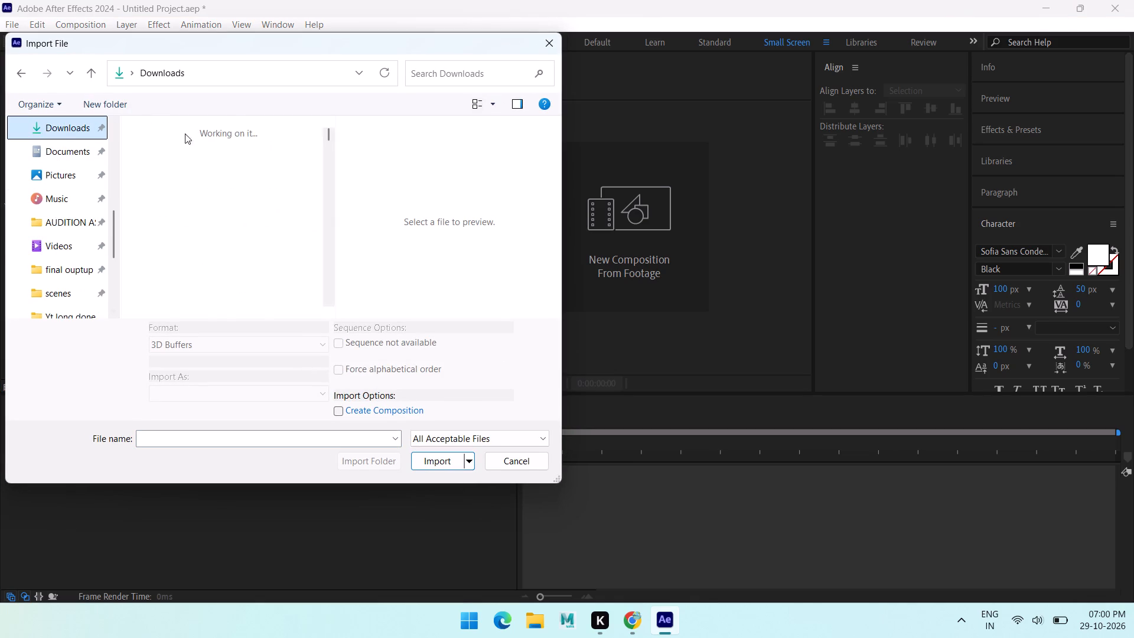
left_click(190, 158)
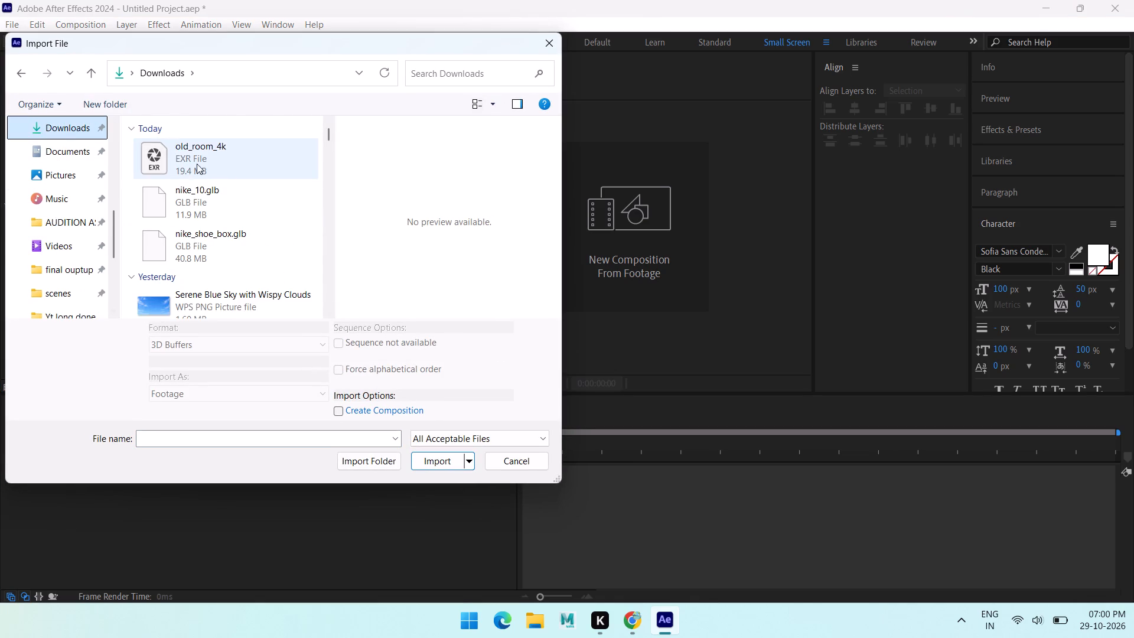
left_click(197, 163)
left_click(195, 243, "shift")
left_click(436, 458)
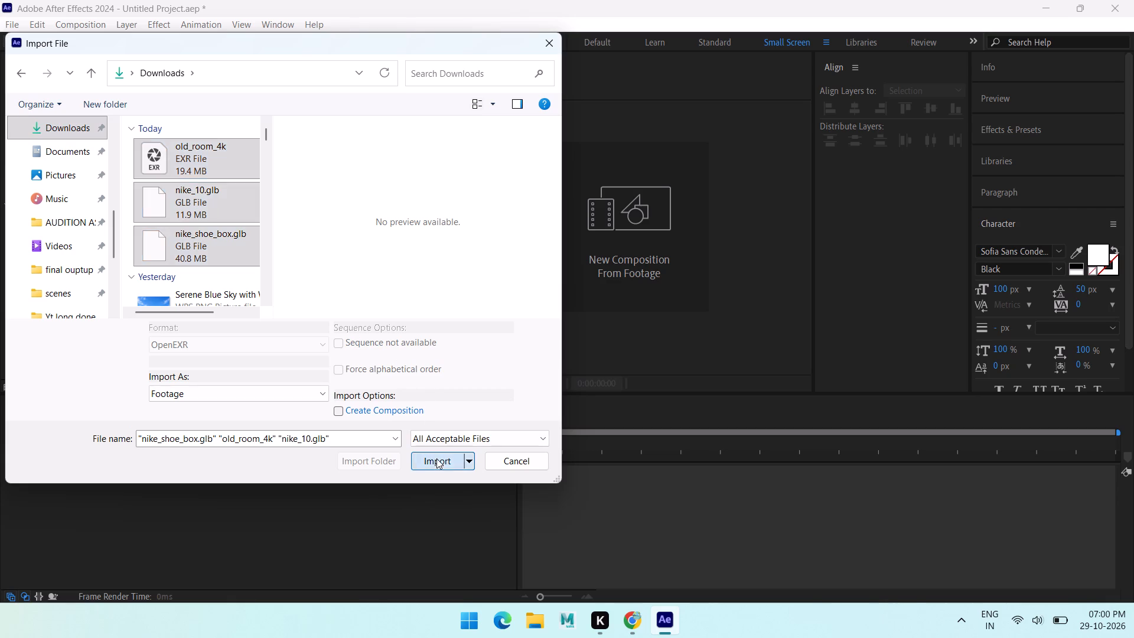
left_click(72, 326)
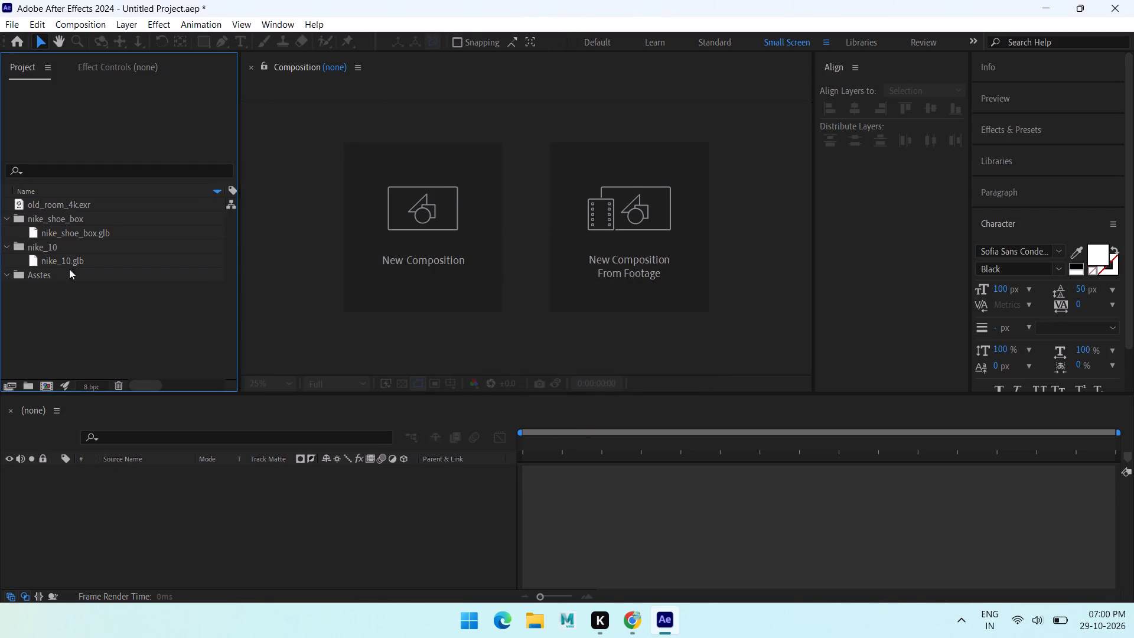
left_click(8, 215)
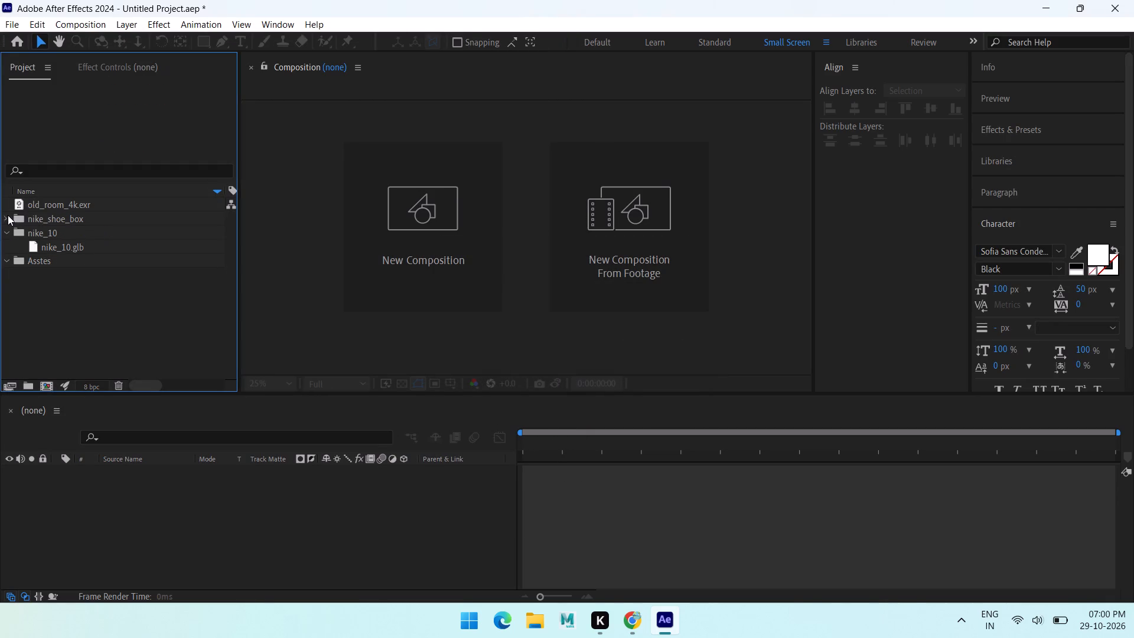
left_click(6, 233)
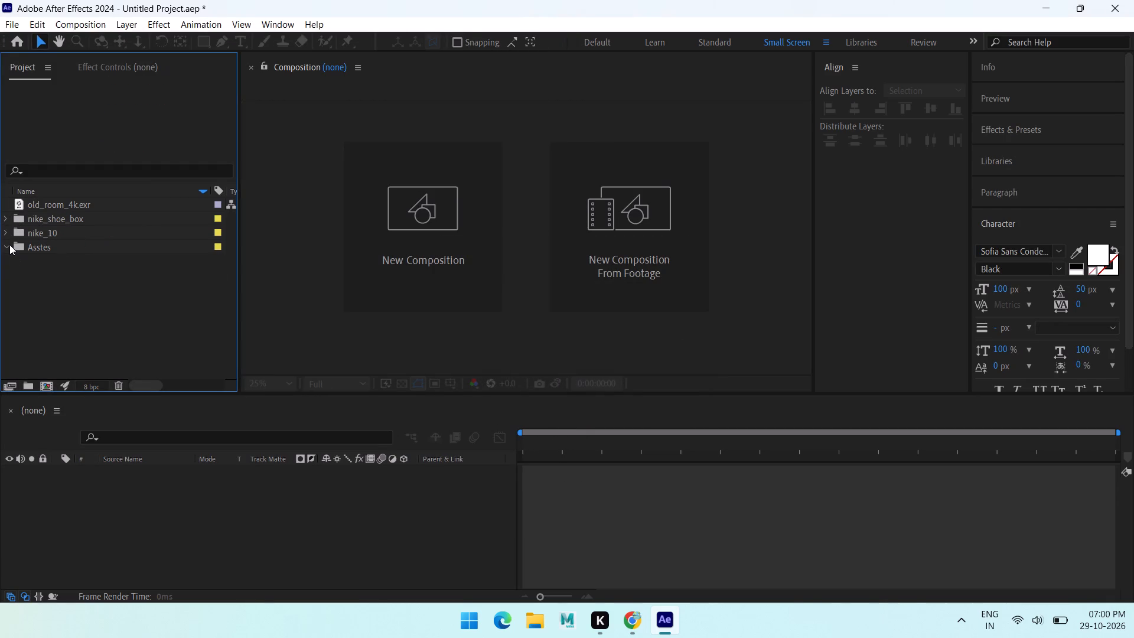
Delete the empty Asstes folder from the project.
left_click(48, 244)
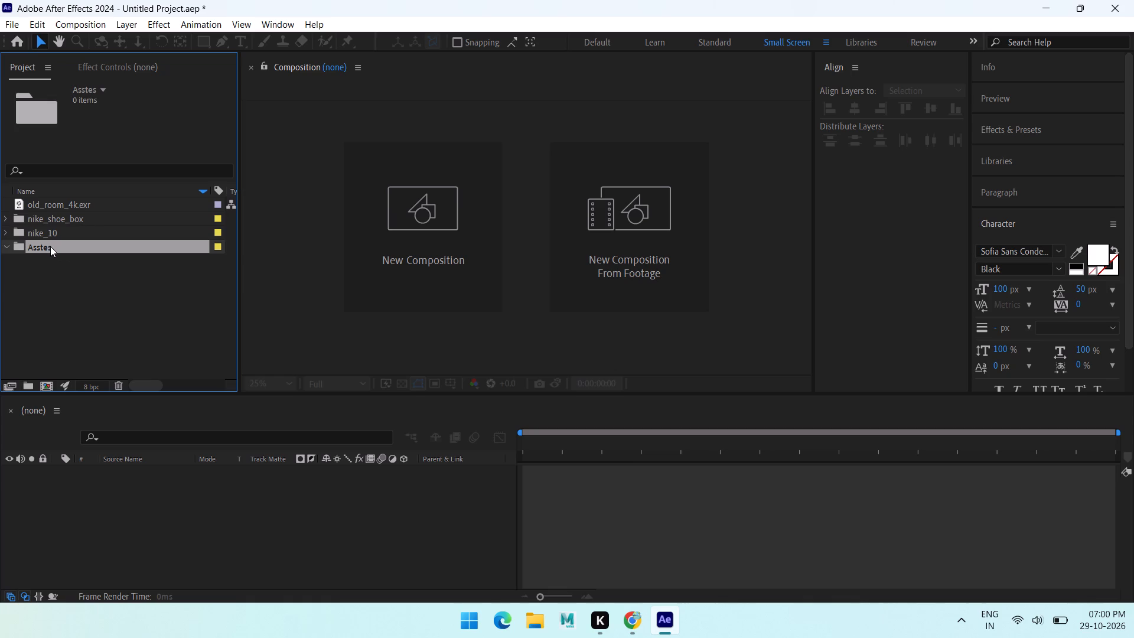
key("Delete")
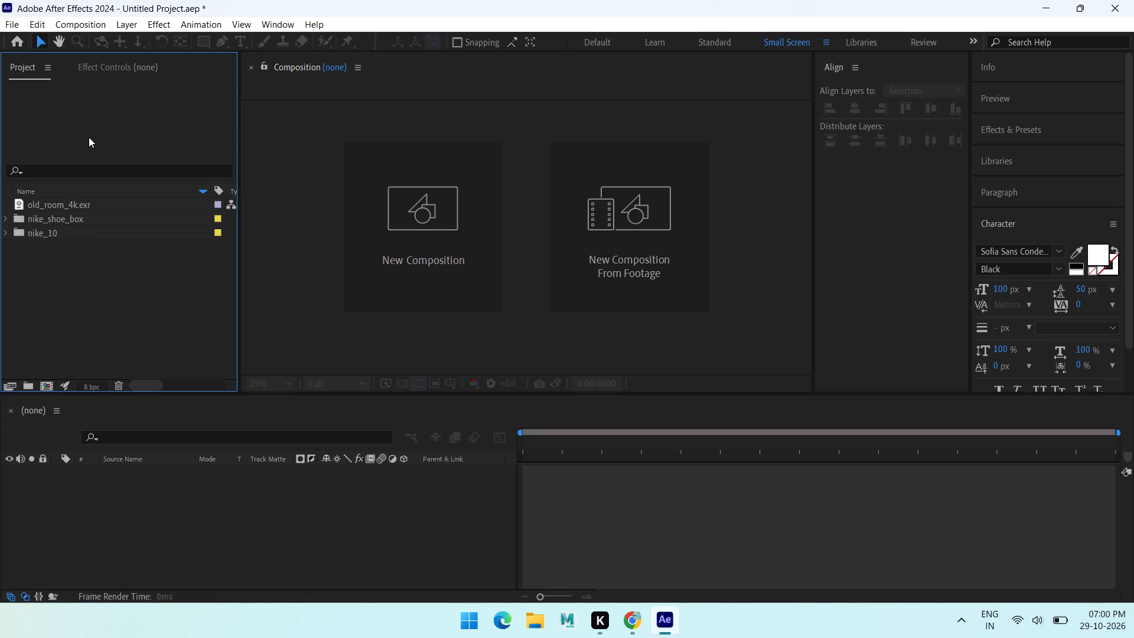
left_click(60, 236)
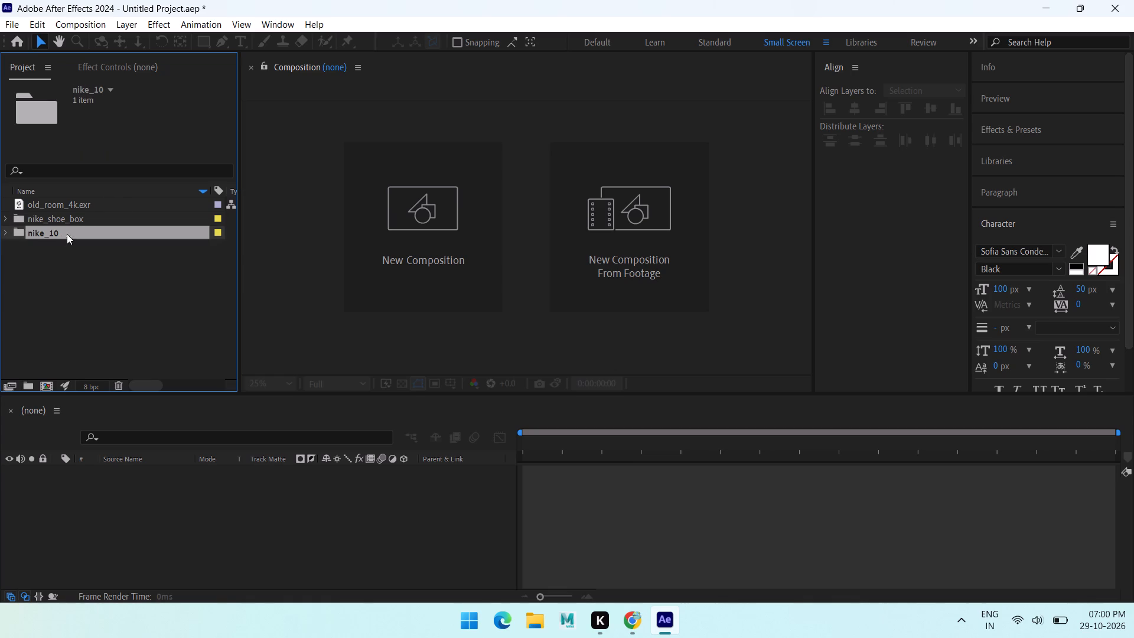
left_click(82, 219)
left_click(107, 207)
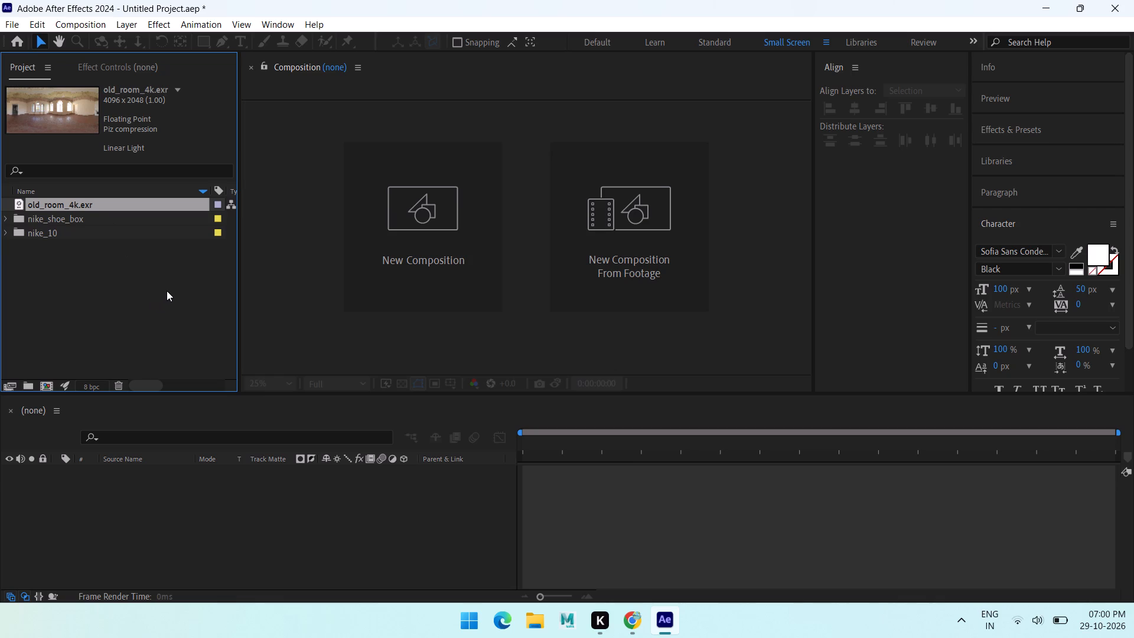
Start a new composition named Main with a width of 1920 px and a height of 1080 px.
left_click(463, 259)
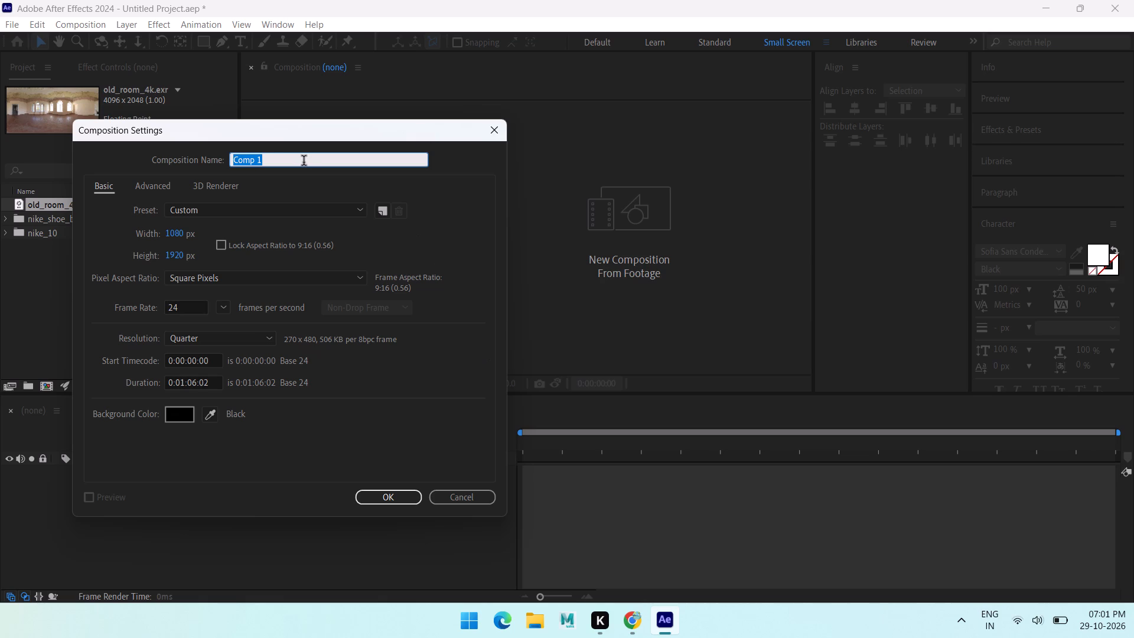
type("ain")
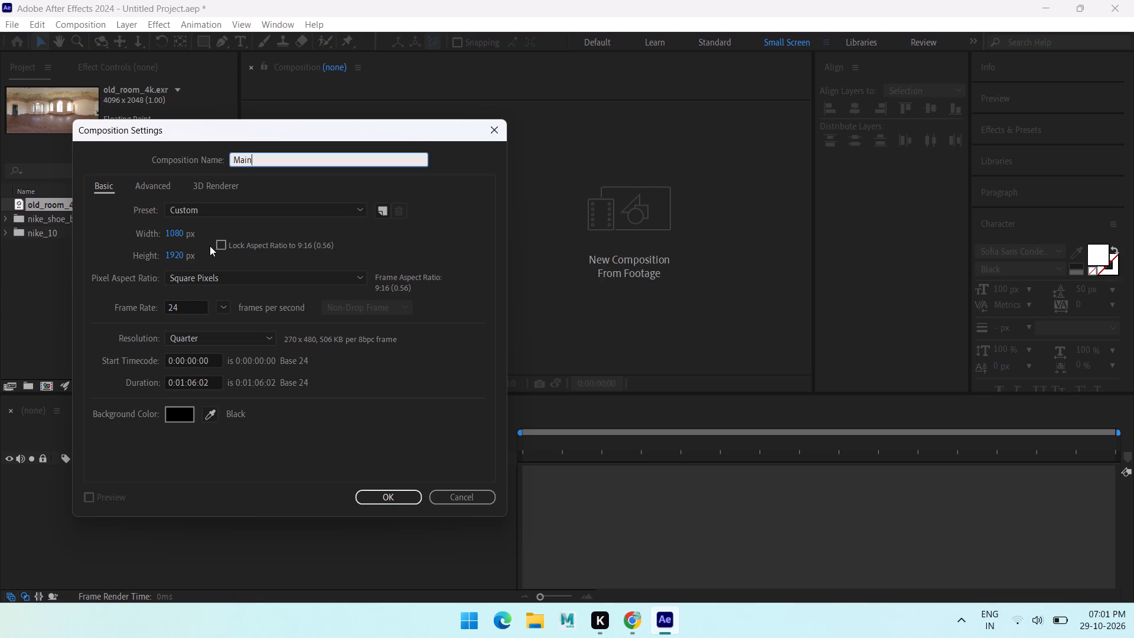
left_click(177, 255)
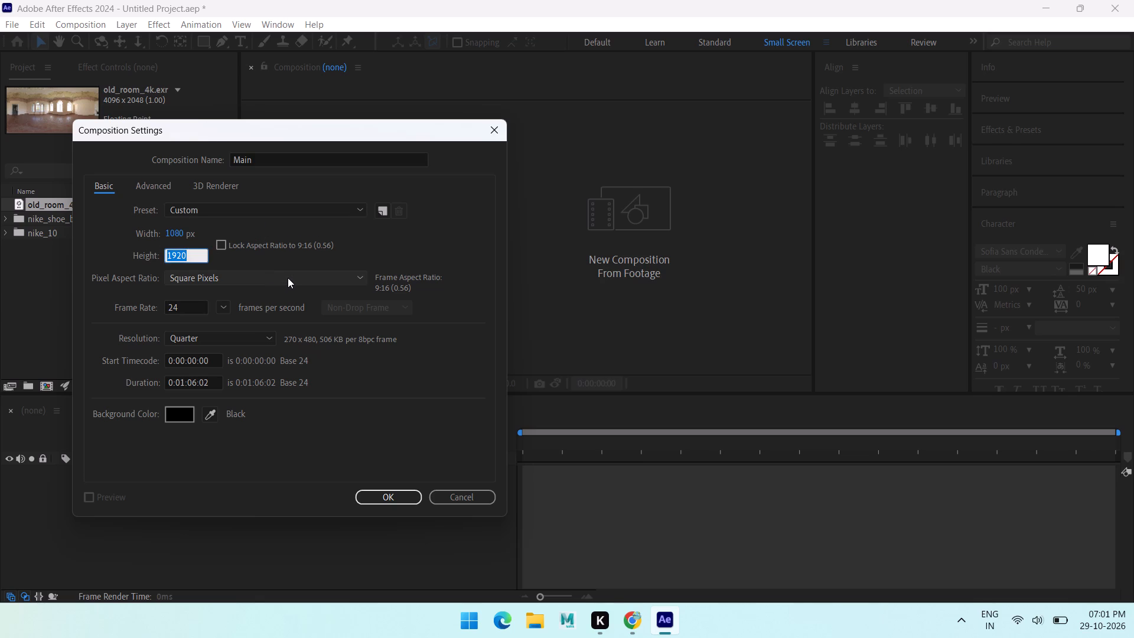
key("ctrl+c")
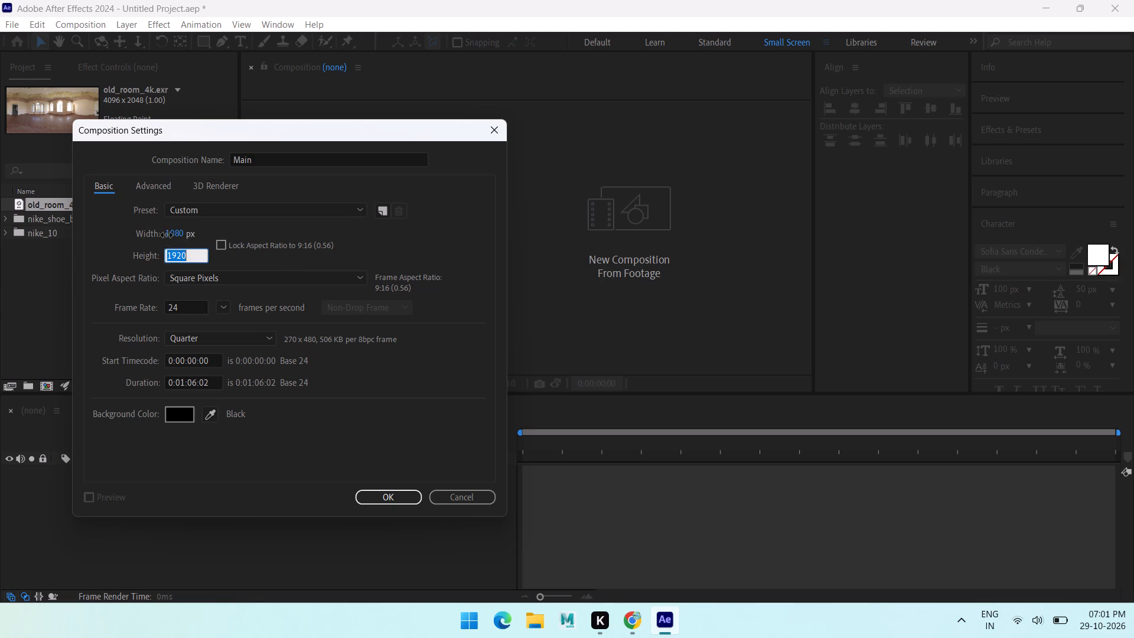
left_click(167, 235)
key("ctrl+v")
left_click(175, 253)
key("1")
key("0")
type("80")
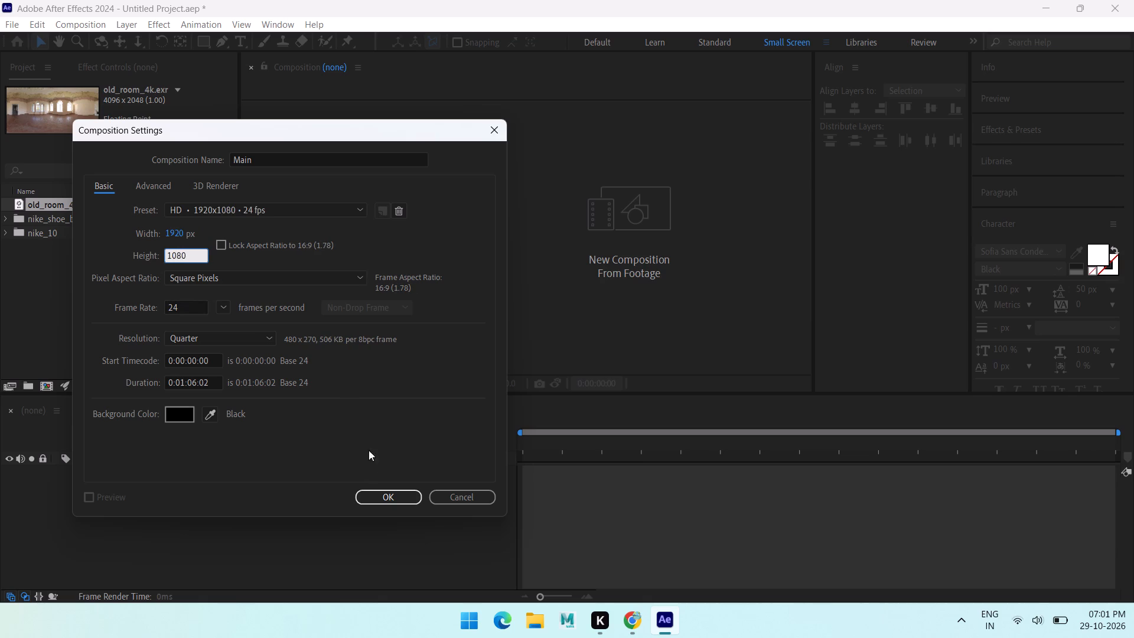
left_click(318, 423)
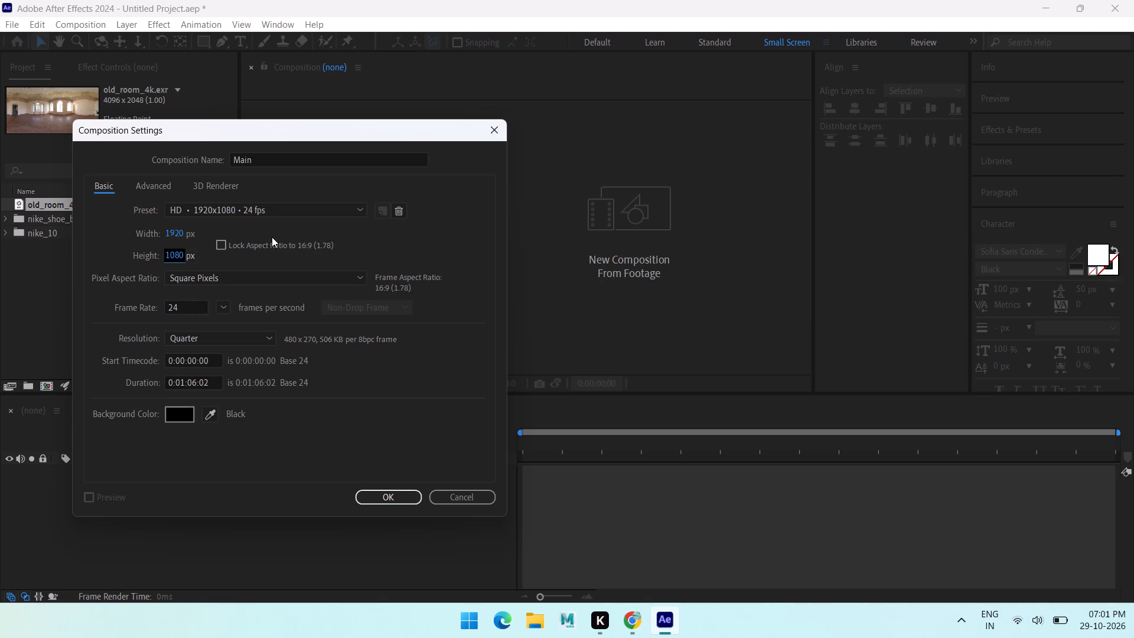
Set the new composition's frame rate to 30 frames per second.
left_click(190, 311)
left_click(221, 311)
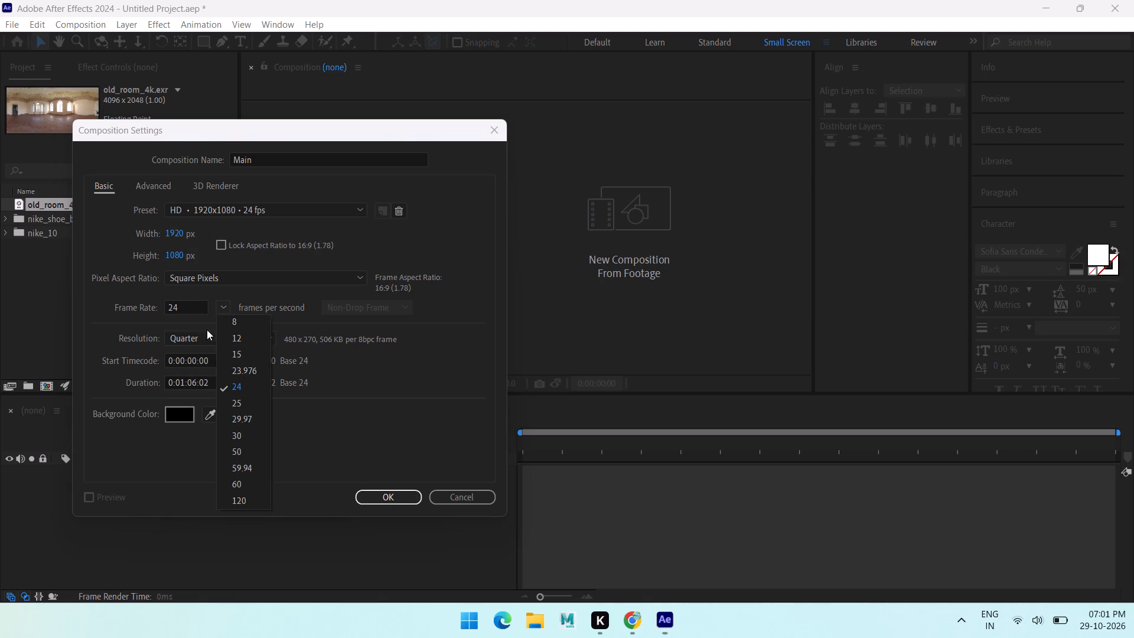
left_click(240, 441)
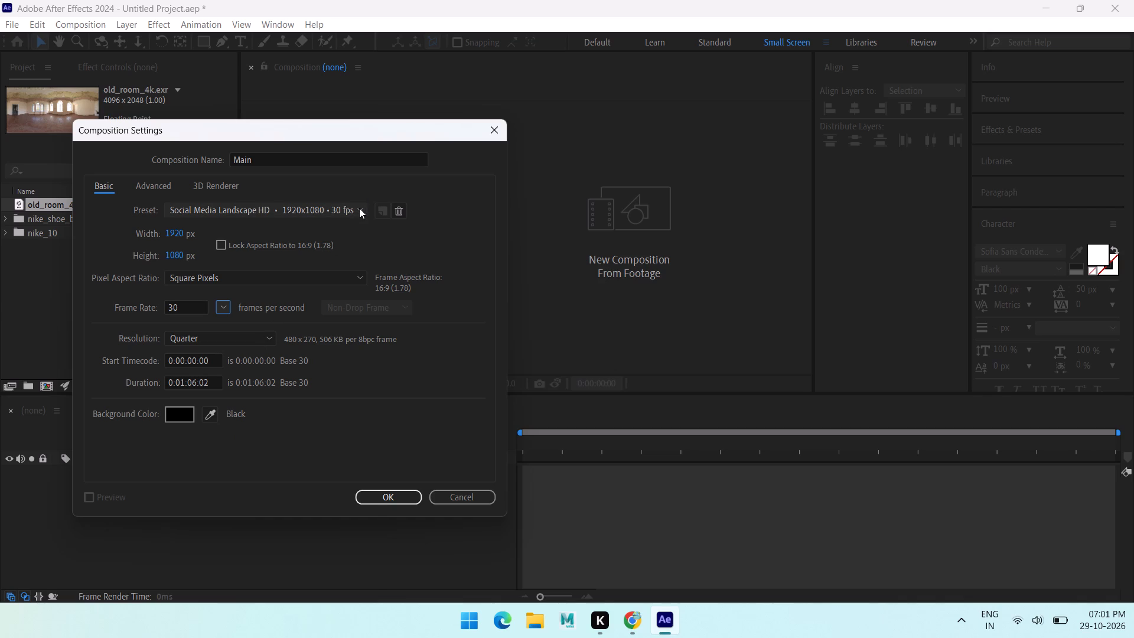
left_click(359, 208)
left_click(359, 208)
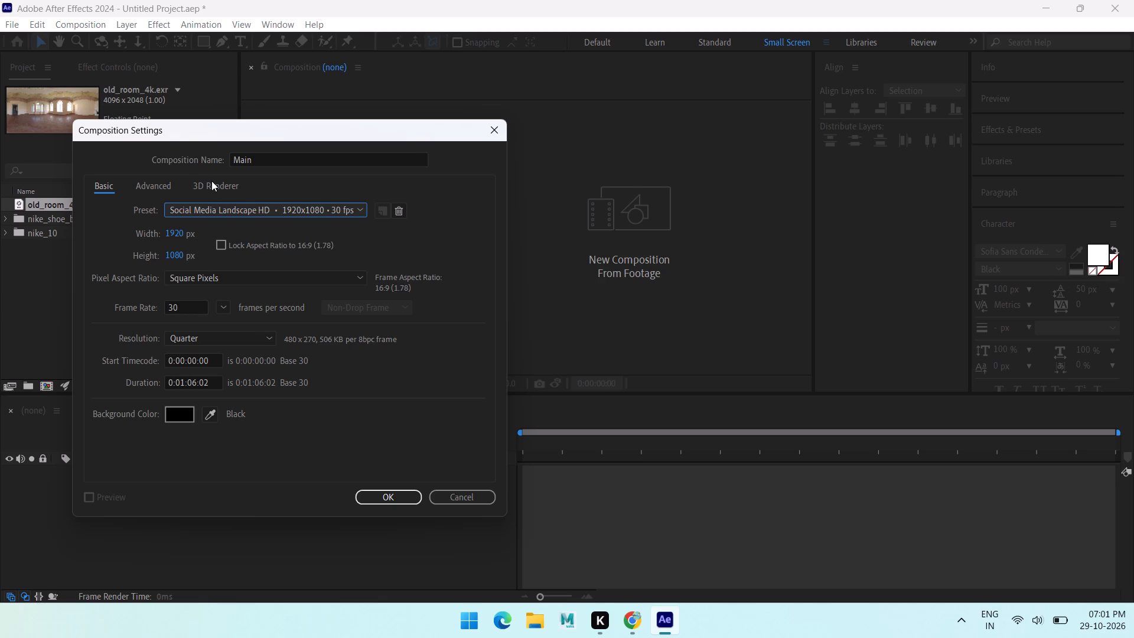
Set the composition's 3D renderer to Advanced 3D and create the composition.
left_click(211, 181)
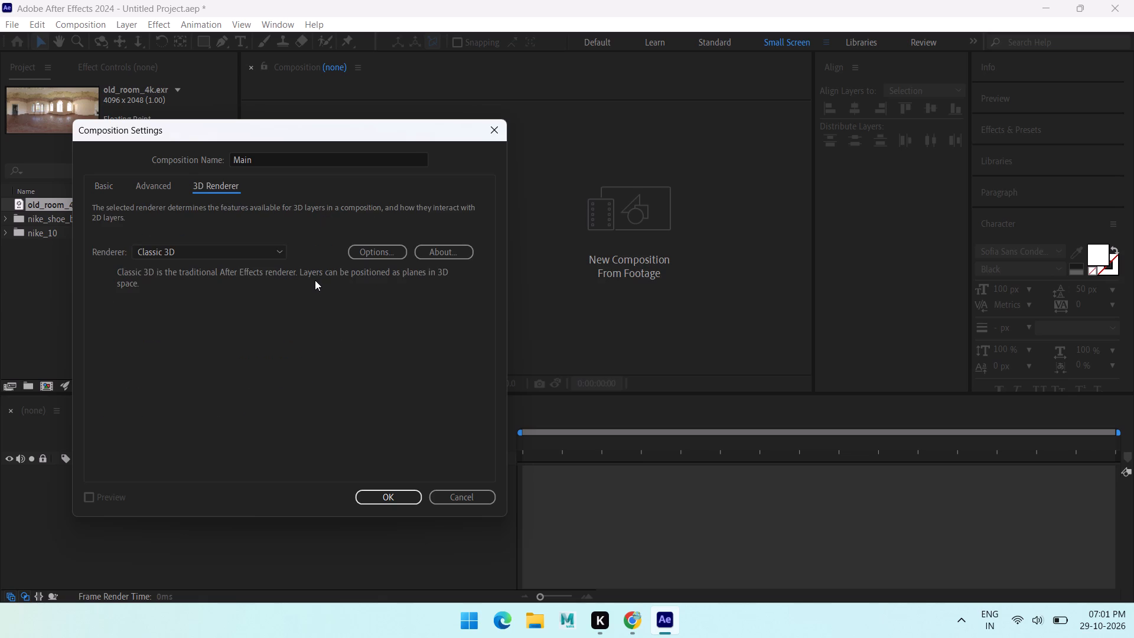
left_click(256, 249)
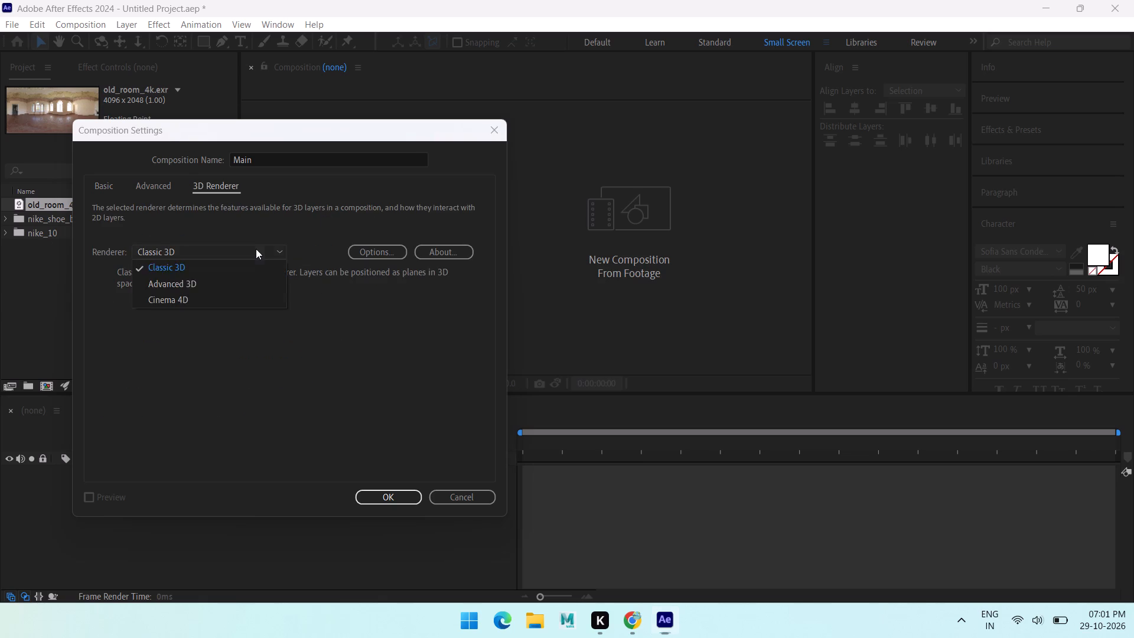
left_click(160, 284)
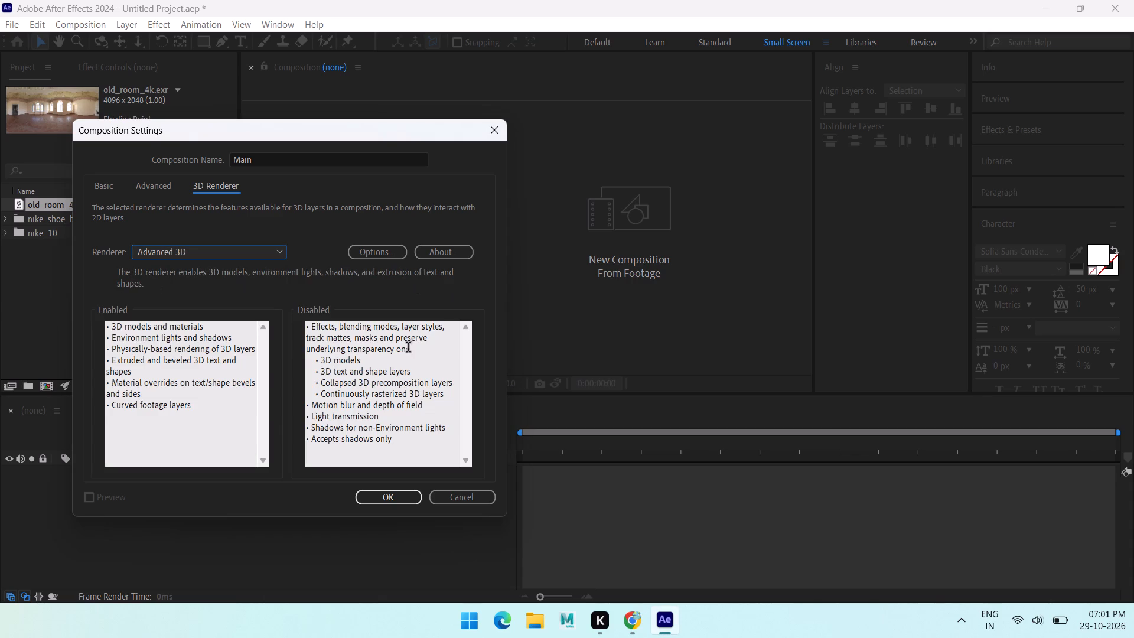
scroll(302, 344, "down", 17)
scroll(189, 379, "up", 6)
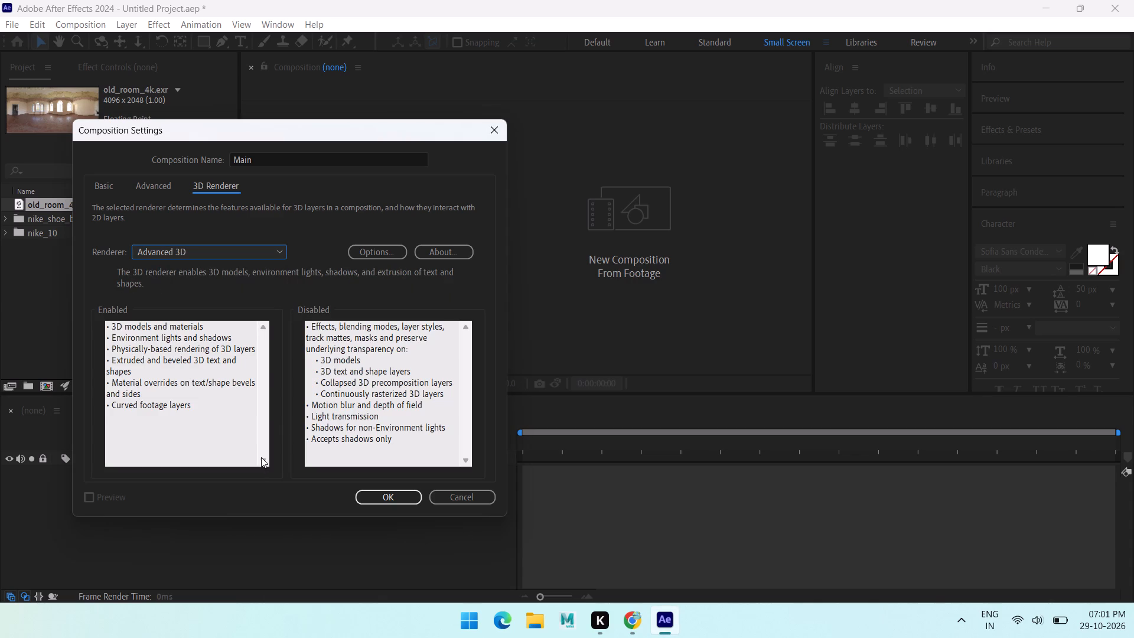
double_click(261, 457)
left_click(368, 502)
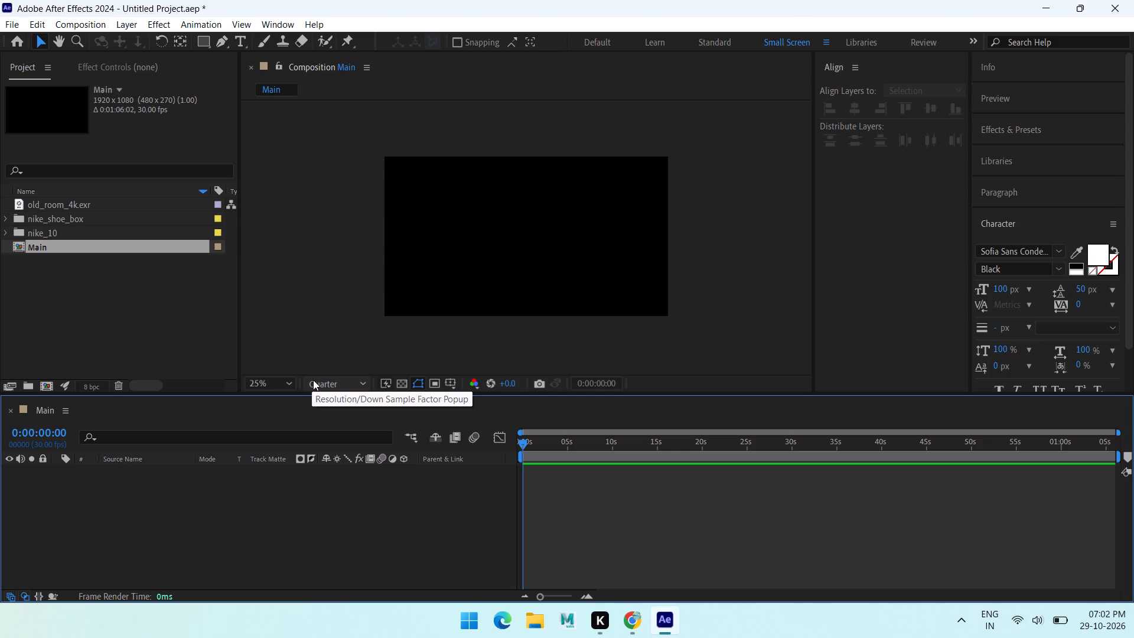
Add the nike_shoe_box.glb model from the nike_shoe_box folder to the Main composition, using Make Comp Size in its model settings.
left_click(7, 217)
left_click(53, 234)
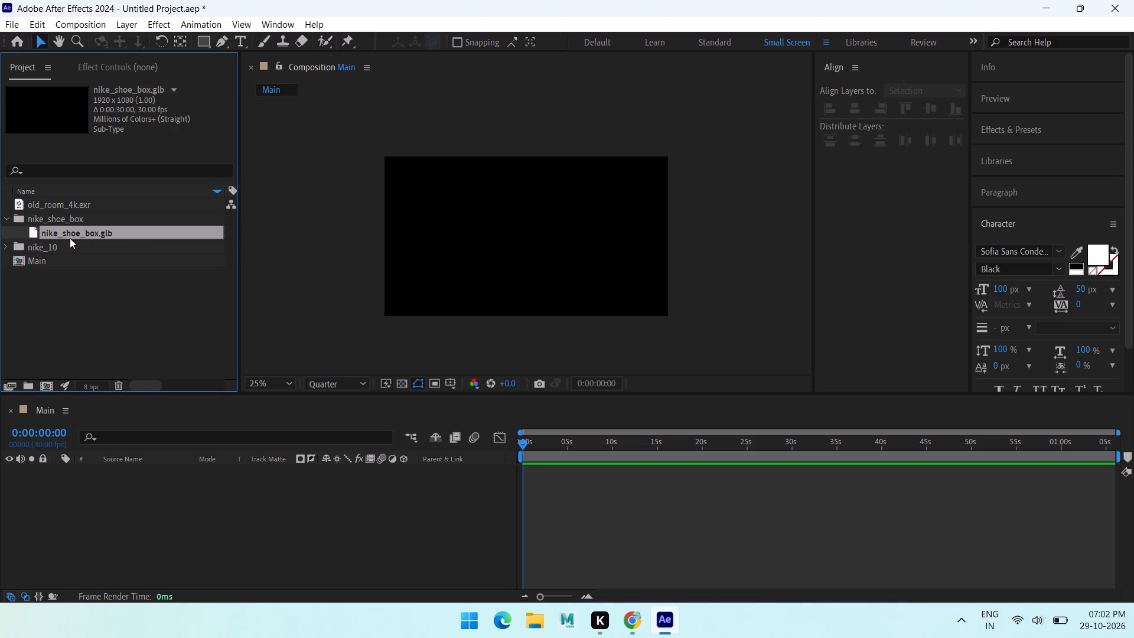
left_click_drag(61, 229, 528, 240)
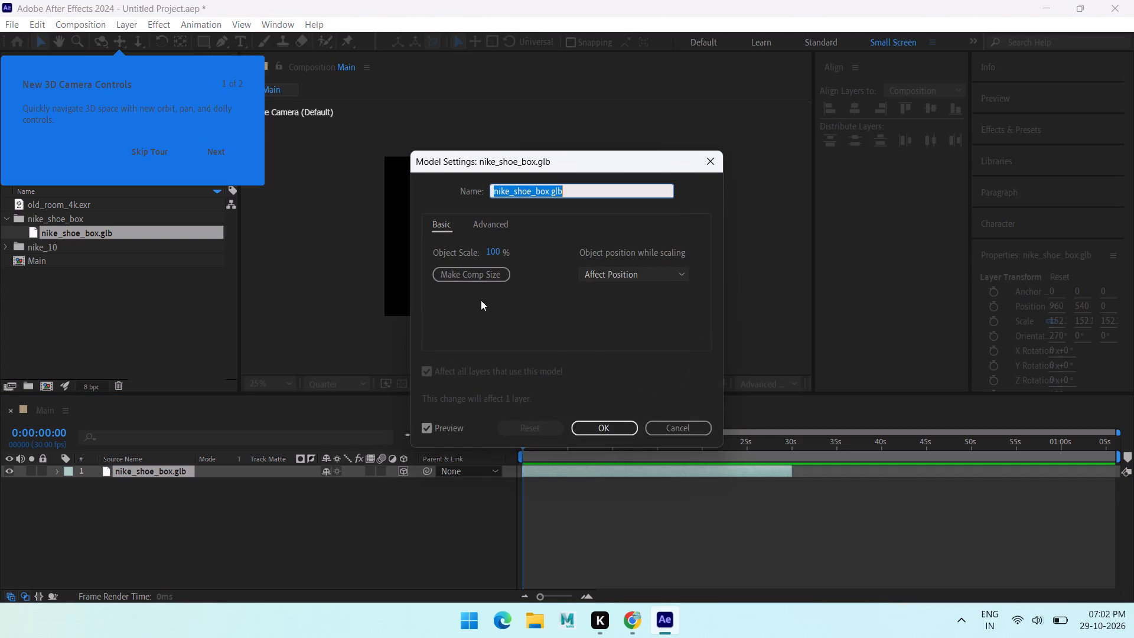
left_click(466, 279)
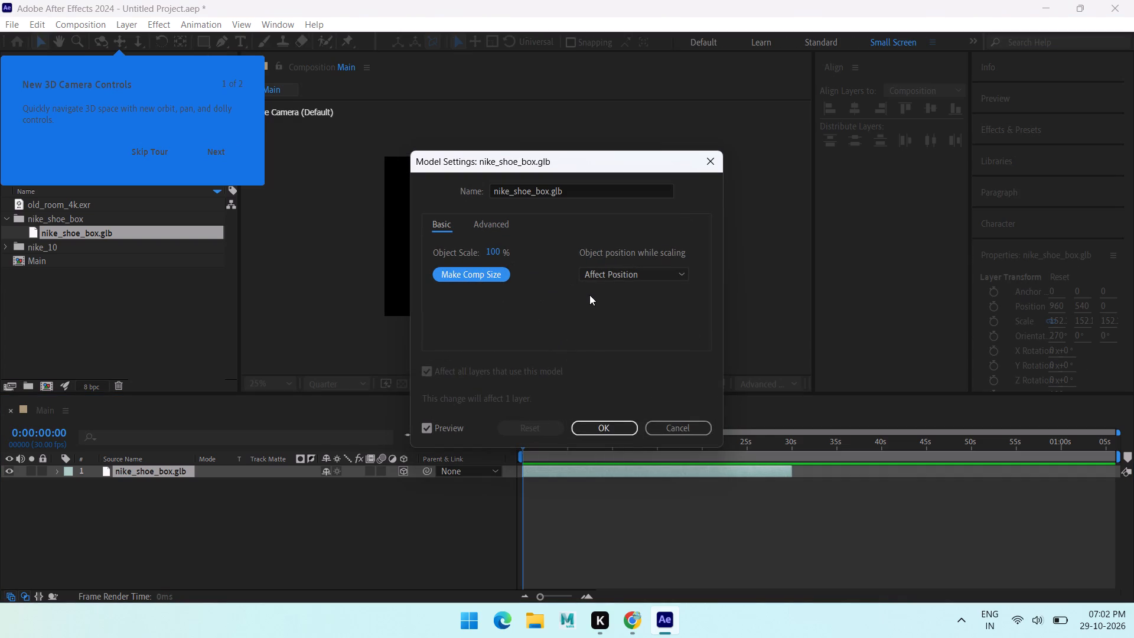
left_click(602, 428)
left_click(225, 159)
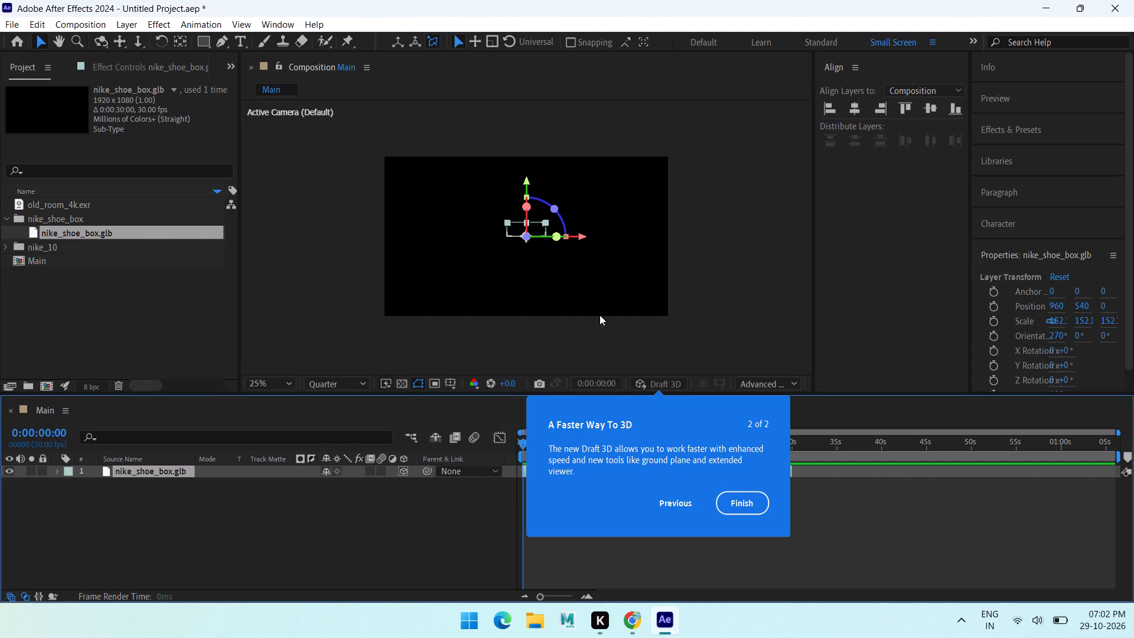
left_click(737, 509)
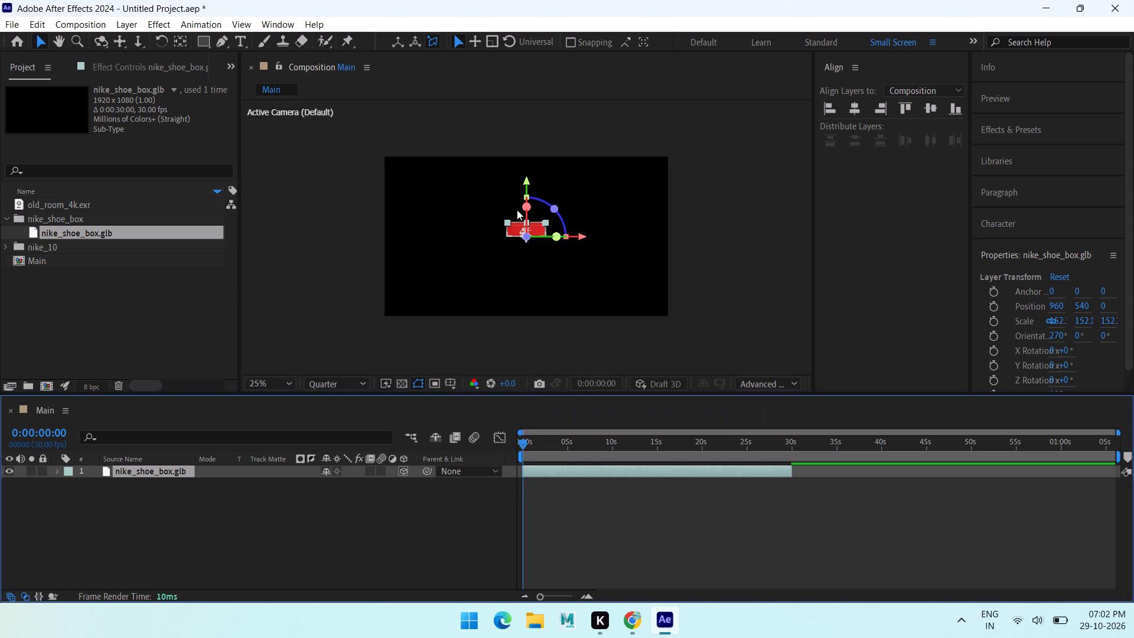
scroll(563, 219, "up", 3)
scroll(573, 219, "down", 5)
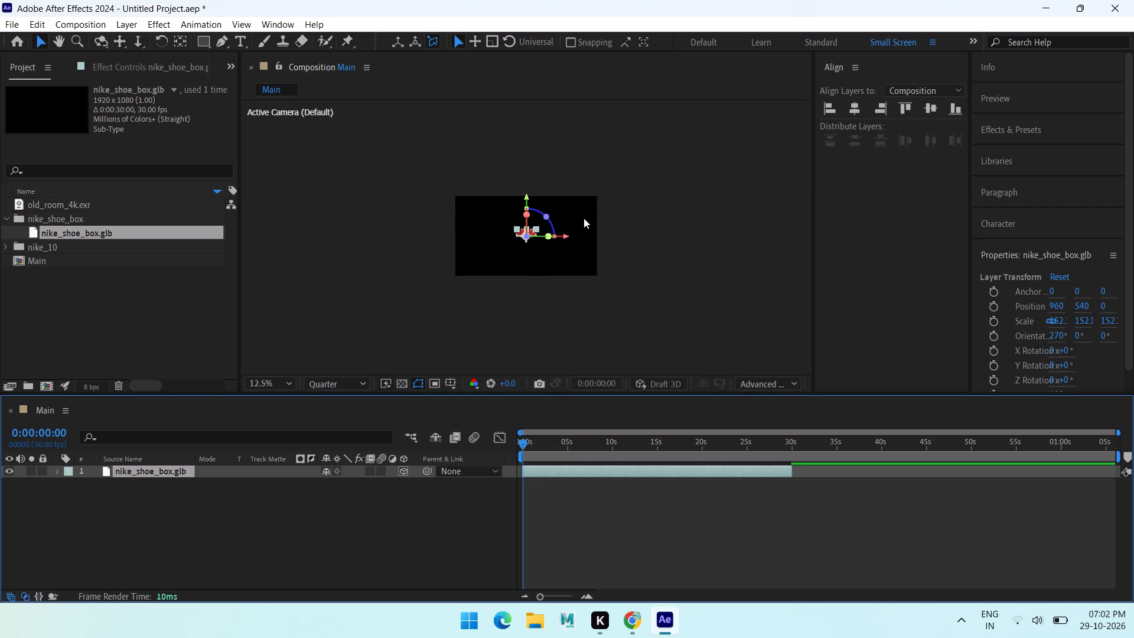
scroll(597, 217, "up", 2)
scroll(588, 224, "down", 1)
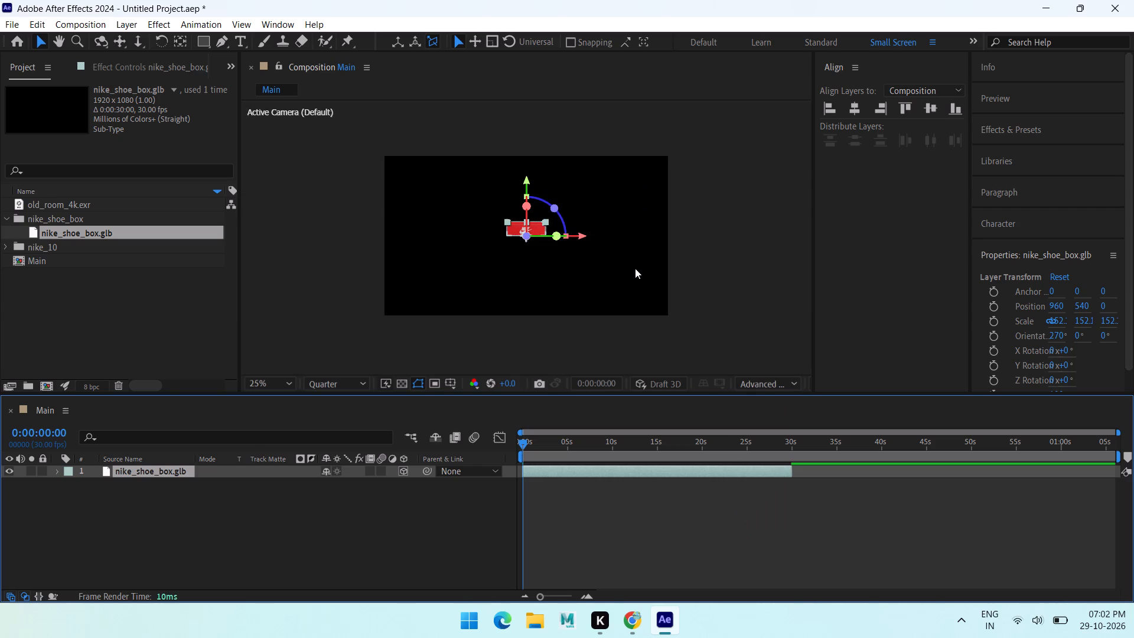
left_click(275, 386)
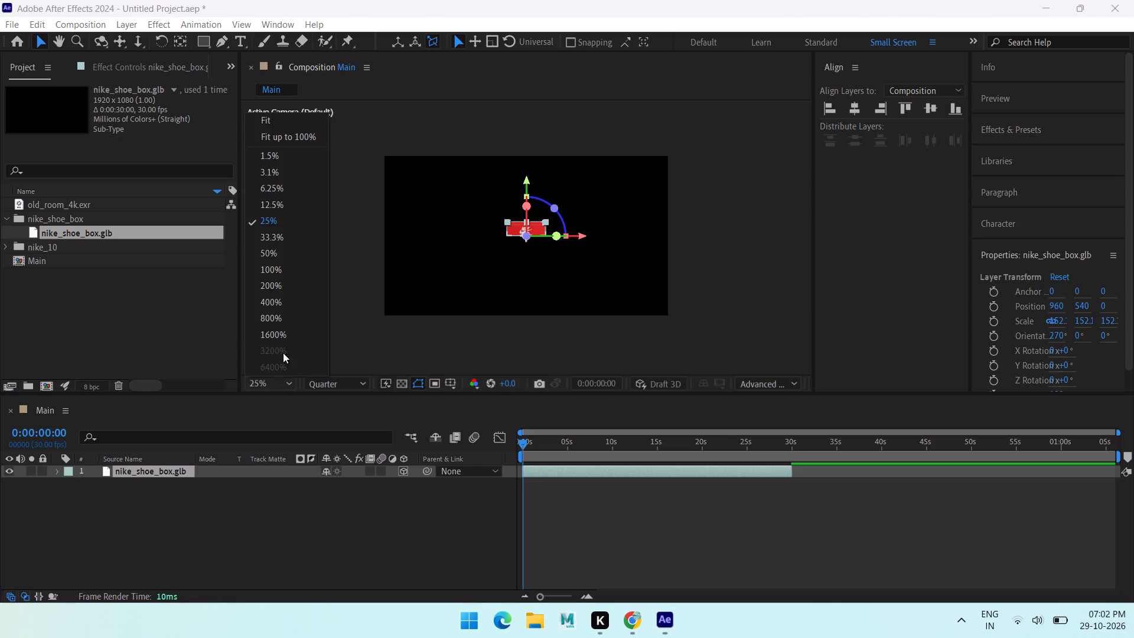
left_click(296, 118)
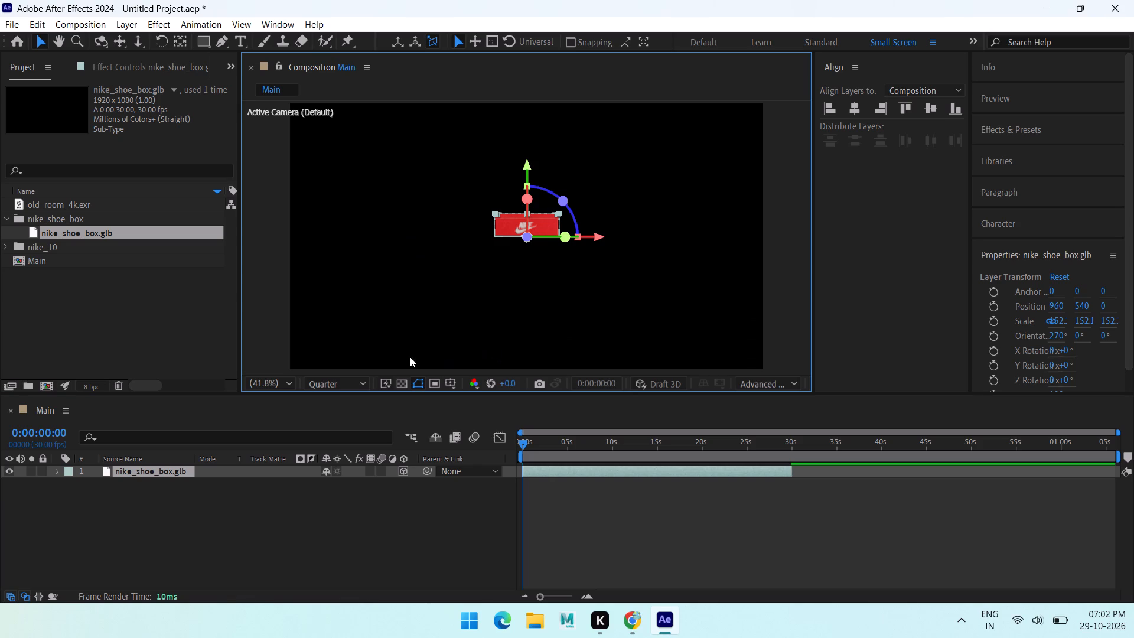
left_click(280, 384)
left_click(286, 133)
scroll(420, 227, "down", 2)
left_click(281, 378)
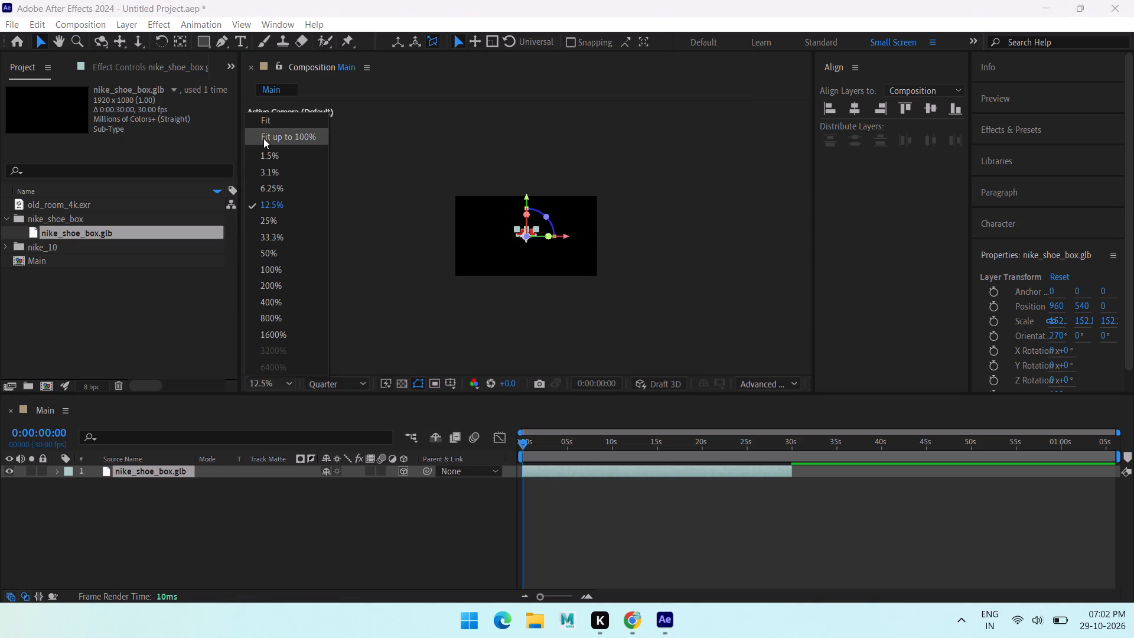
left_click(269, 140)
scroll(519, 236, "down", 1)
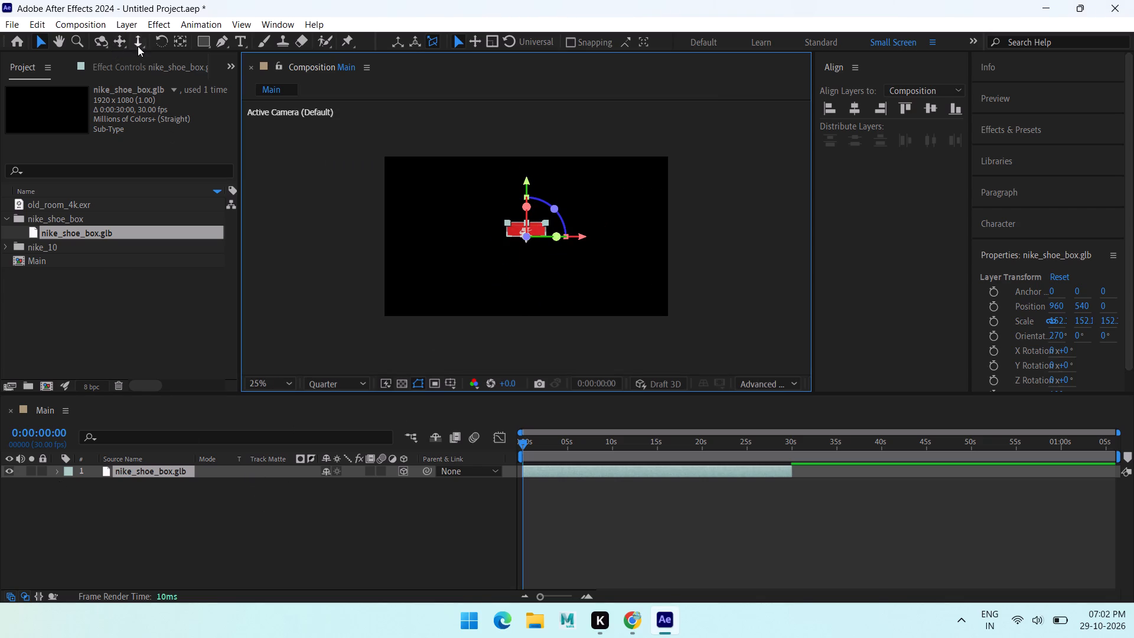
Center the shoe box model's anchor point within the model and return to the Selection tool.
double_click(184, 39, "ctrl")
scroll(522, 190, "up", 3)
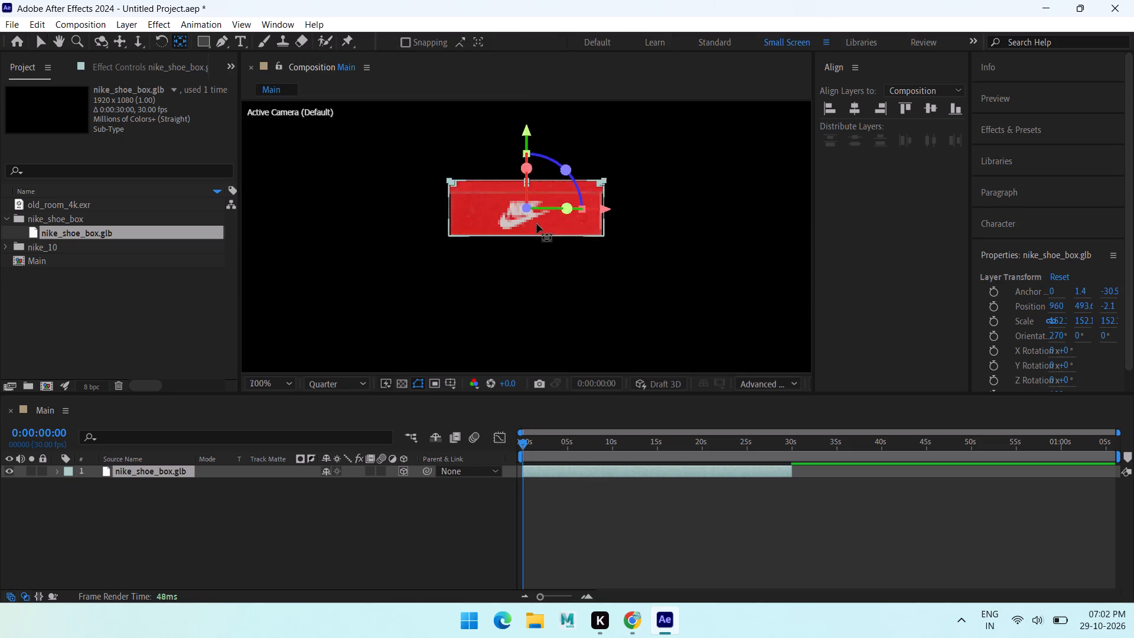
scroll(522, 180, "down", 2)
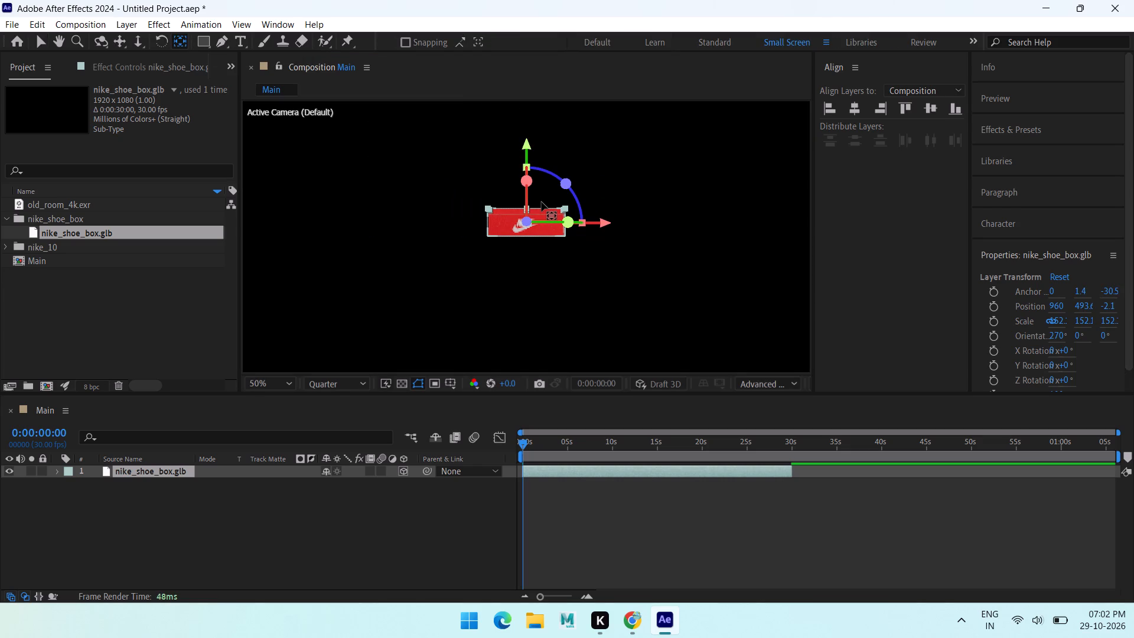
scroll(562, 222, "down", 2)
scroll(618, 266, "up", 1)
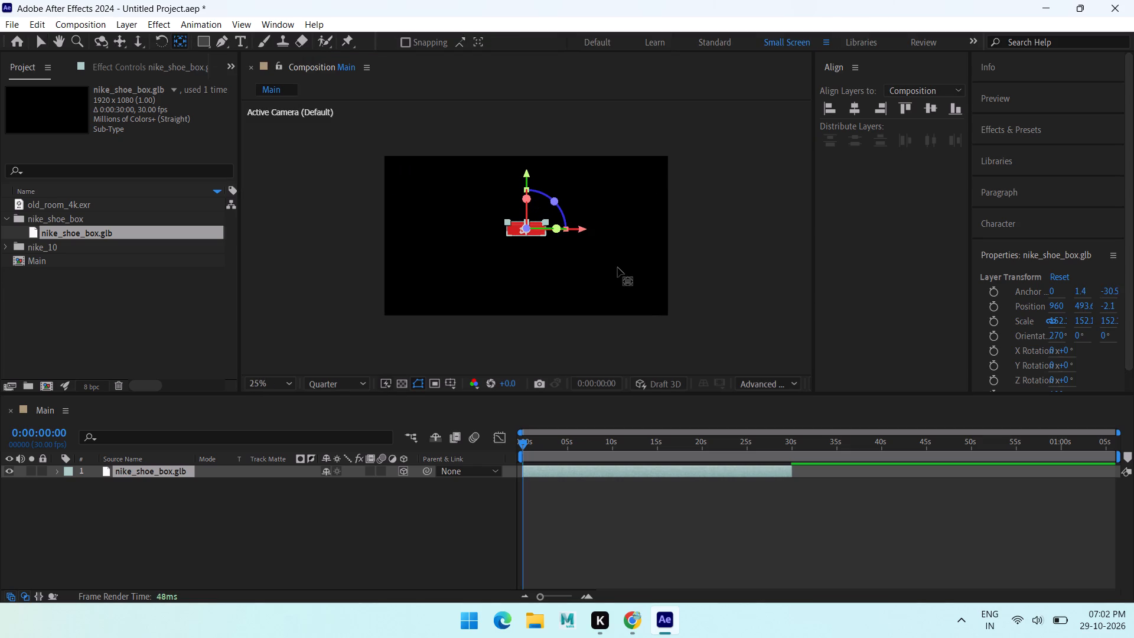
key("v")
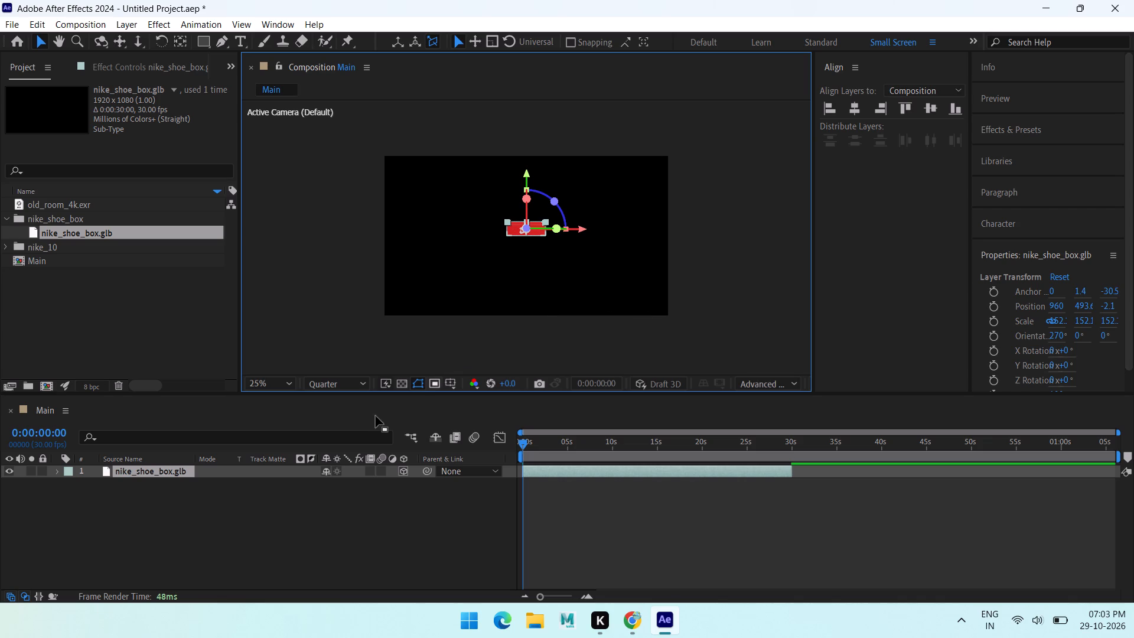
Set the nike_shoe_box.glb layer's scale to 240% on all axes.
key("s")
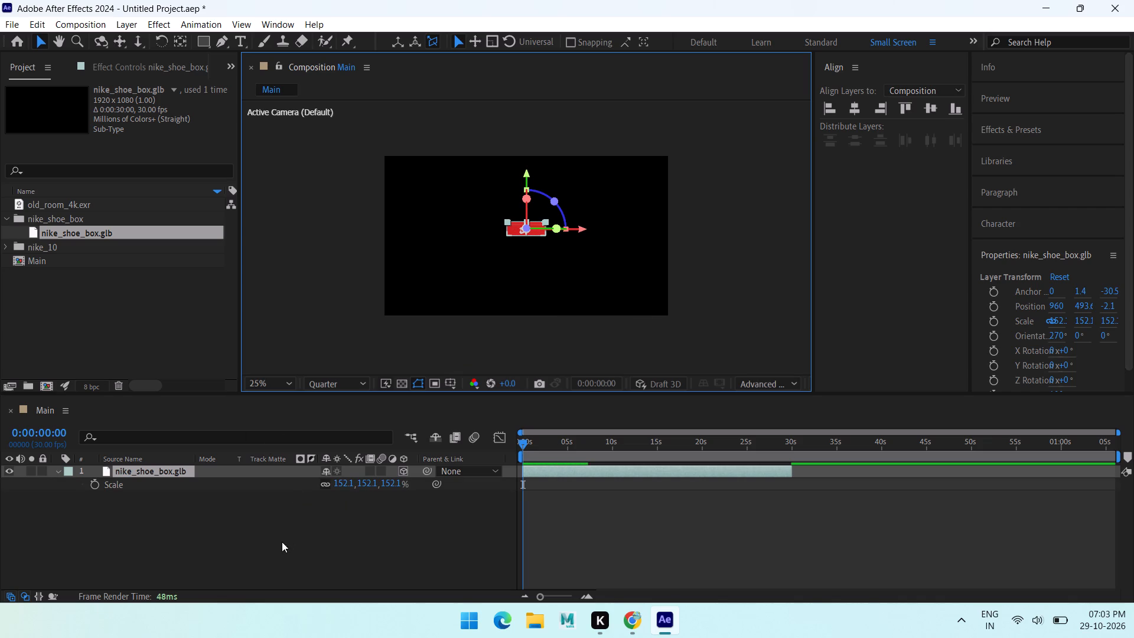
left_click(341, 483)
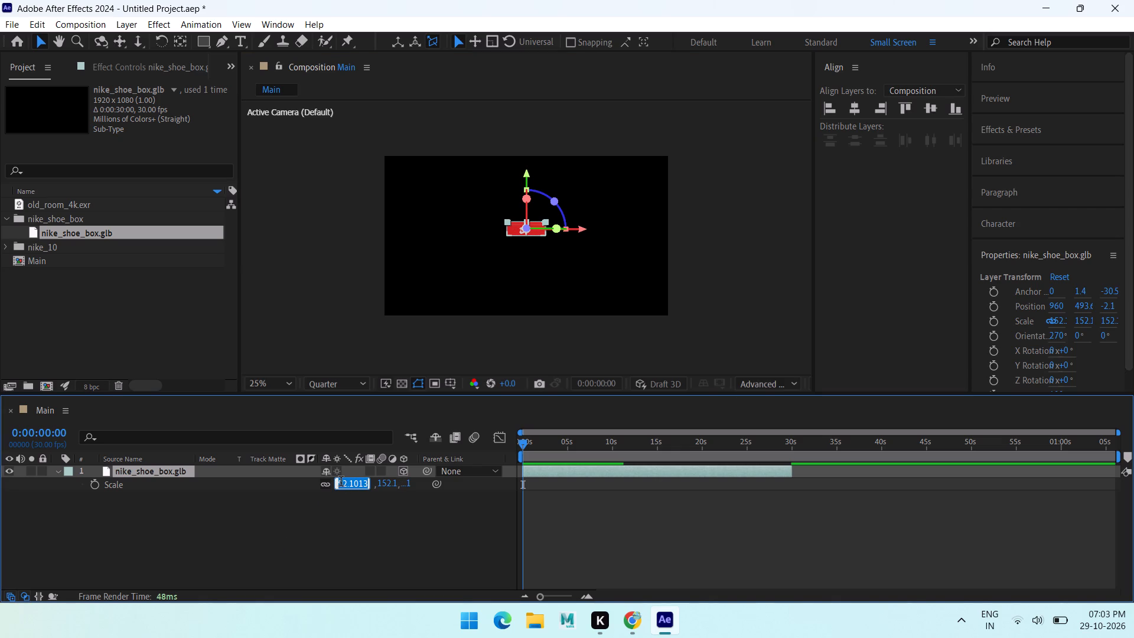
type("240")
key("Return")
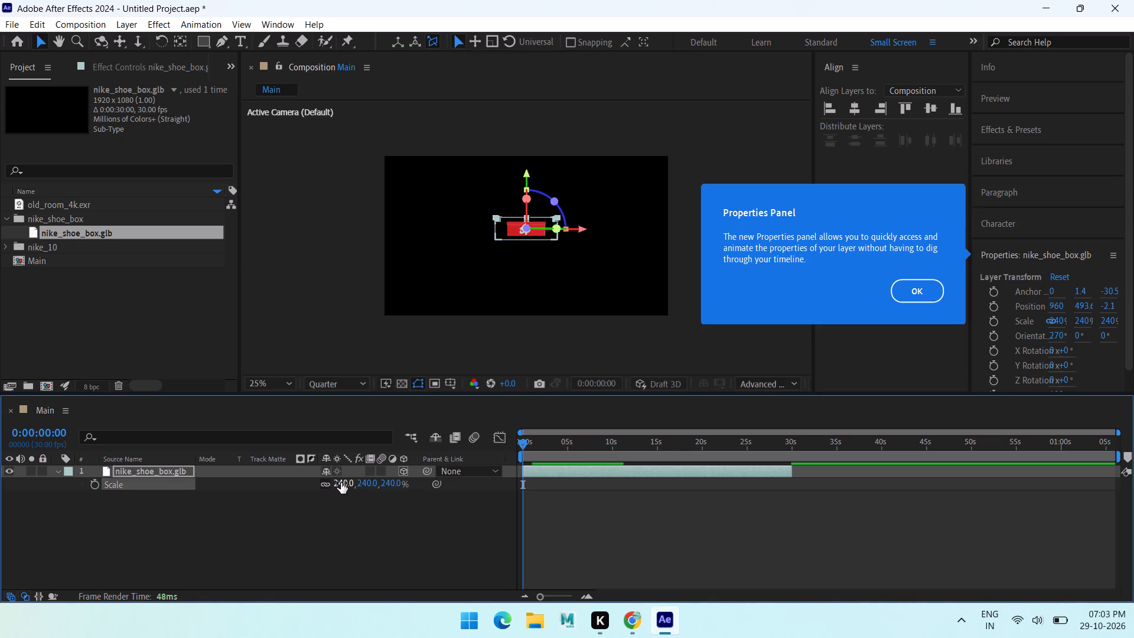
left_click(937, 283)
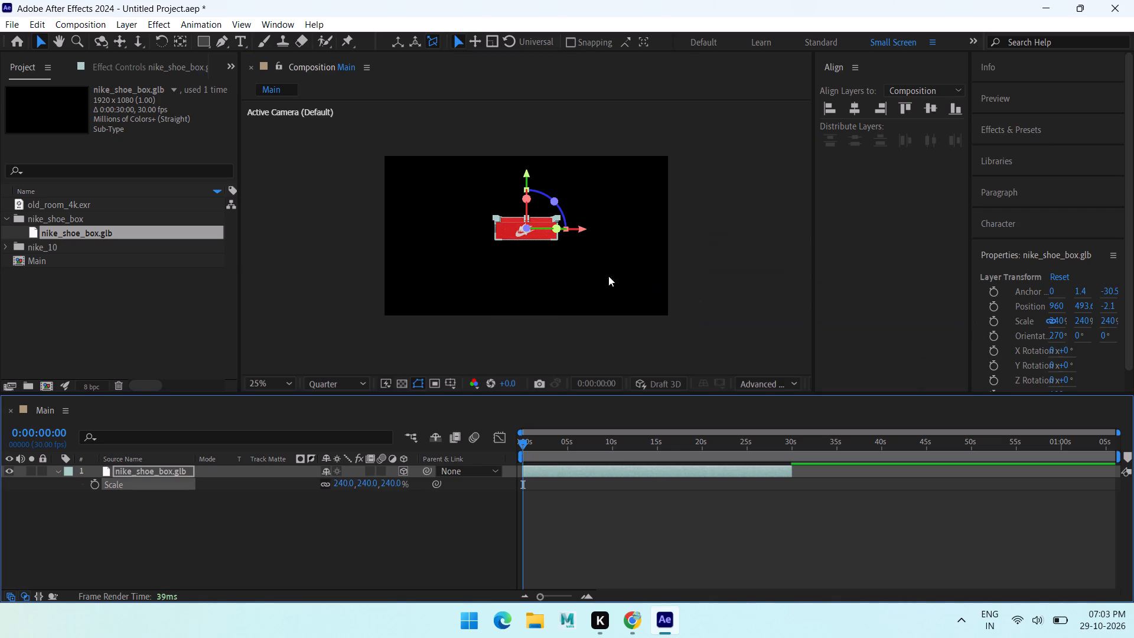
Add a two-node camera named Camera 1 with the 24mm preset to the composition.
scroll(531, 282, "down", 1)
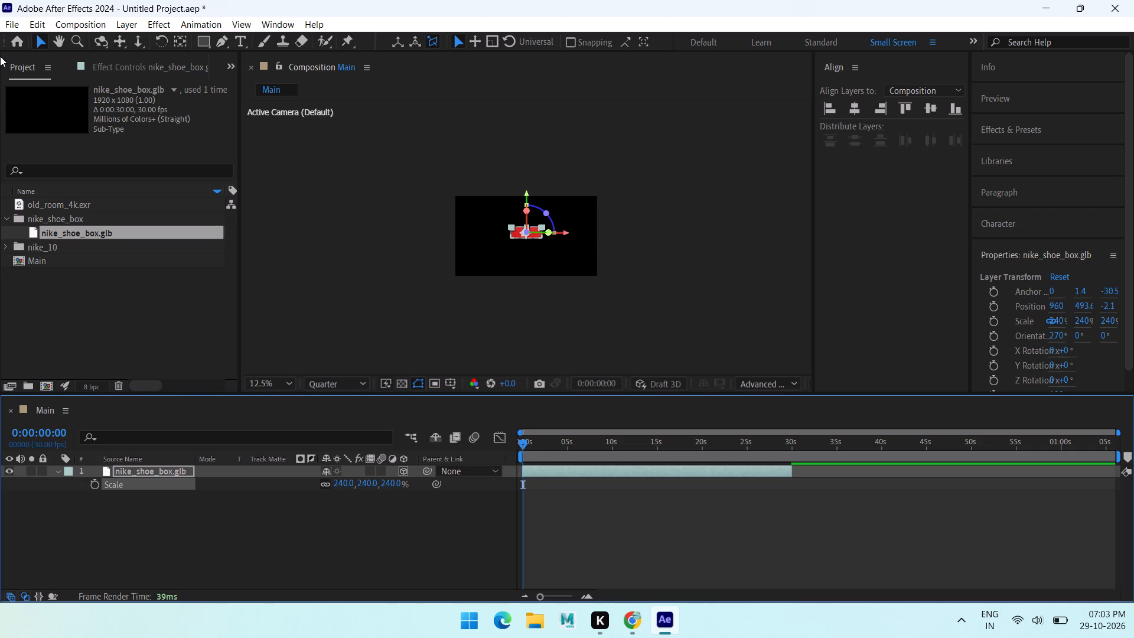
left_click(33, 21)
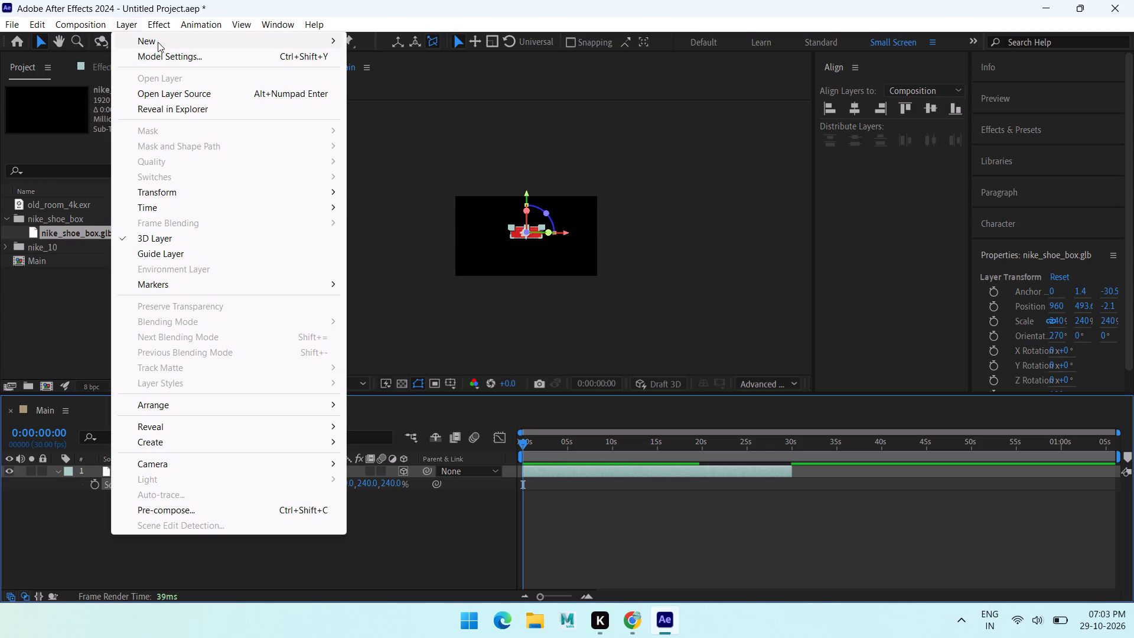
left_click(392, 86)
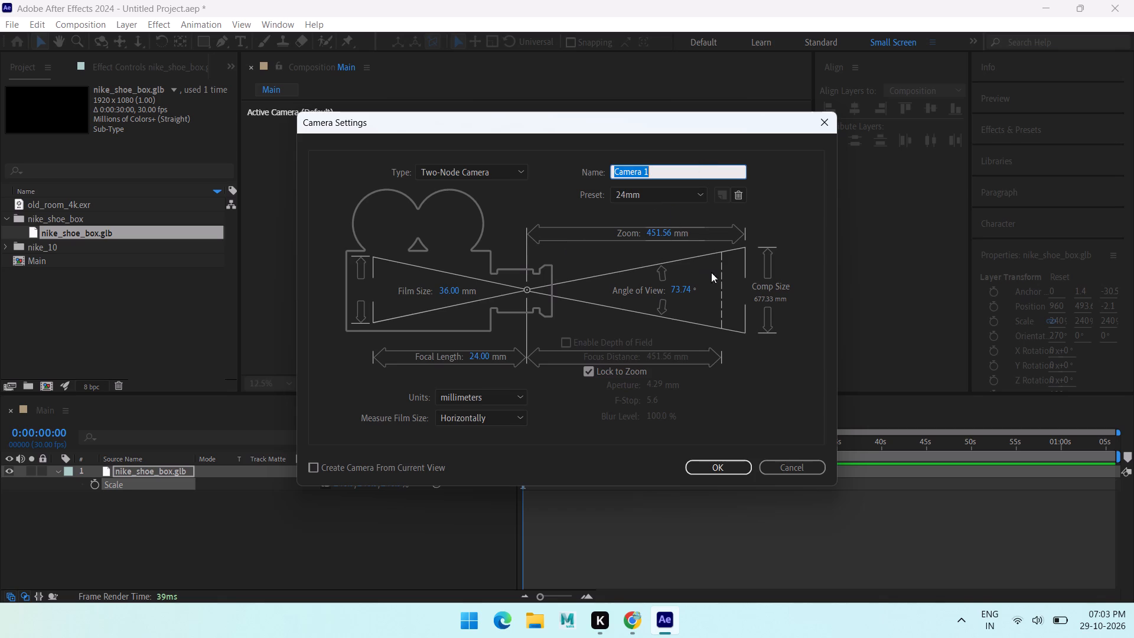
left_click(705, 466)
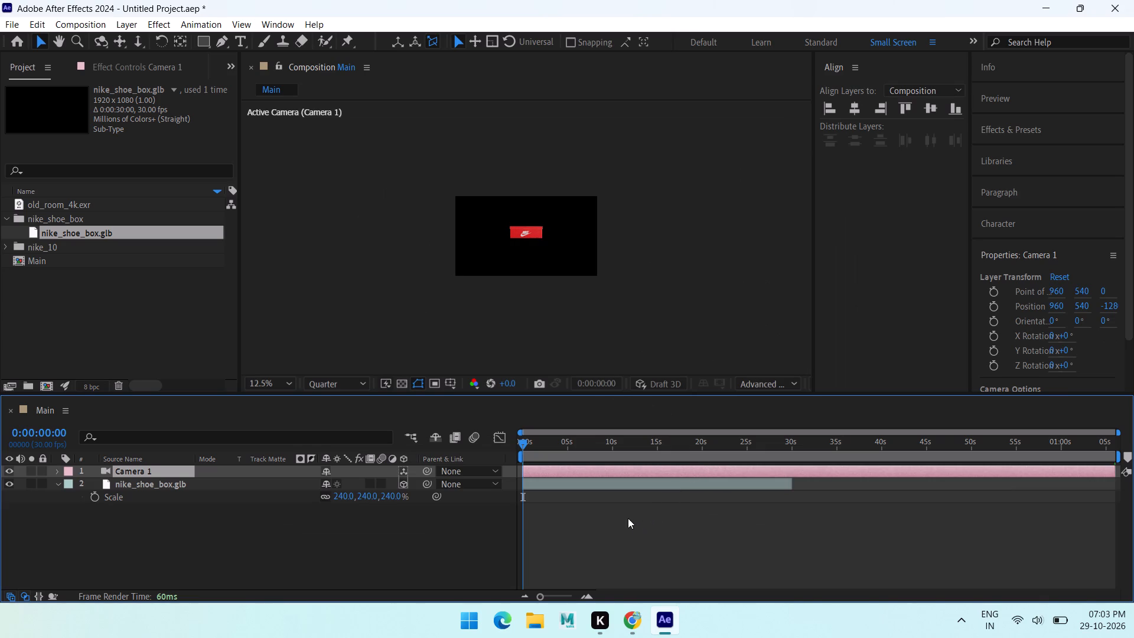
Create a 1920 x 1080 px solid layer with the deep red colour B11C1B.
right_click(324, 571)
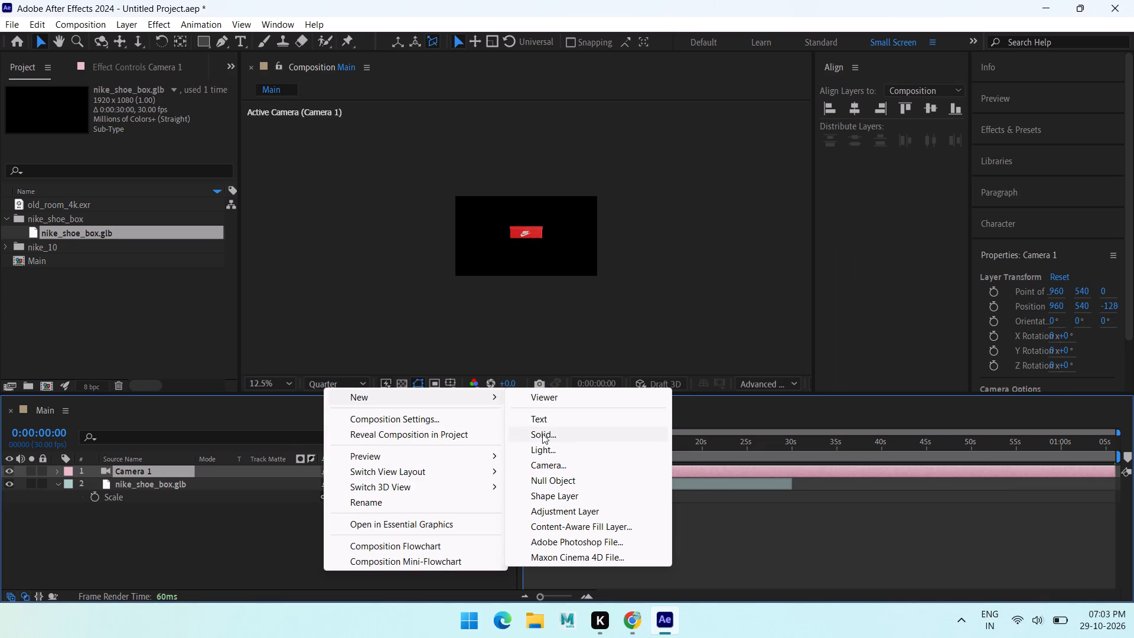
left_click(542, 436)
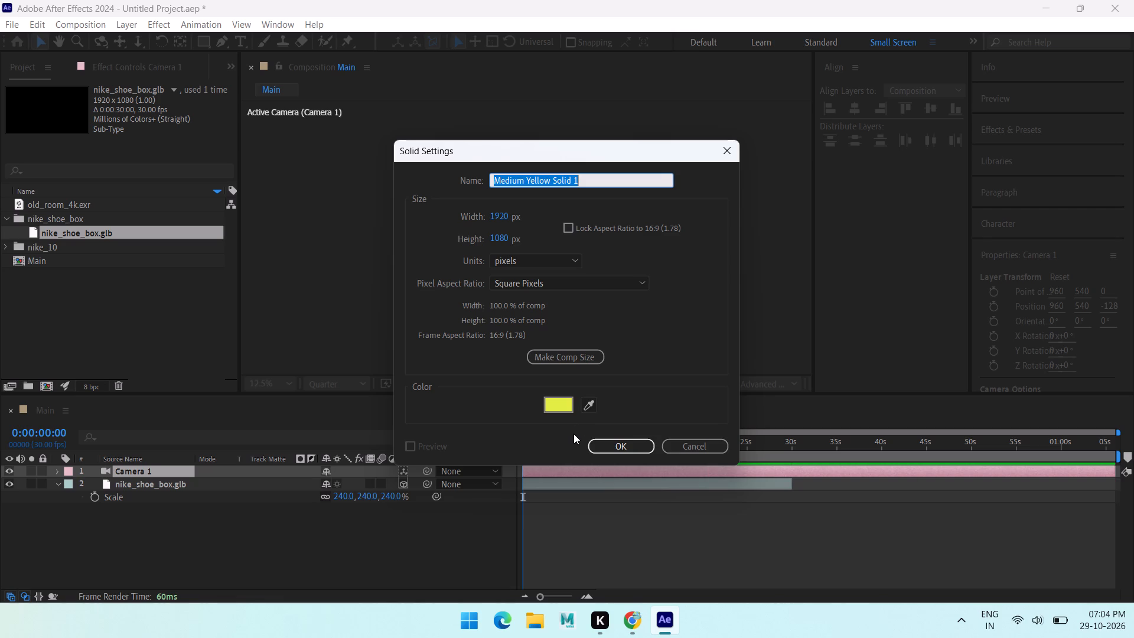
double_click(568, 408)
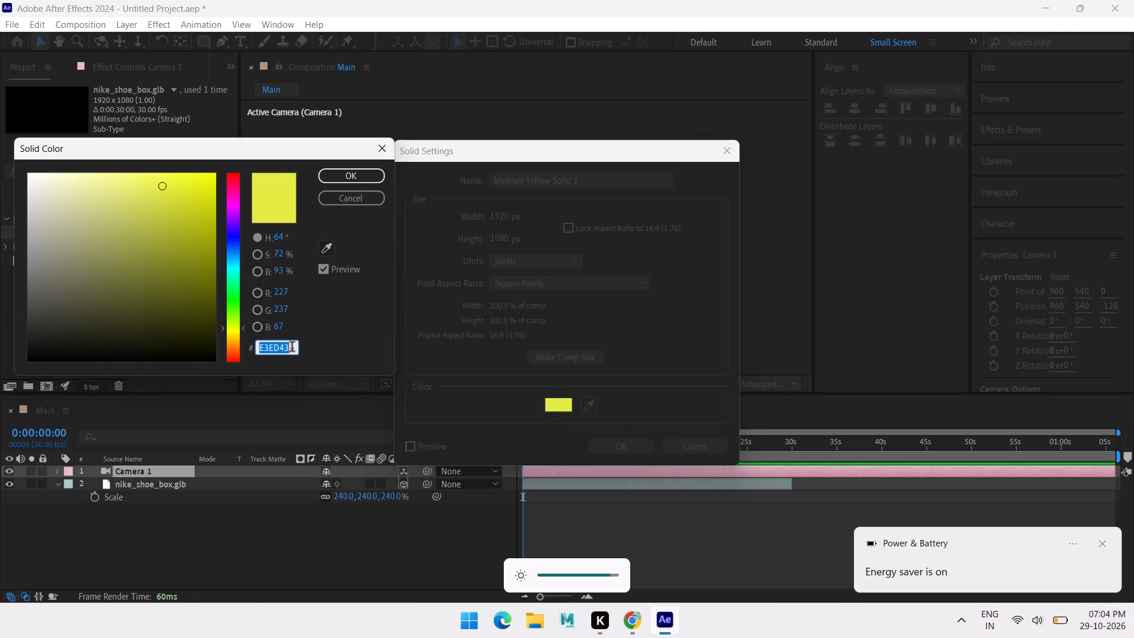
left_click_drag(294, 350, 245, 338)
type("b11")
type("c1b")
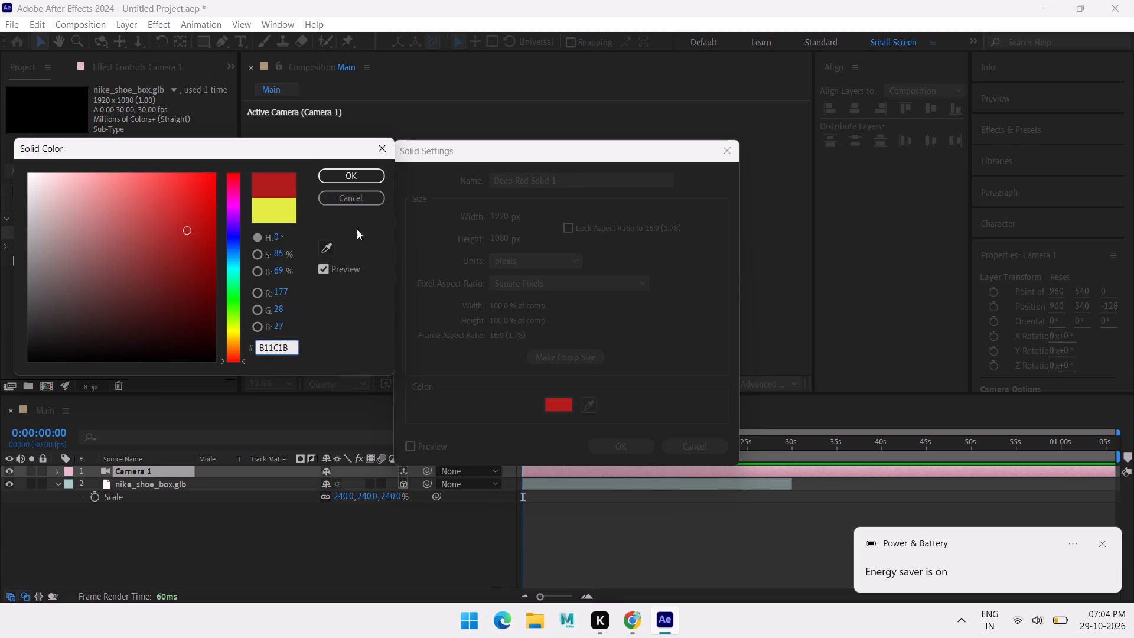
left_click(360, 175)
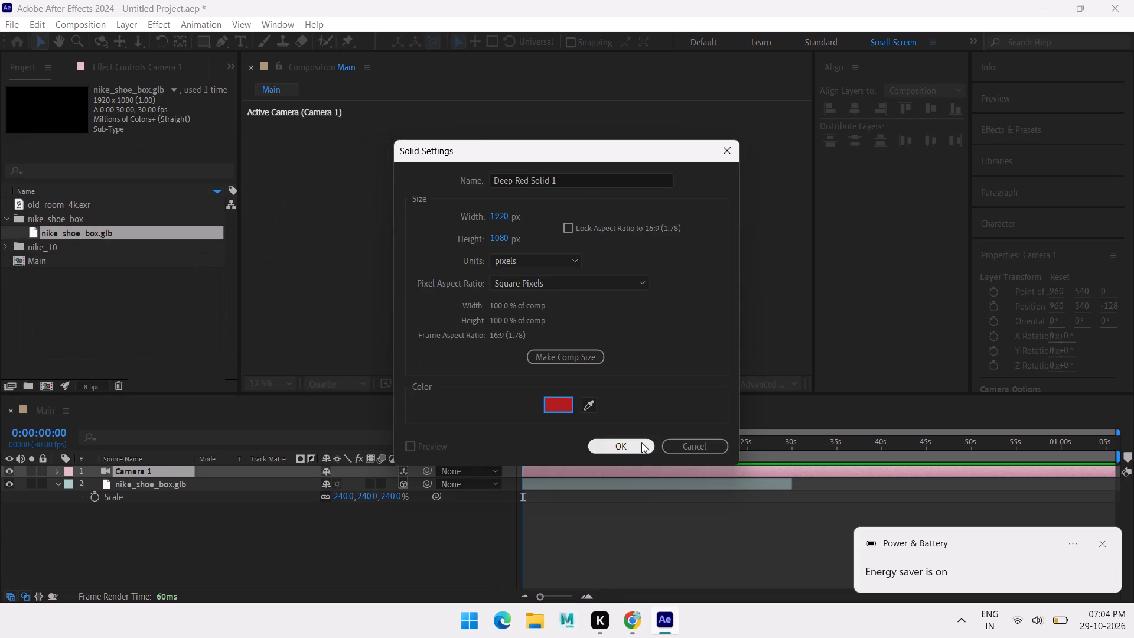
left_click(641, 443)
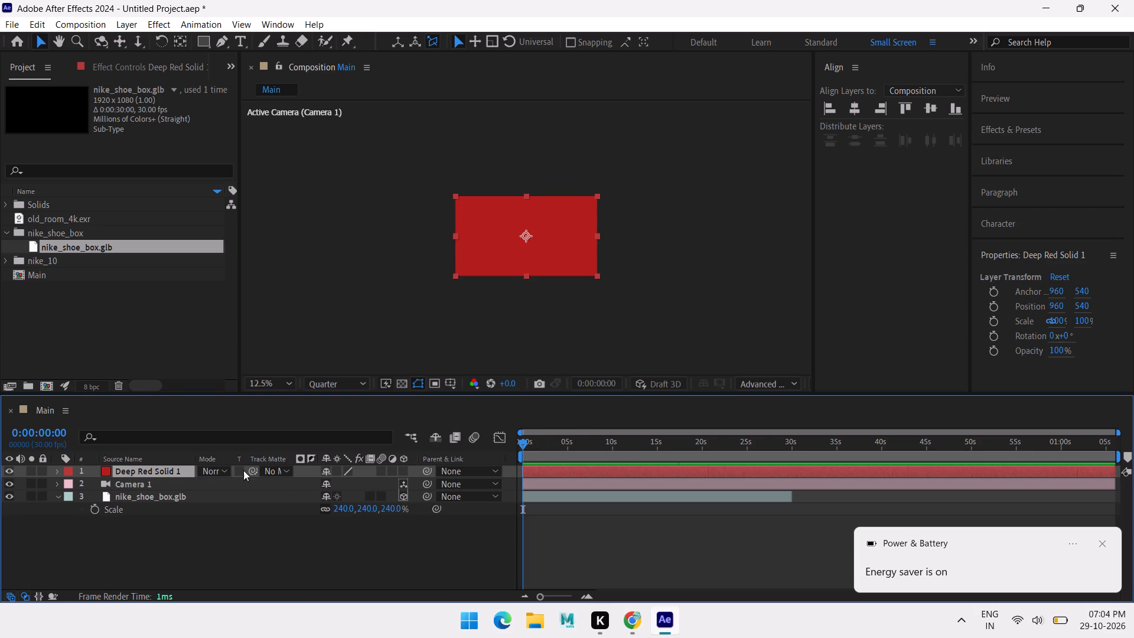
Move the red solid layer beneath the shoe box layer as the background and collapse the shoe box layer's properties.
left_click_drag(168, 470, 166, 524)
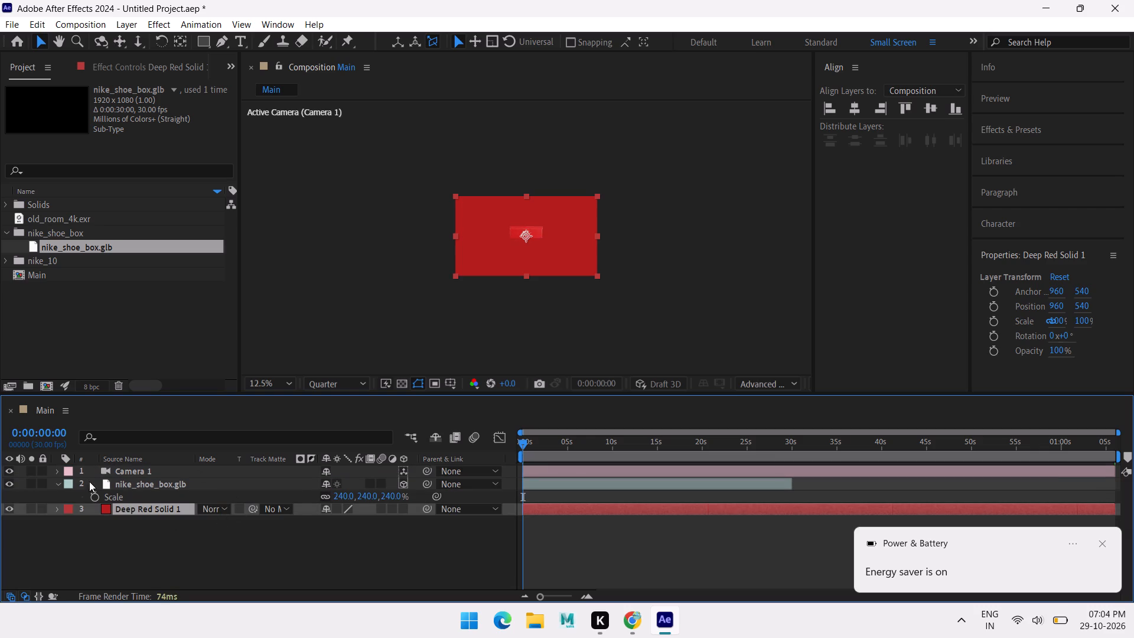
left_click(57, 481)
left_click(639, 303)
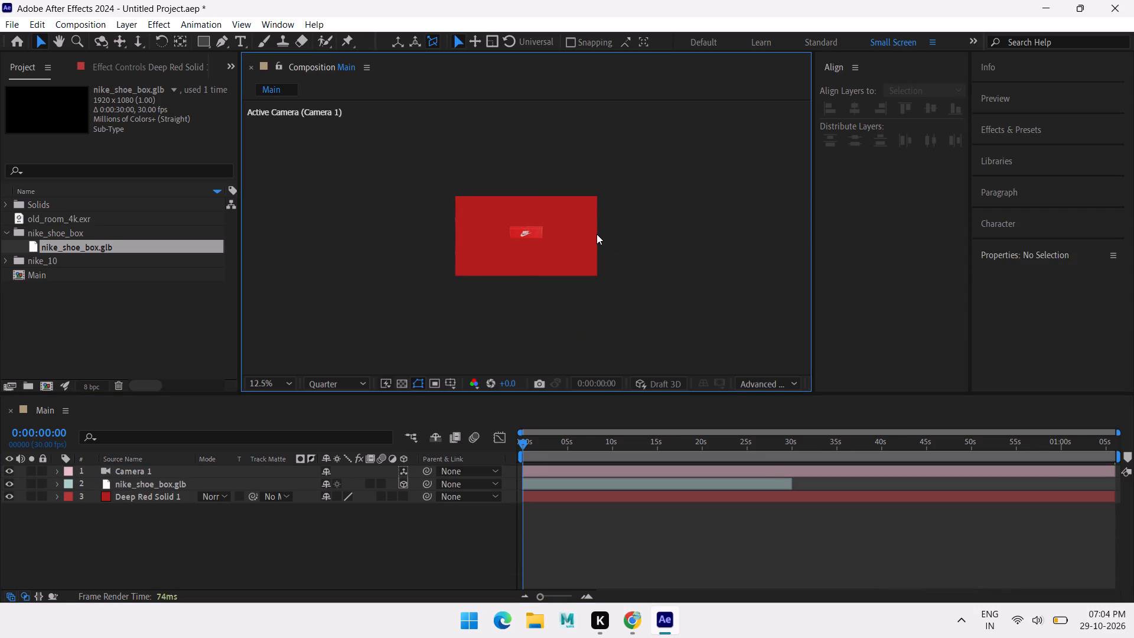
scroll(597, 233, "up", 1)
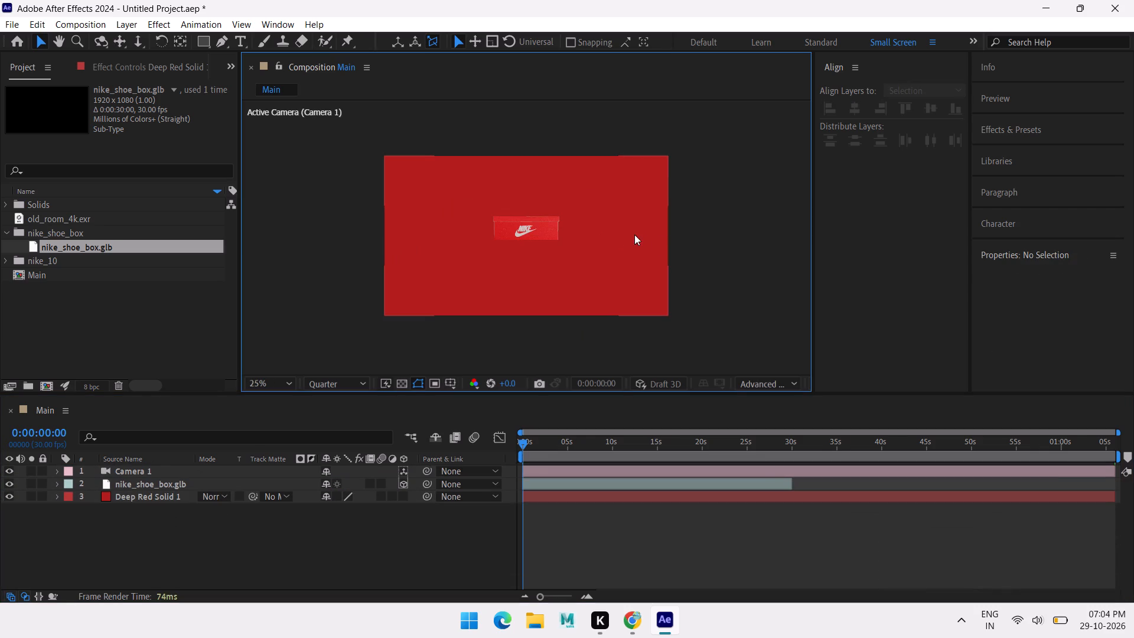
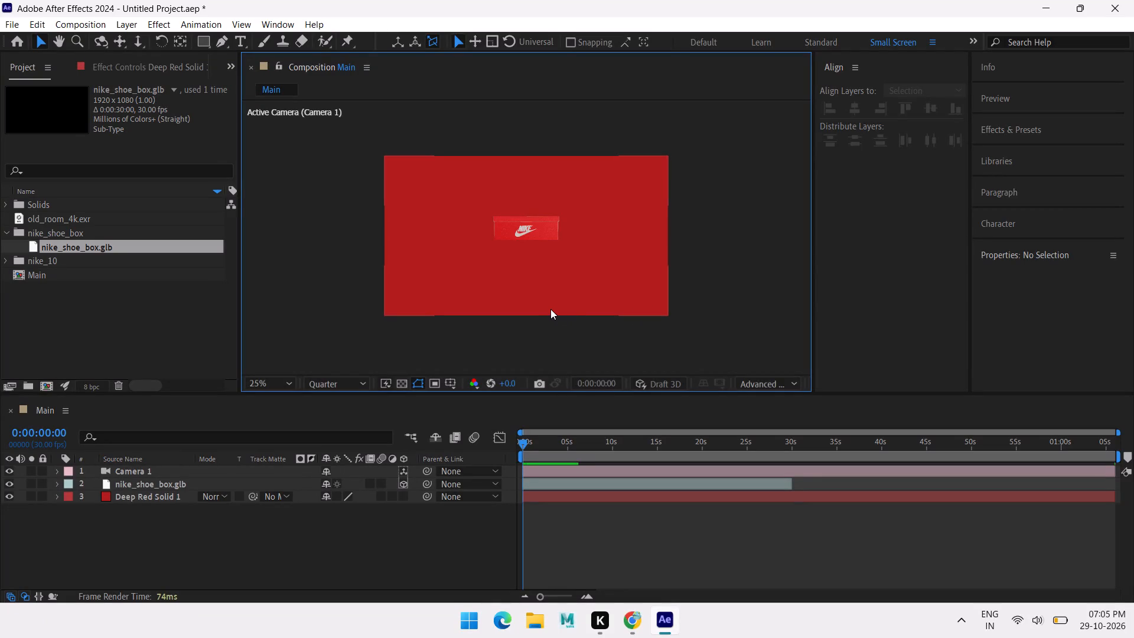
Set the nike_shoe_box.glb layer's Y position to 1287.6 and add a starting Position keyframe at 0:00:00:00.
left_click(524, 220)
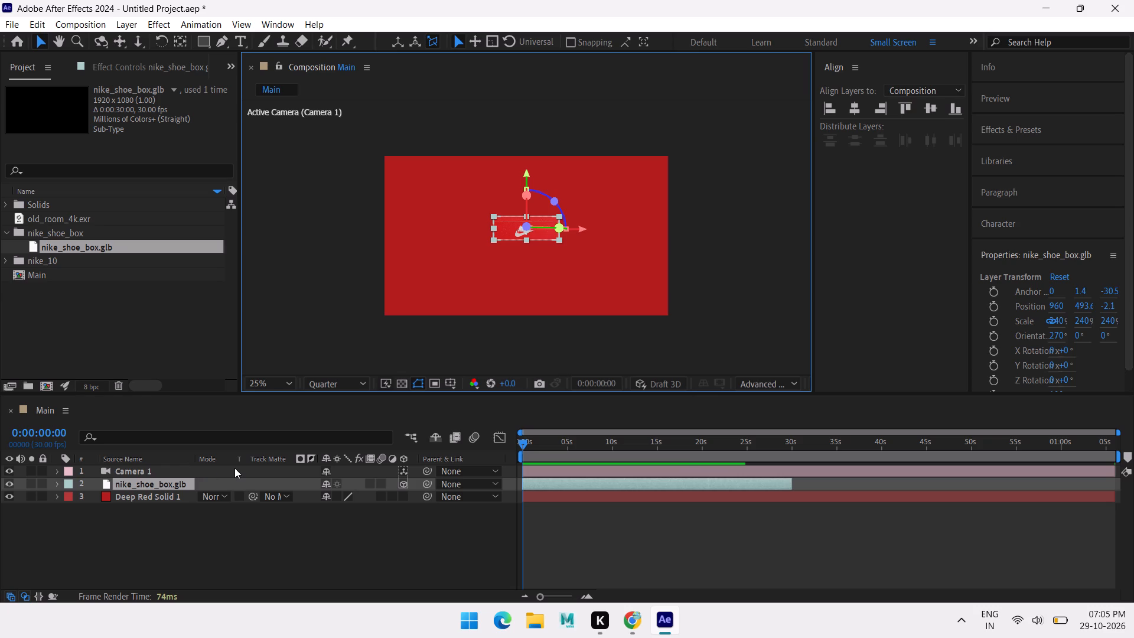
key("p")
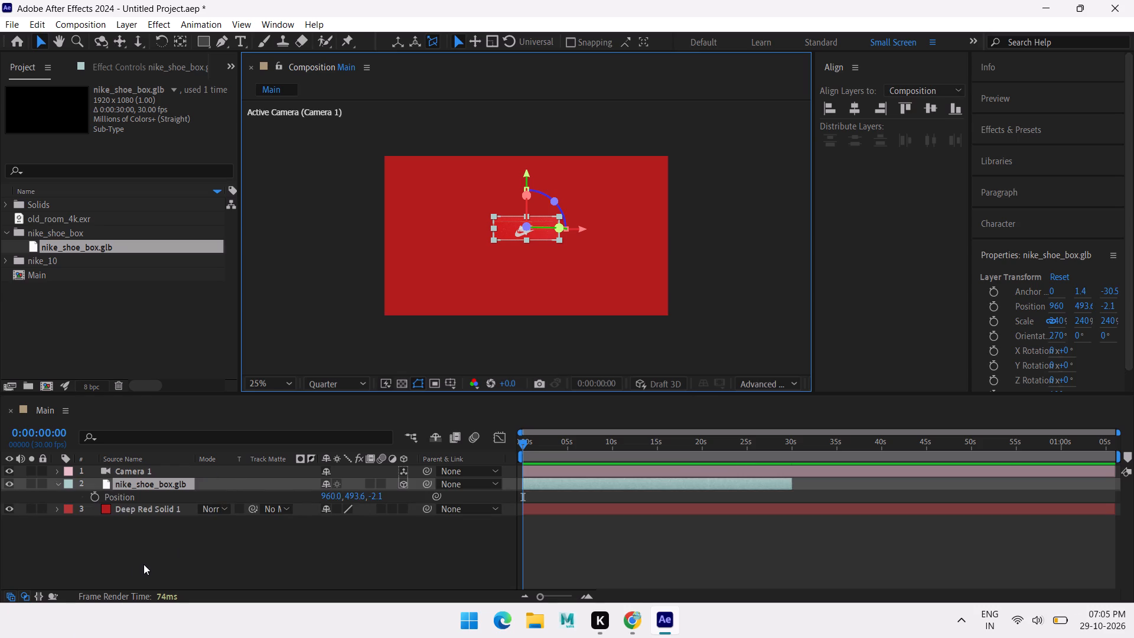
left_click(351, 497)
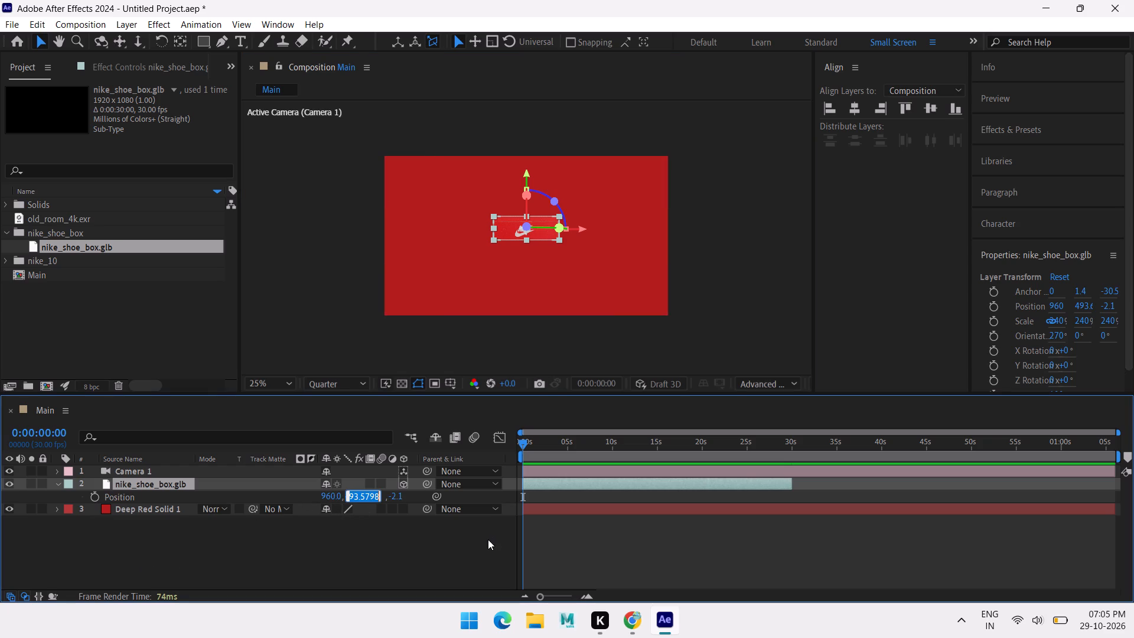
type("12")
key("8")
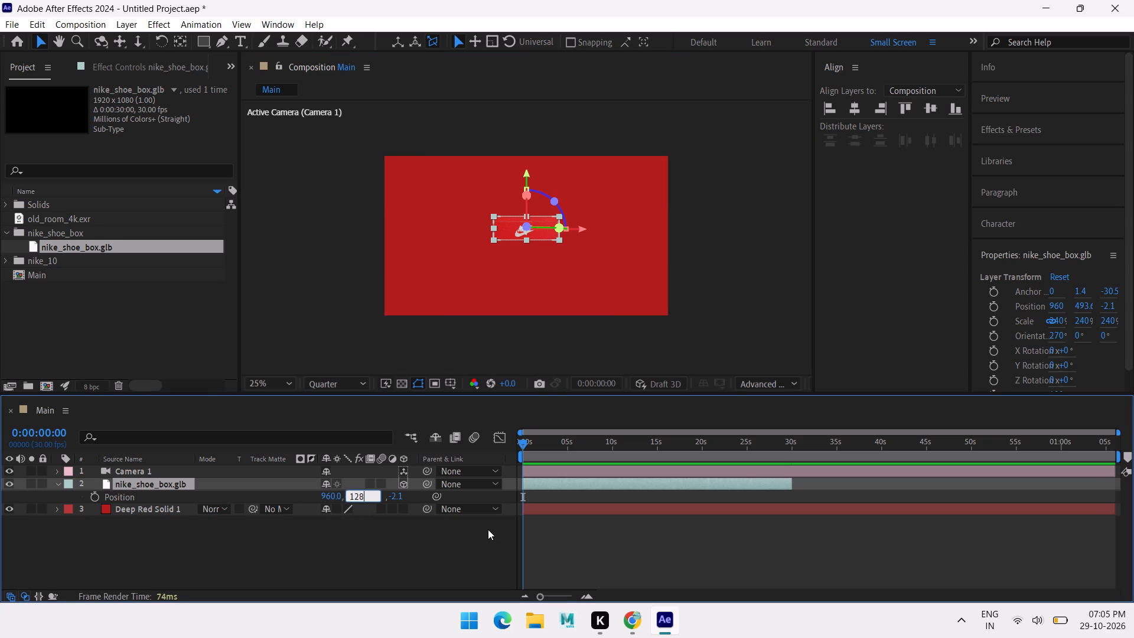
key("7")
type(".6")
key("Return")
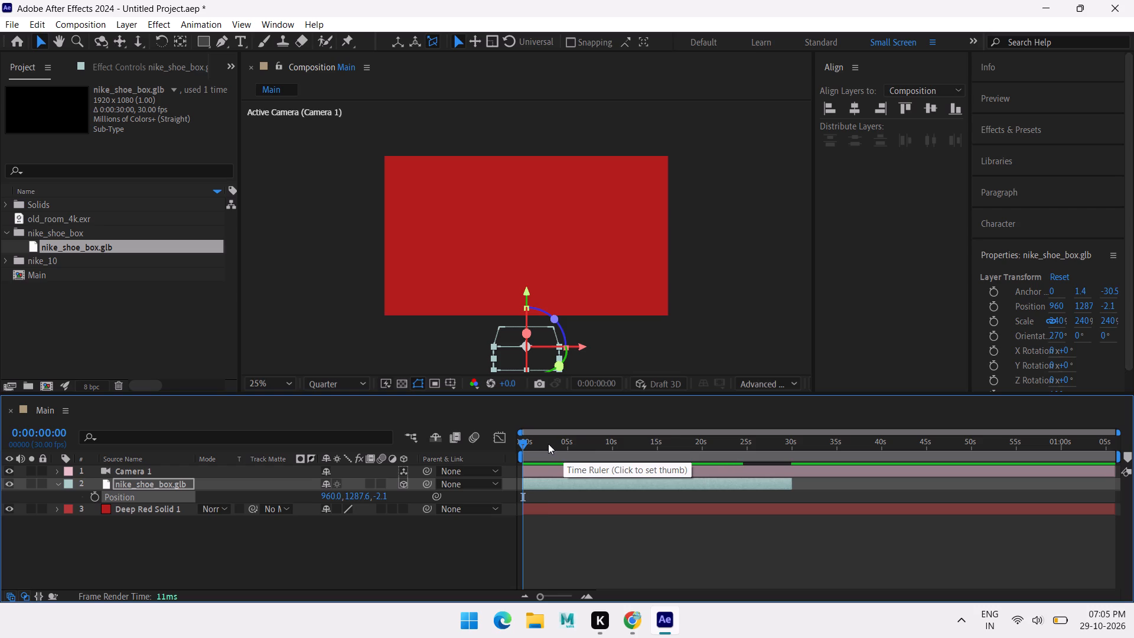
left_click_drag(547, 443, 533, 445)
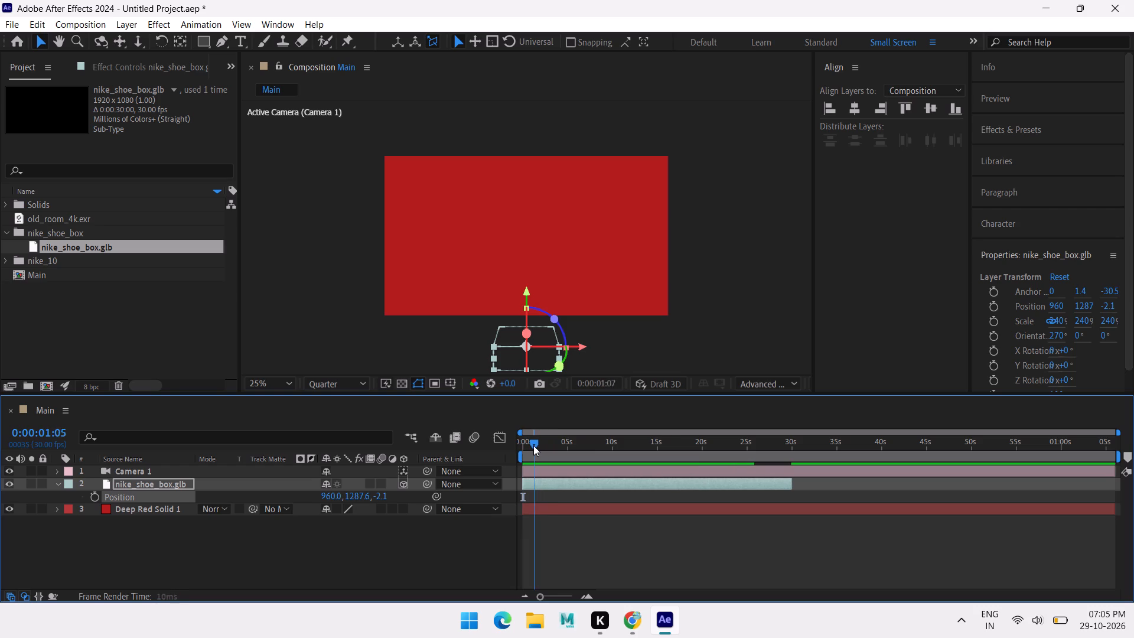
left_click_drag(533, 445, 532, 446)
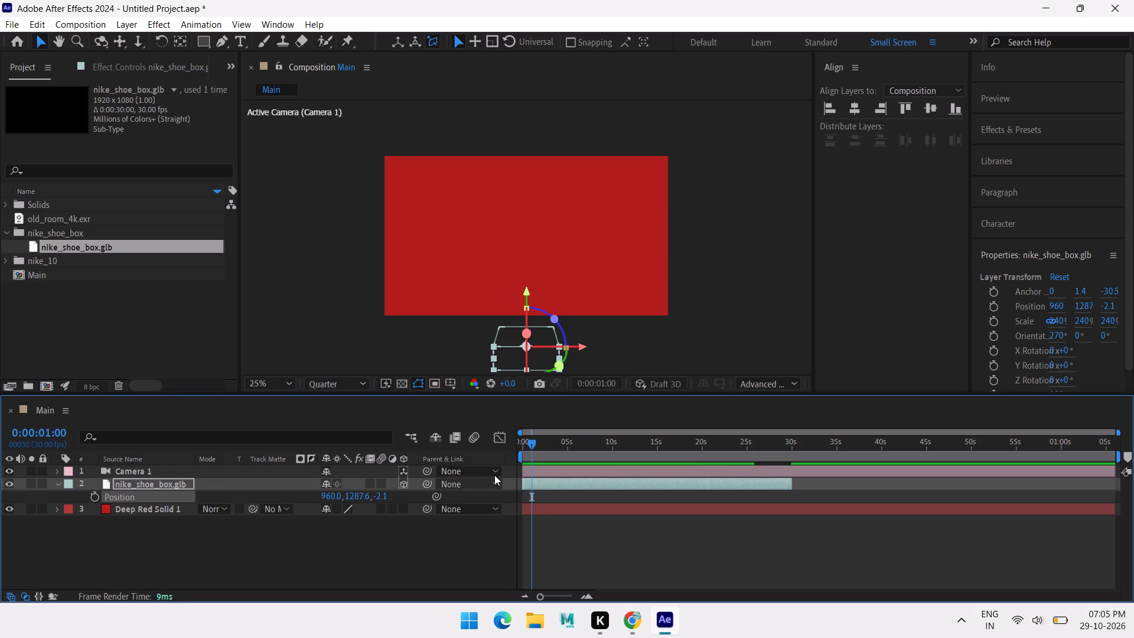
left_click_drag(529, 440, 410, 460)
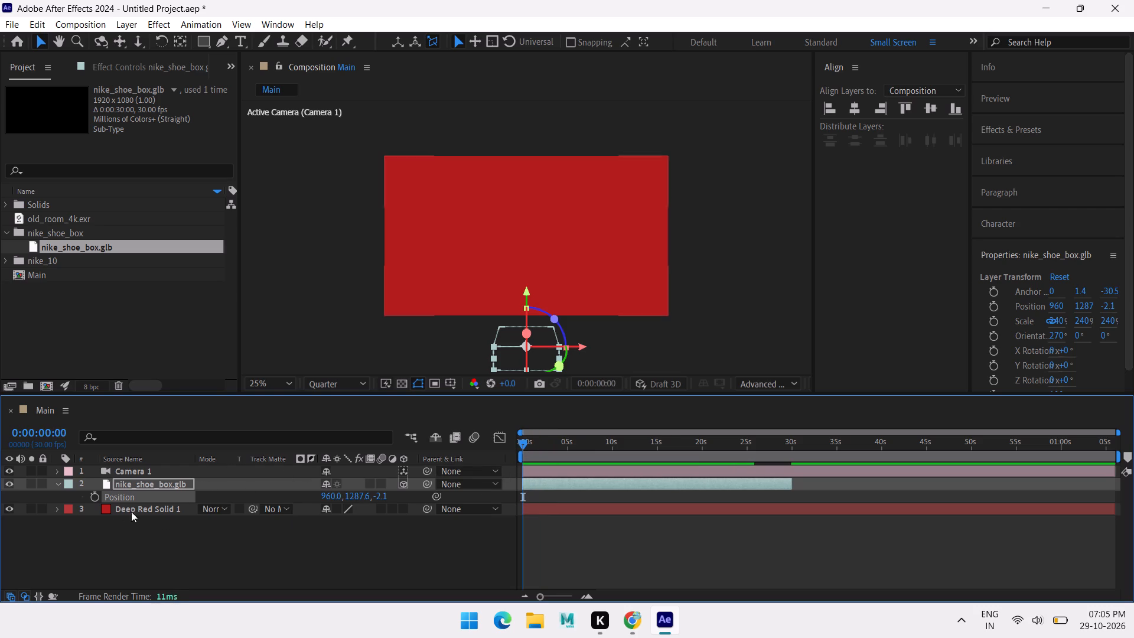
left_click(96, 494)
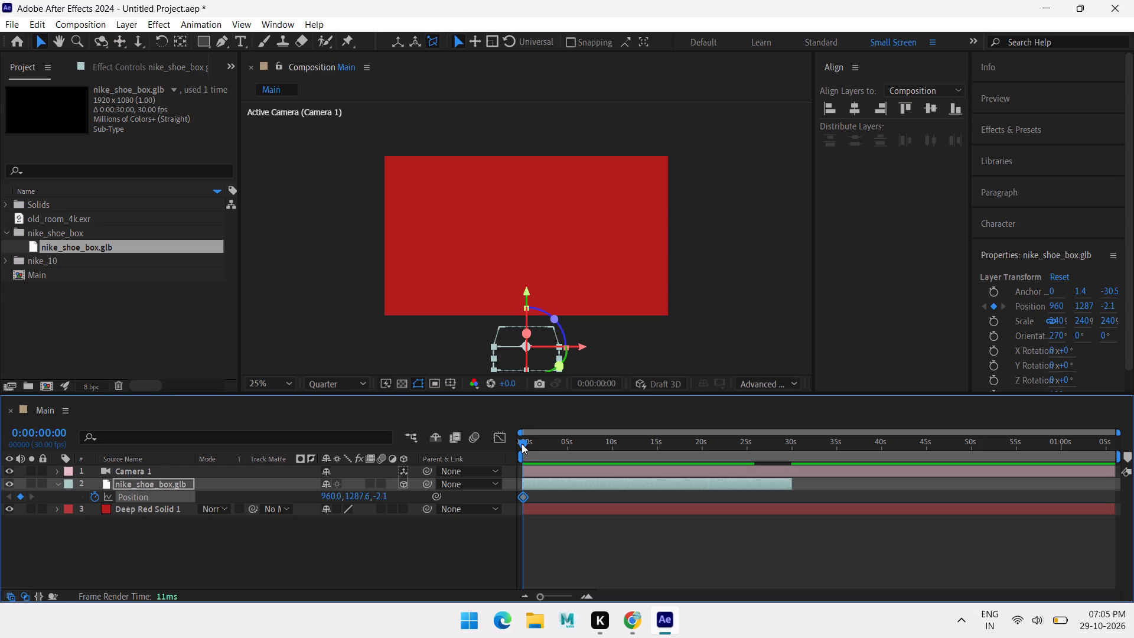
Add a Position keyframe at 0:00:01:00 on the shoe box layer with the Y value set to 380.
left_click_drag(523, 443, 534, 445)
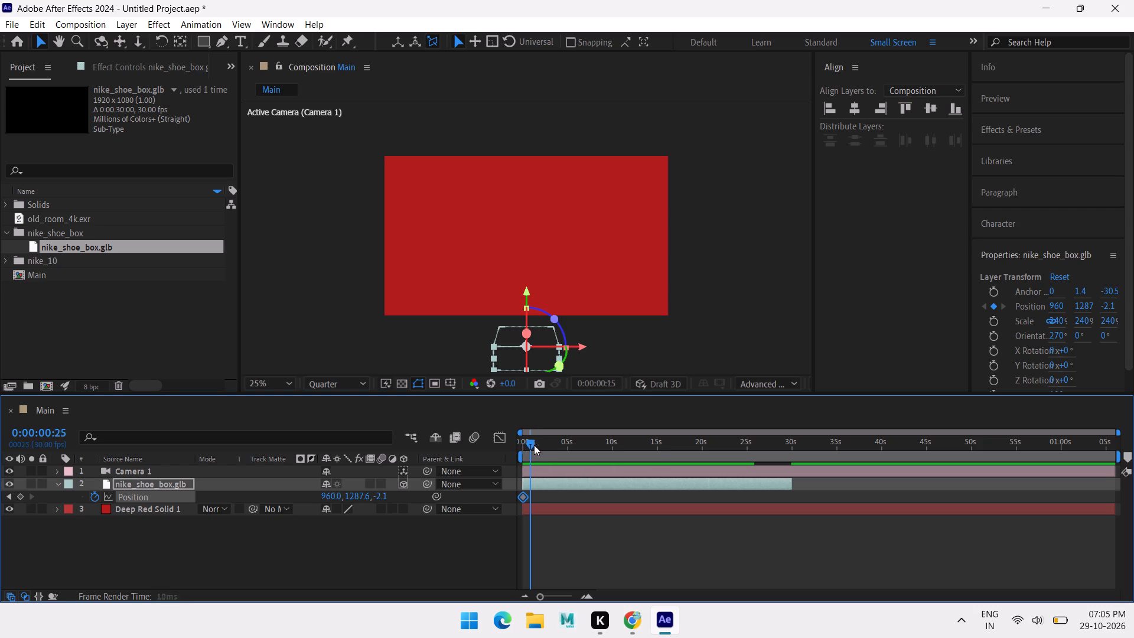
left_click_drag(534, 445, 535, 447)
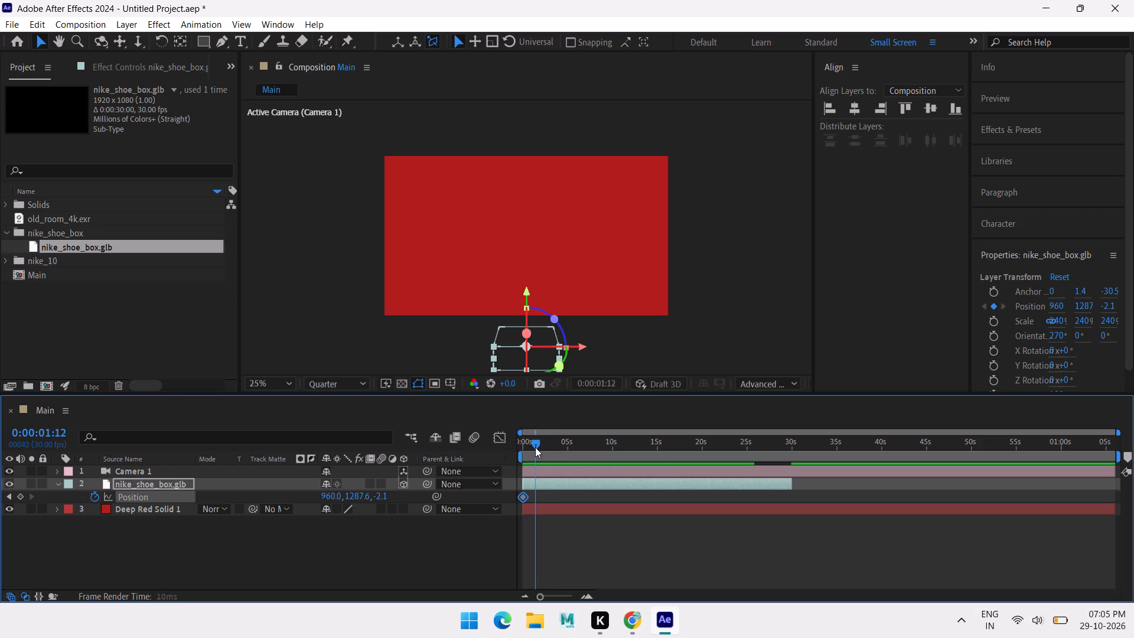
left_click_drag(535, 447, 535, 447)
key("Page_Up")
key("Page_Up")
key("Page_Up")
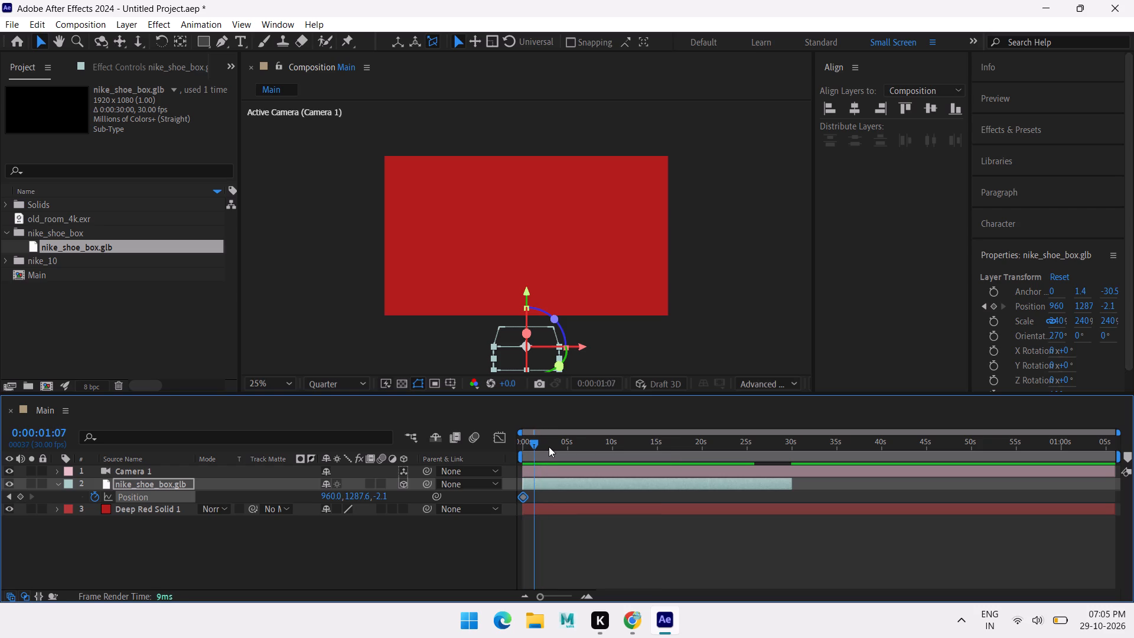
key("Page_Up")
key("Page_Up")
key("Page_Up")
key("Page_Up")
key("Page_Up")
key("Page_Up")
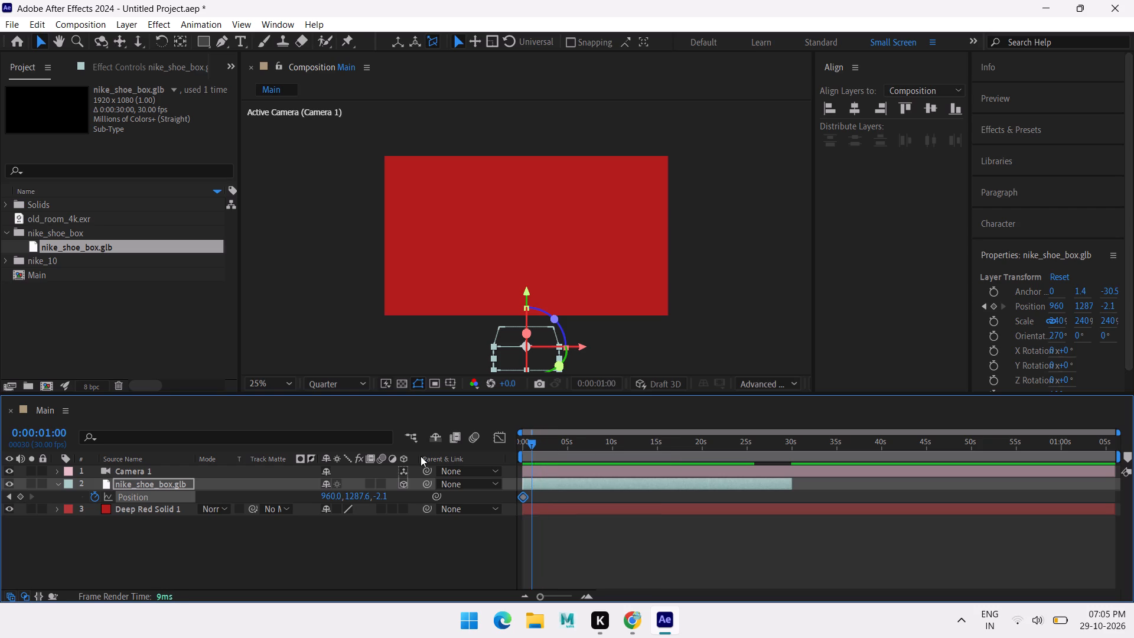
scroll(615, 517, "up", 4, "alt")
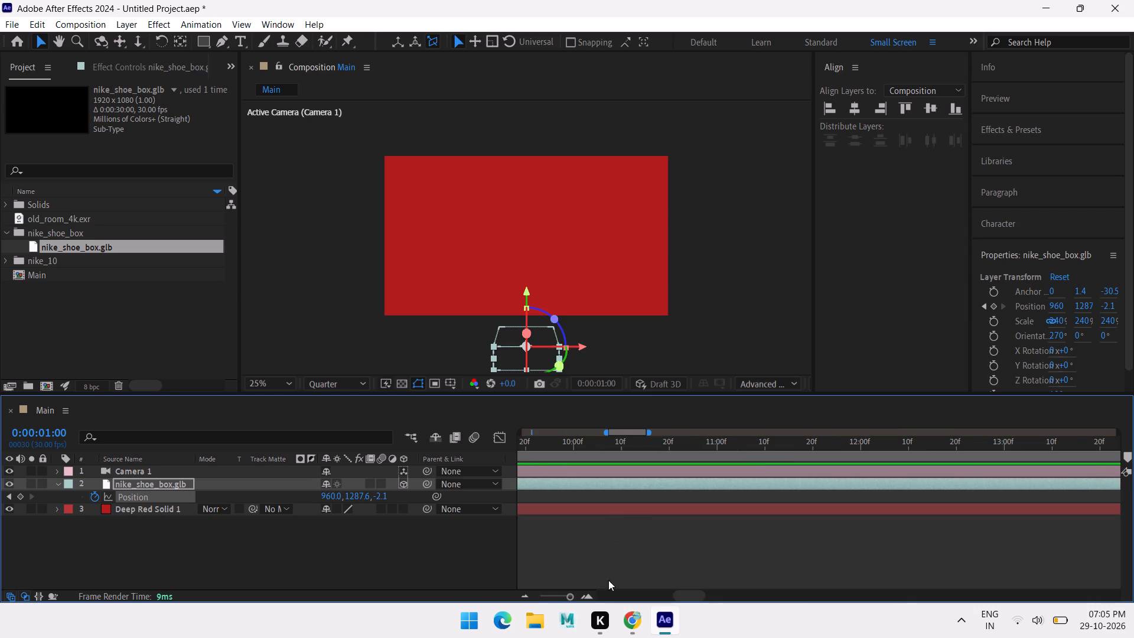
left_click(564, 593)
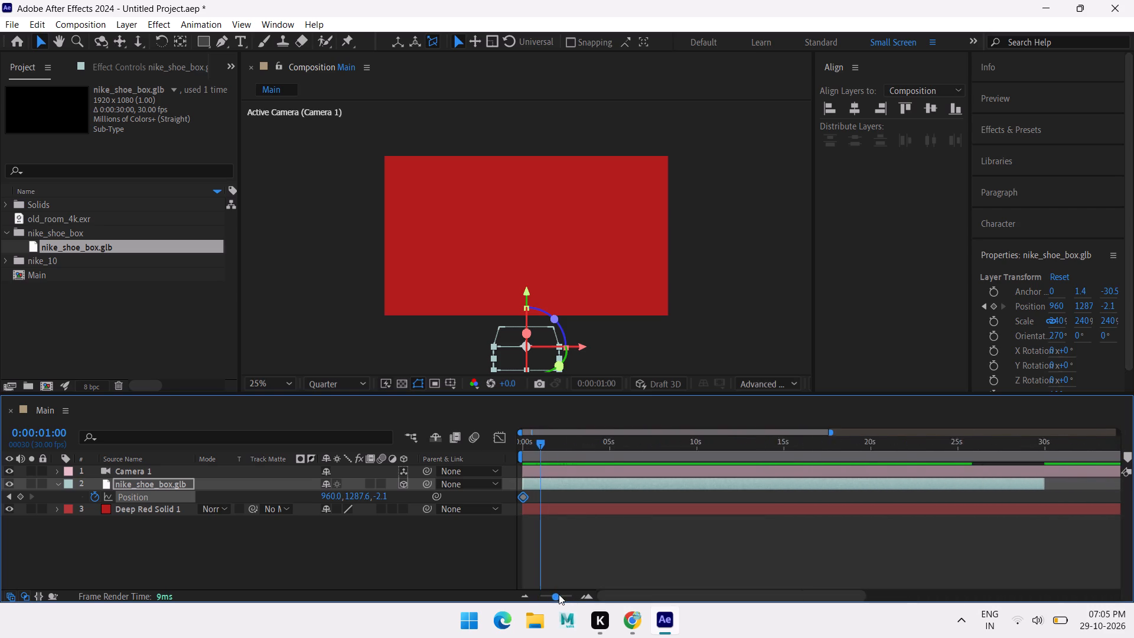
left_click_drag(635, 593, 593, 593)
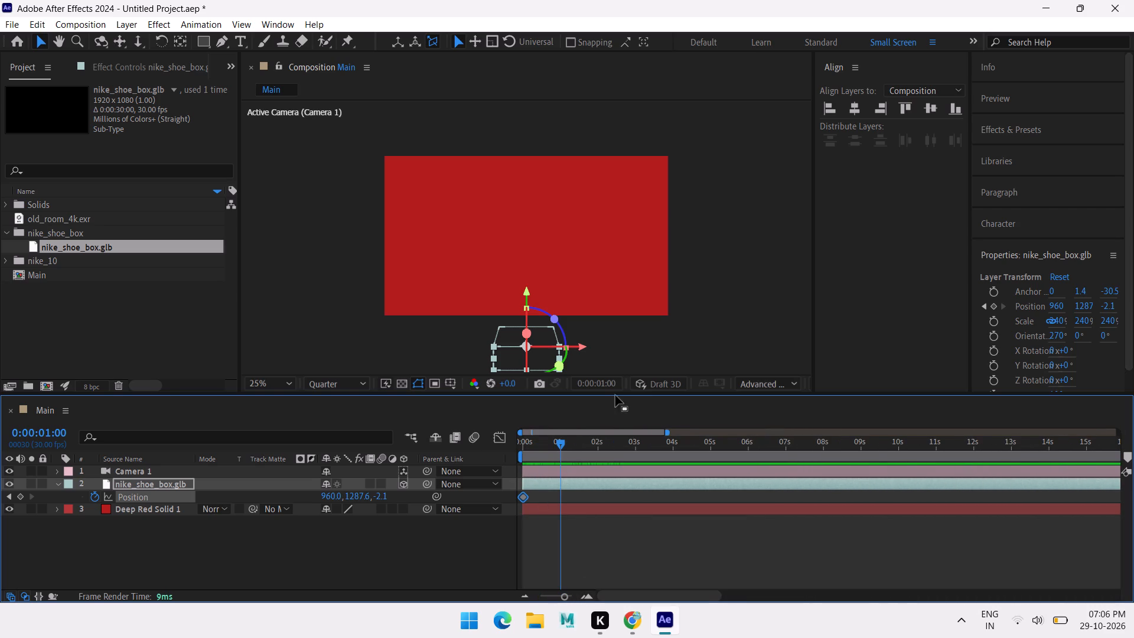
left_click(346, 496)
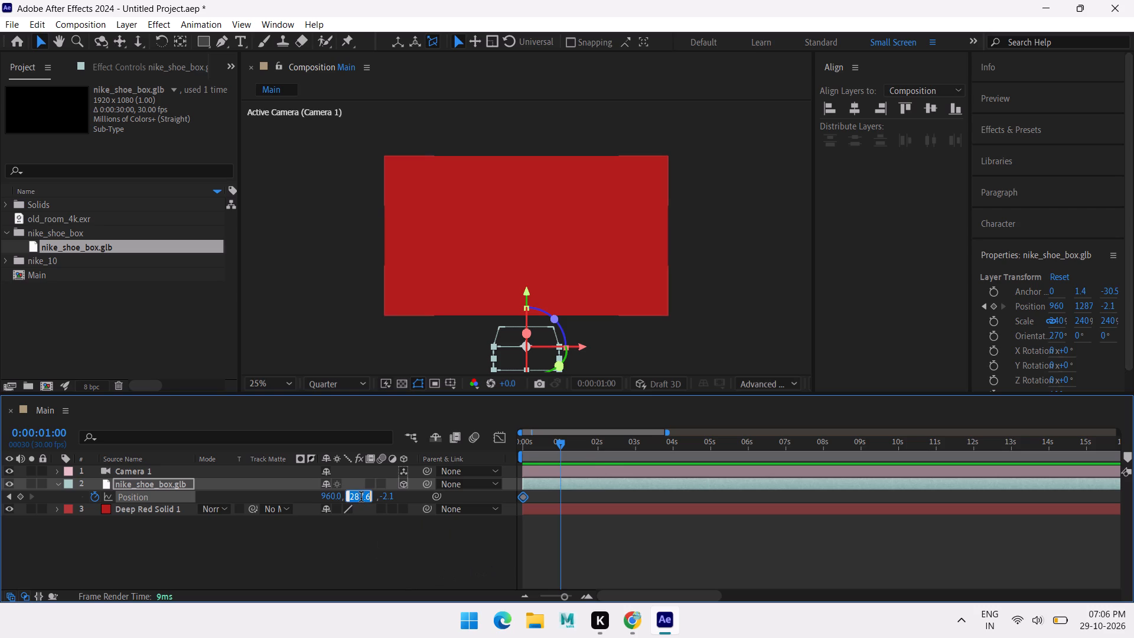
type("389")
key("BackSpace")
key("0")
key("Return")
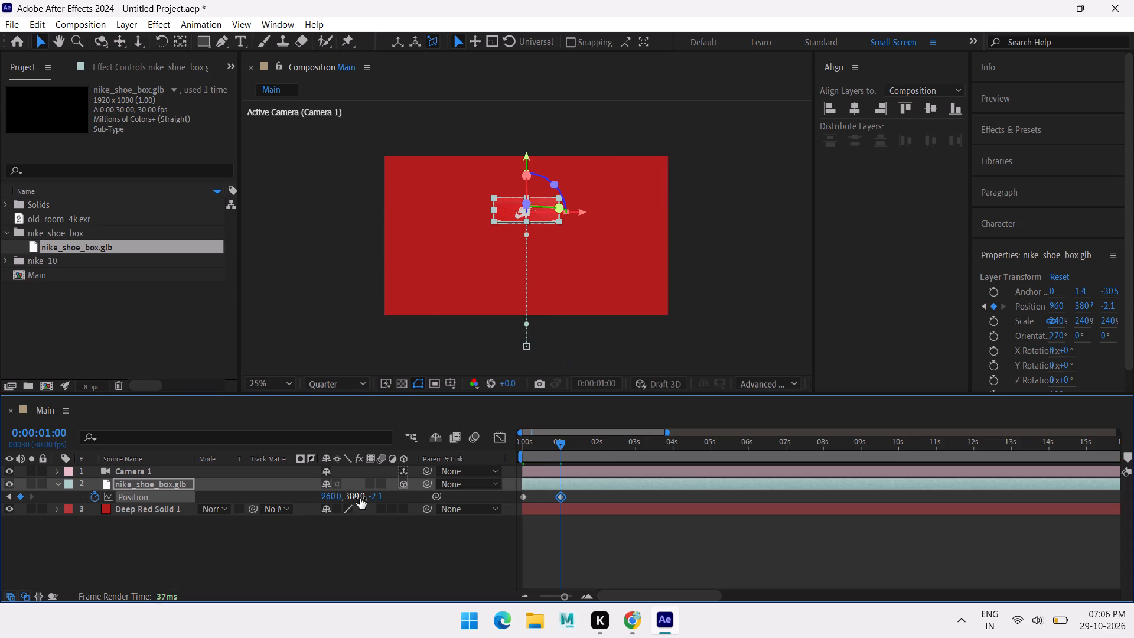
Add a third Position keyframe at 0:00:02:00 on the shoe box layer with the Y value set to 700.
left_click(598, 441)
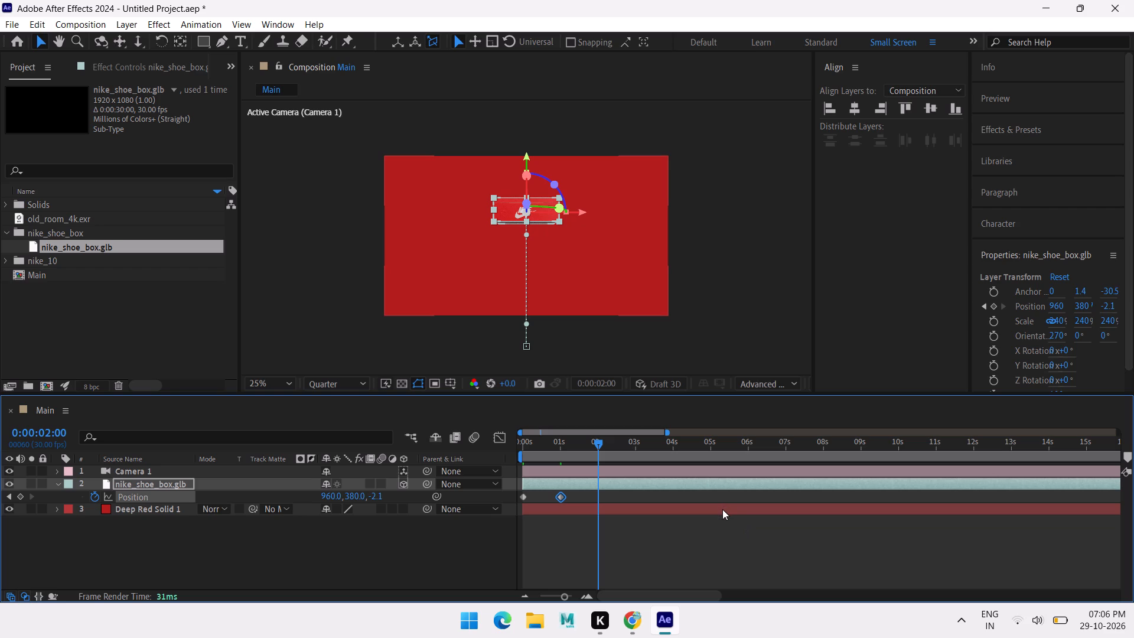
left_click(357, 497)
type("700")
key("Return")
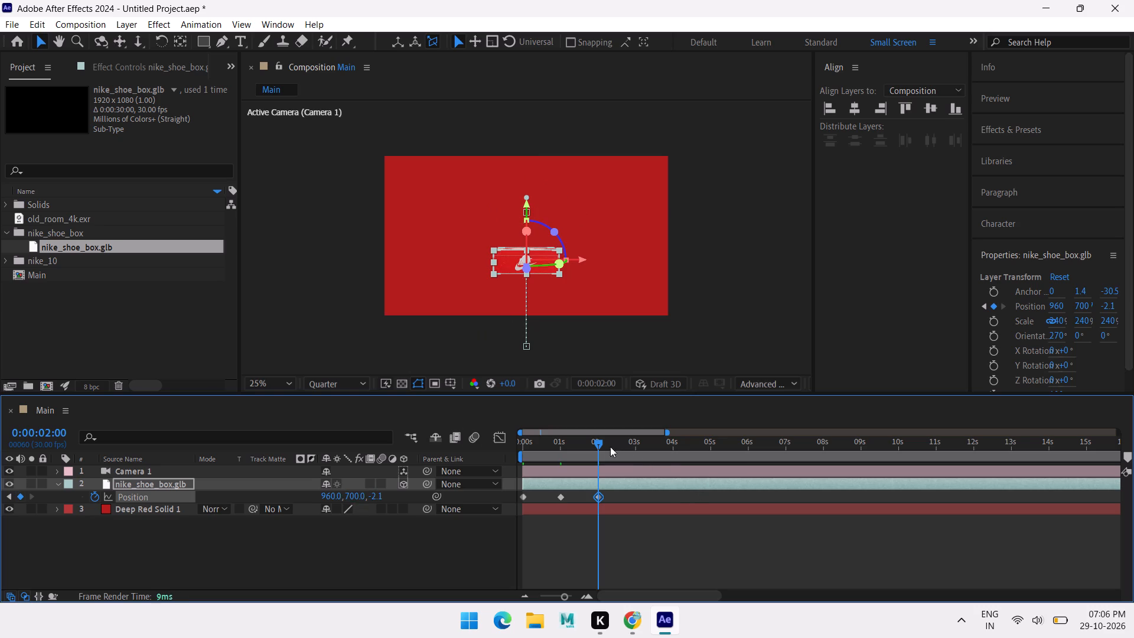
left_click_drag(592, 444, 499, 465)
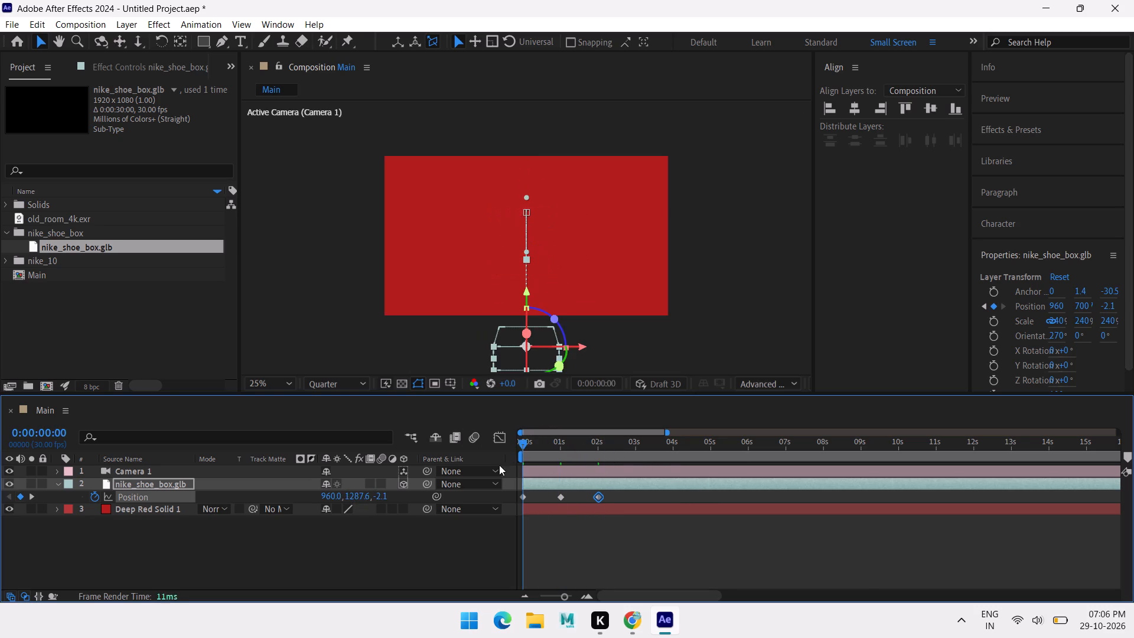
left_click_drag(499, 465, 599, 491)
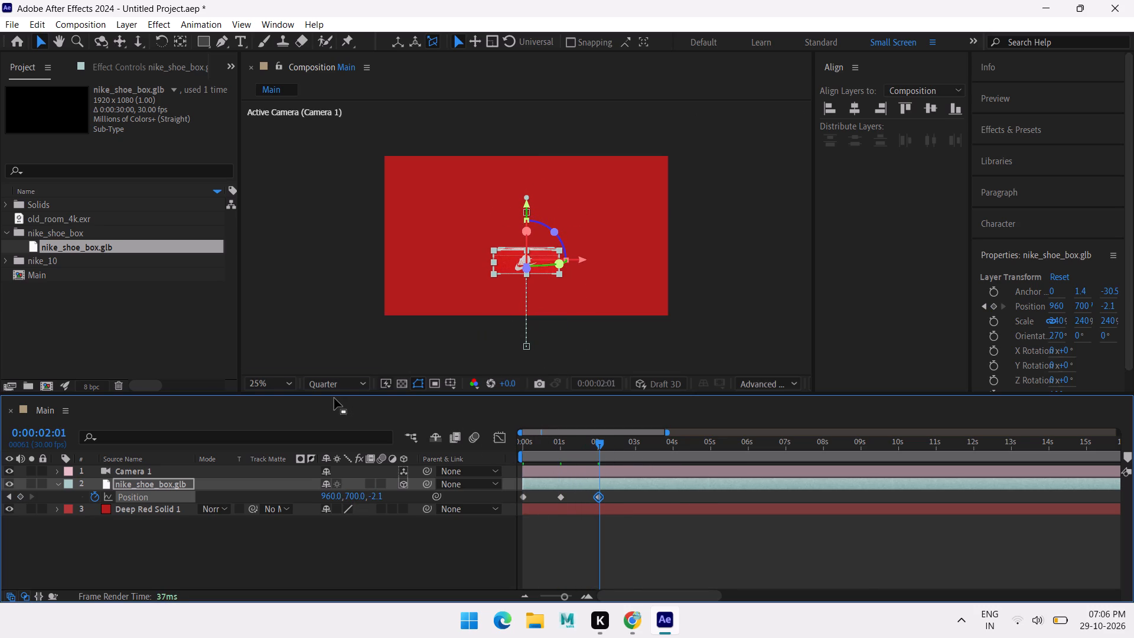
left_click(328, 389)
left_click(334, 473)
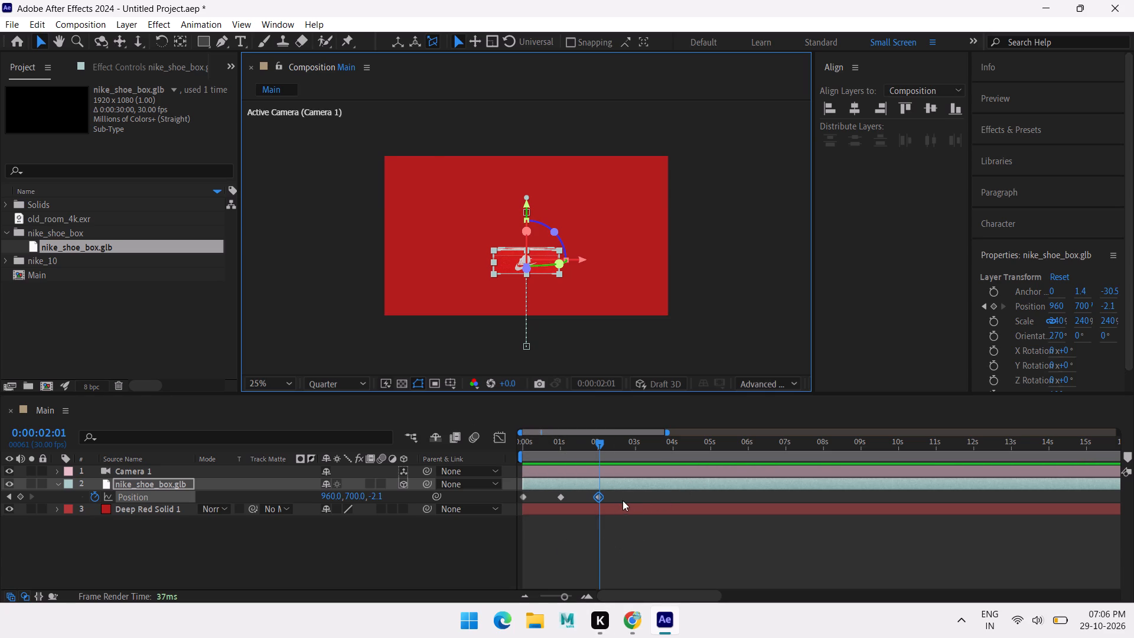
Apply Easy Ease to all three Position keyframes of the shoe box layer.
left_click_drag(617, 499, 526, 499)
left_click_drag(630, 494, 505, 498)
key("F9")
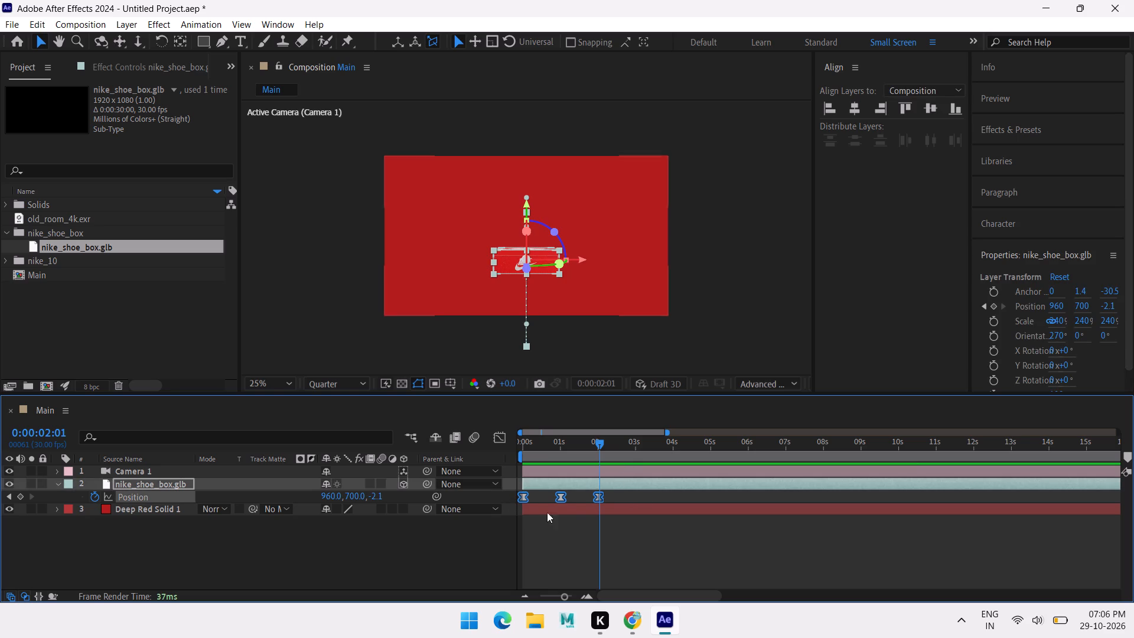
In the Position speed graph, reshape the first second so speed peaks sharply at the start and eases slowly into the 1-second keyframe.
left_click(504, 437)
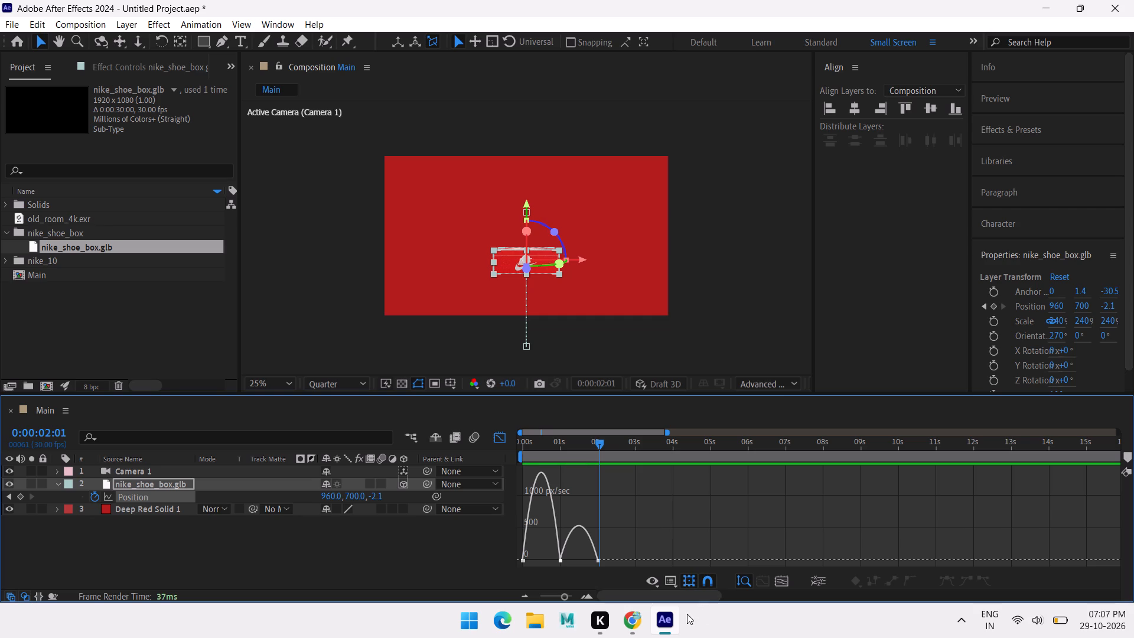
left_click(568, 598)
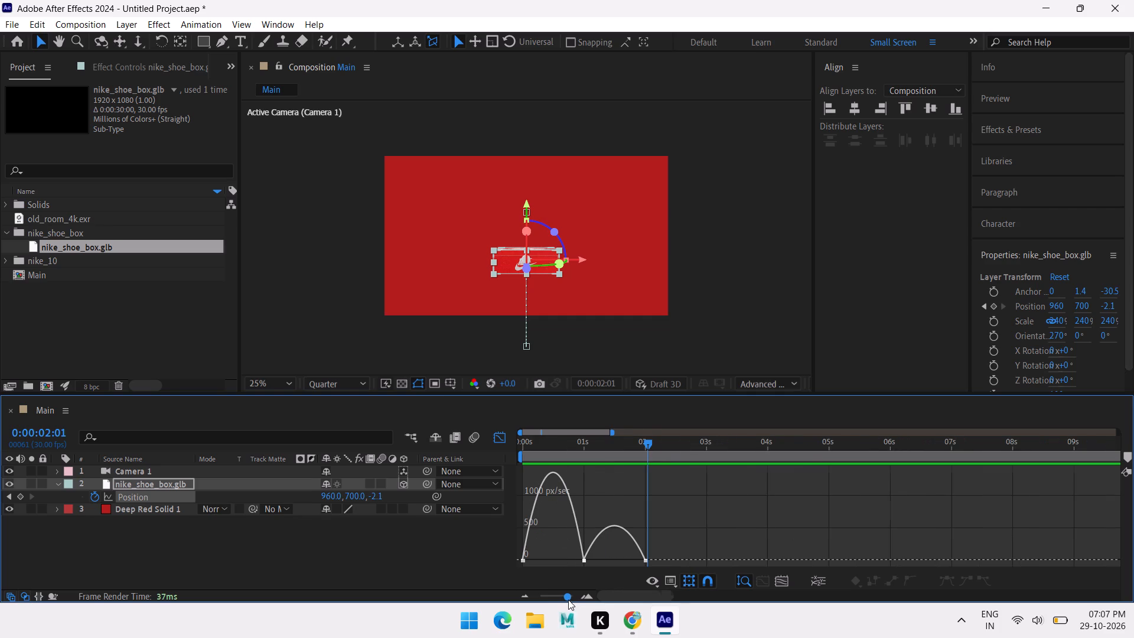
left_click_drag(614, 554, 572, 569)
scroll(703, 501, "down", 2)
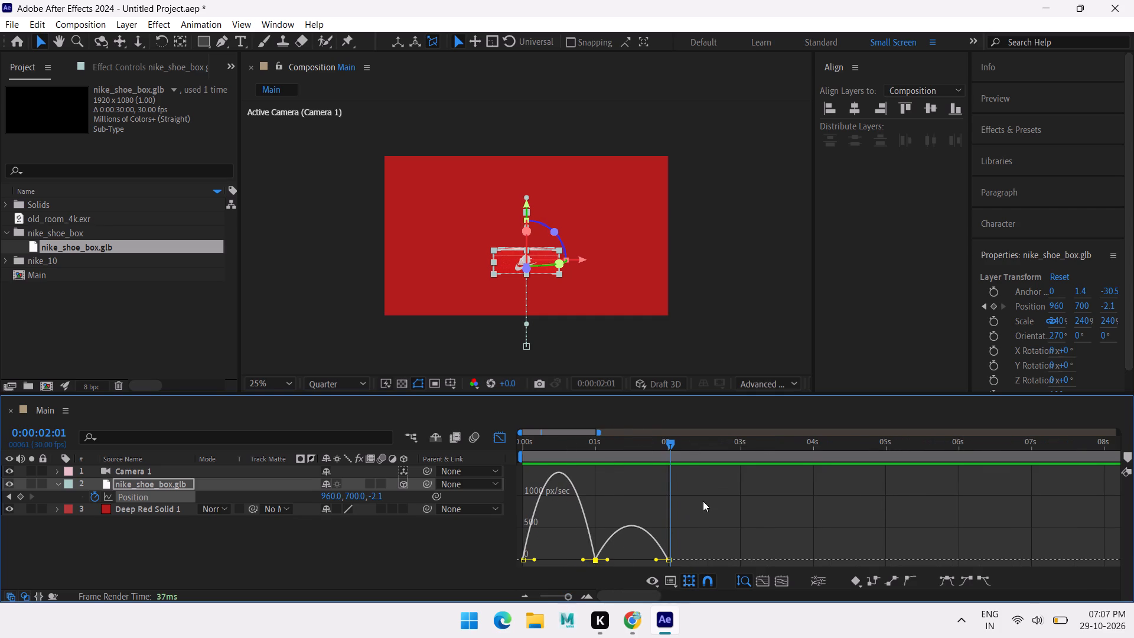
left_click_drag(583, 559, 577, 558)
left_click_drag(577, 558, 539, 555)
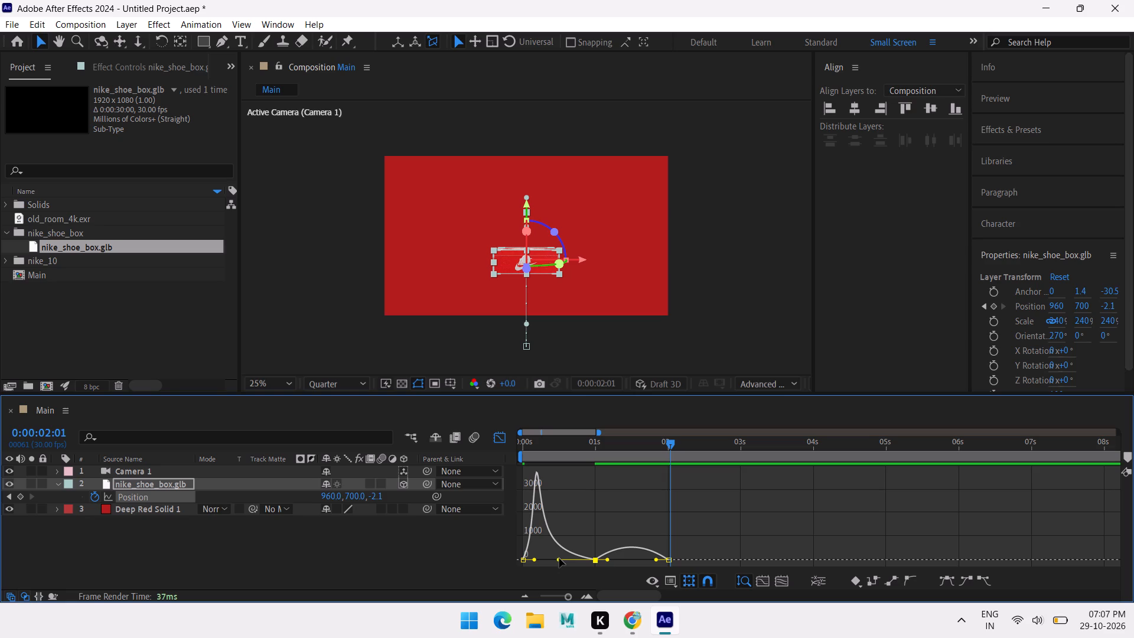
left_click_drag(535, 558, 516, 557)
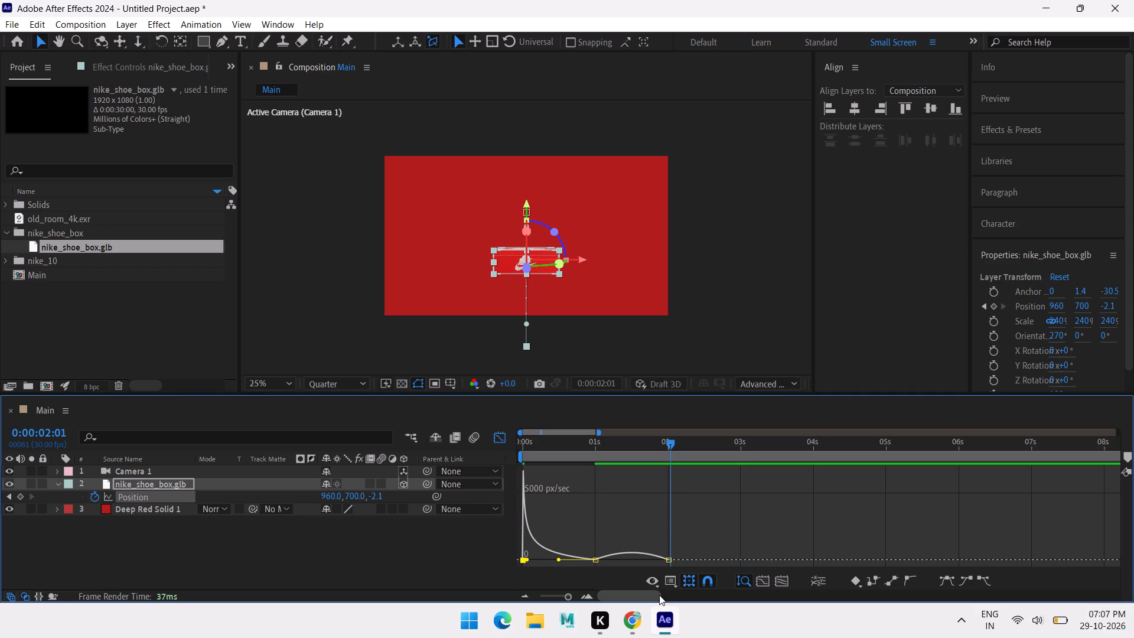
Lengthen the 1-second keyframe's outgoing ease in the speed graph so the second move peaks shortly before the 2-second keyframe.
left_click_drag(620, 534, 584, 570)
left_click_drag(610, 561, 659, 564)
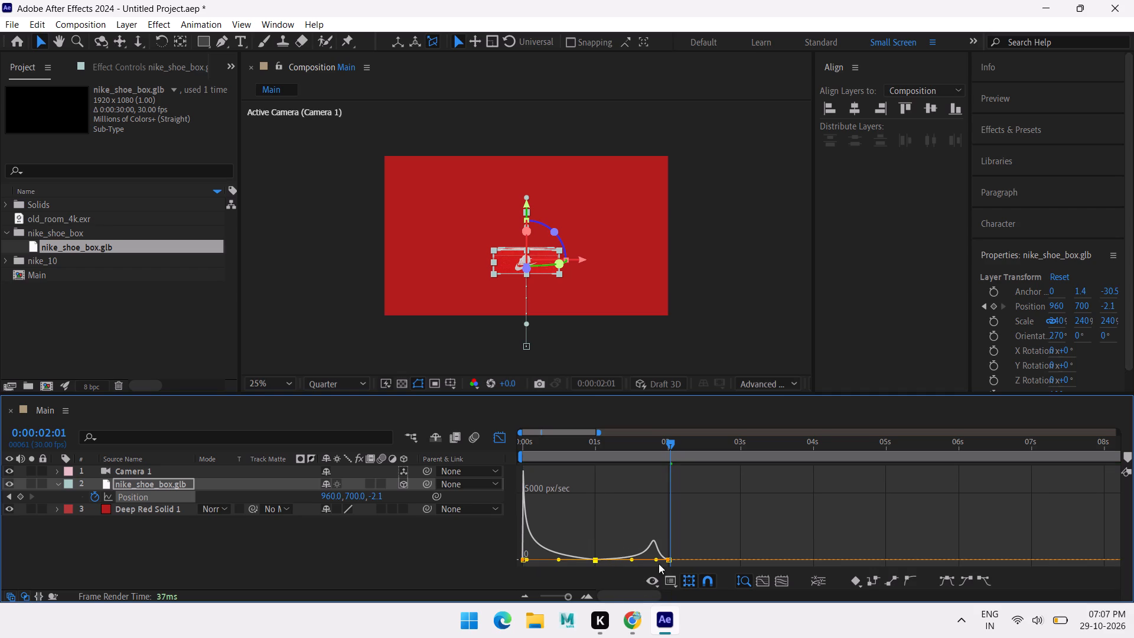
left_click_drag(659, 564, 668, 564)
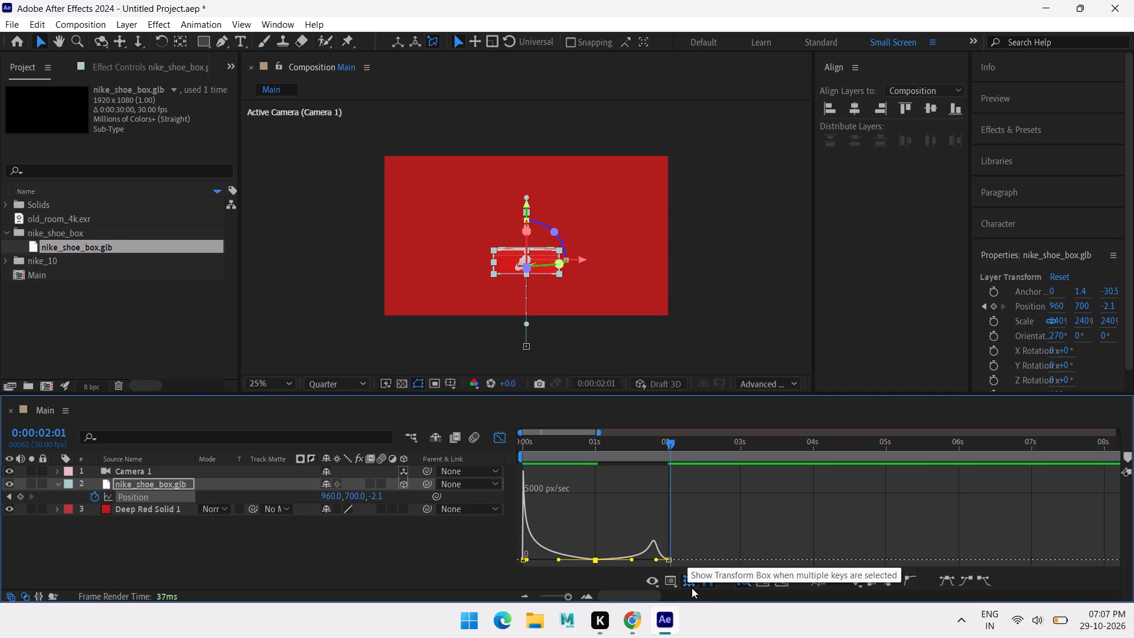
Play back the shoe box's rise and drop from 0:00:00:00 to review the eased timing.
left_click_drag(675, 437, 486, 441)
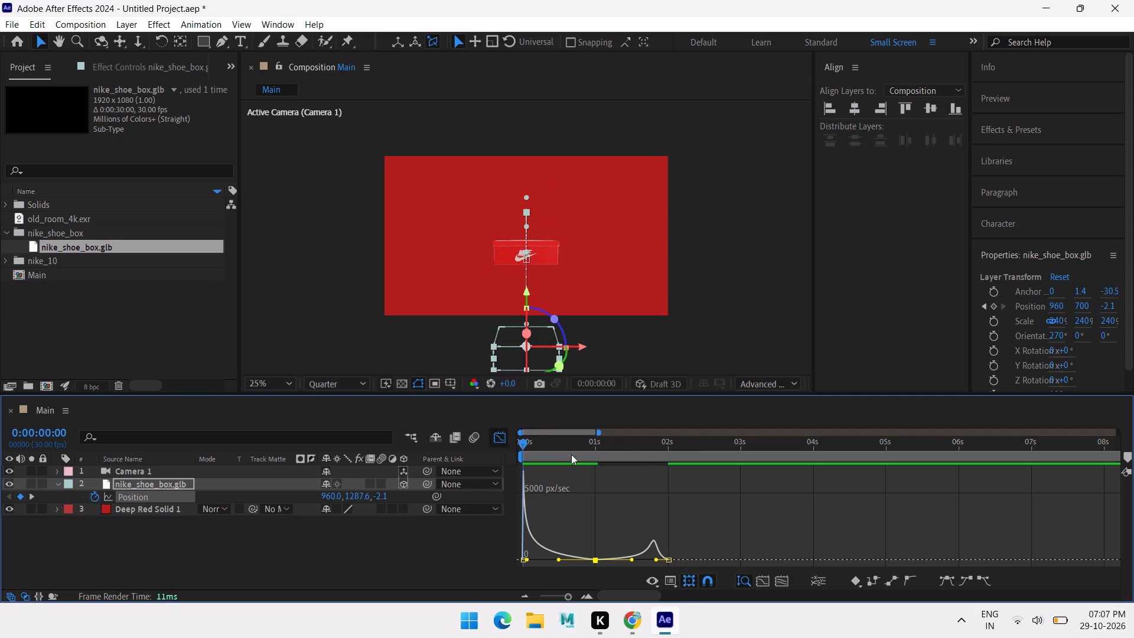
key("space")
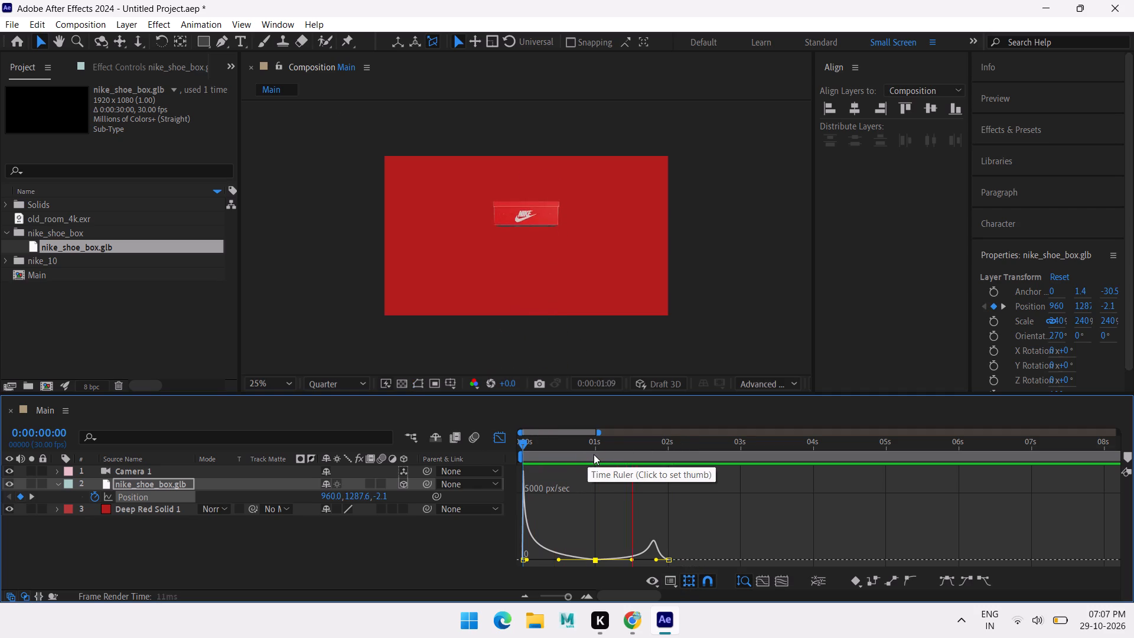
key("space")
left_click_drag(692, 444, 366, 459)
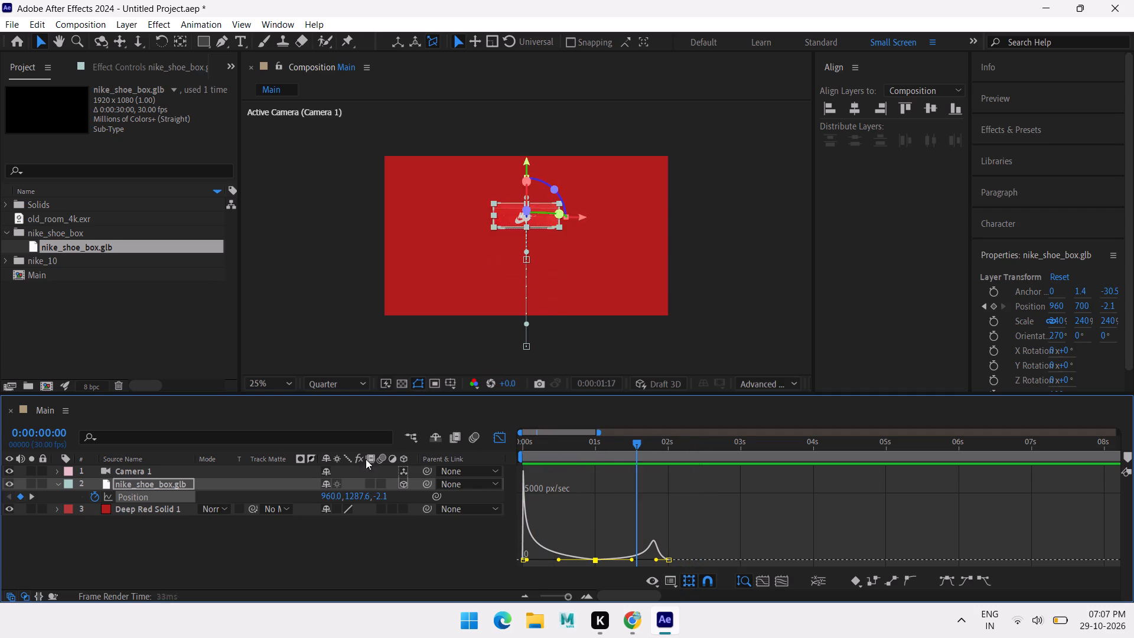
left_click_drag(366, 459, 370, 458)
key("space")
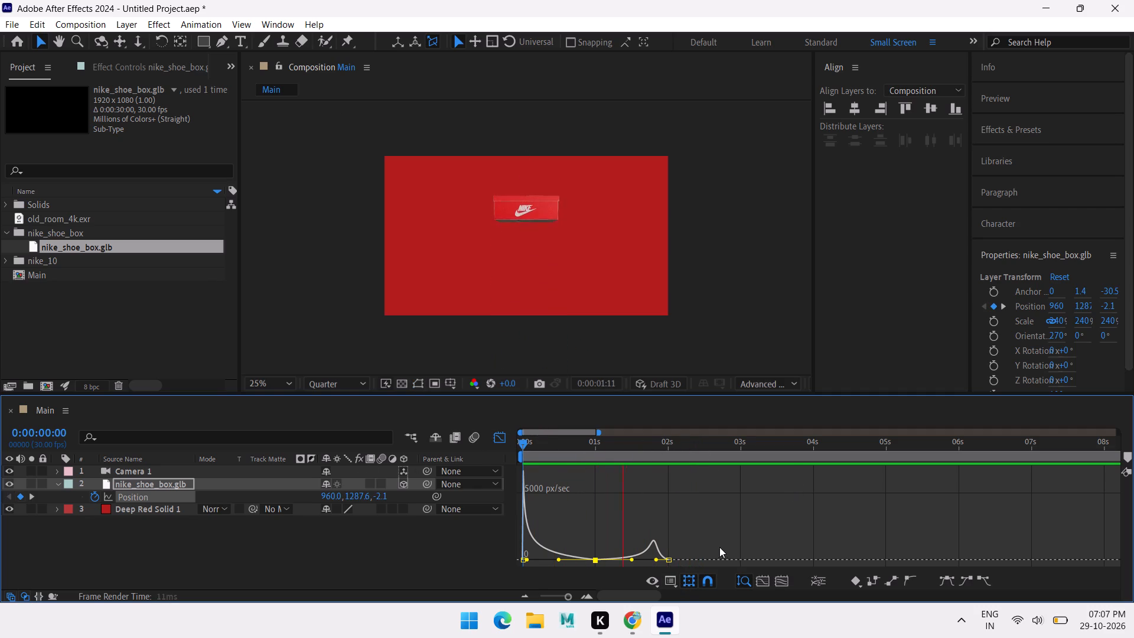
key("space")
left_click_drag(691, 442, 556, 462)
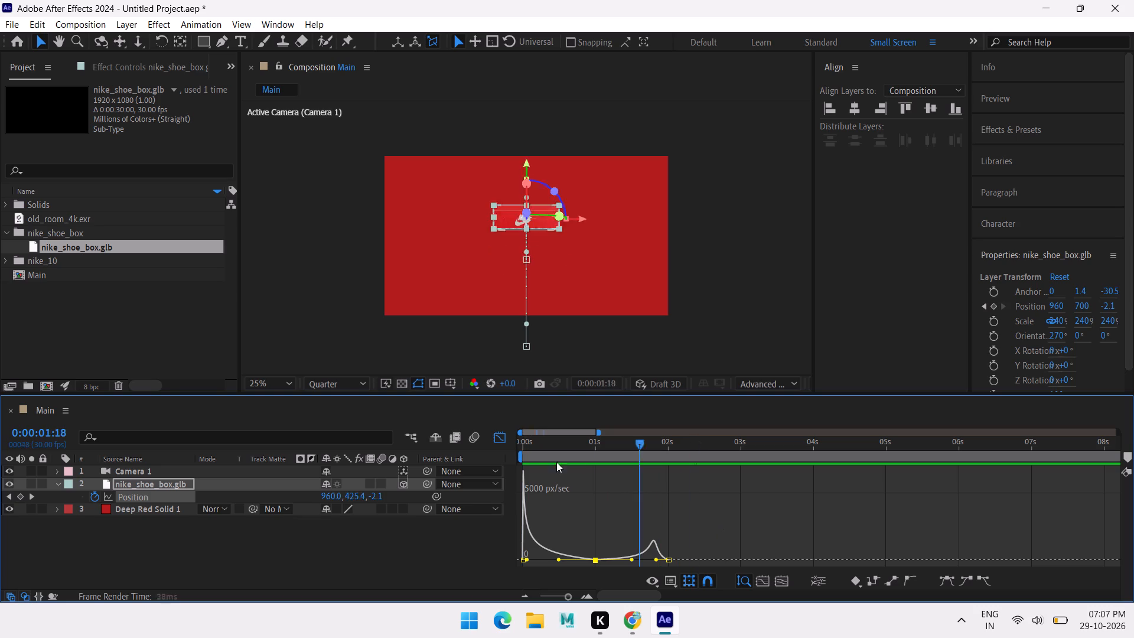
left_click_drag(556, 462, 489, 483)
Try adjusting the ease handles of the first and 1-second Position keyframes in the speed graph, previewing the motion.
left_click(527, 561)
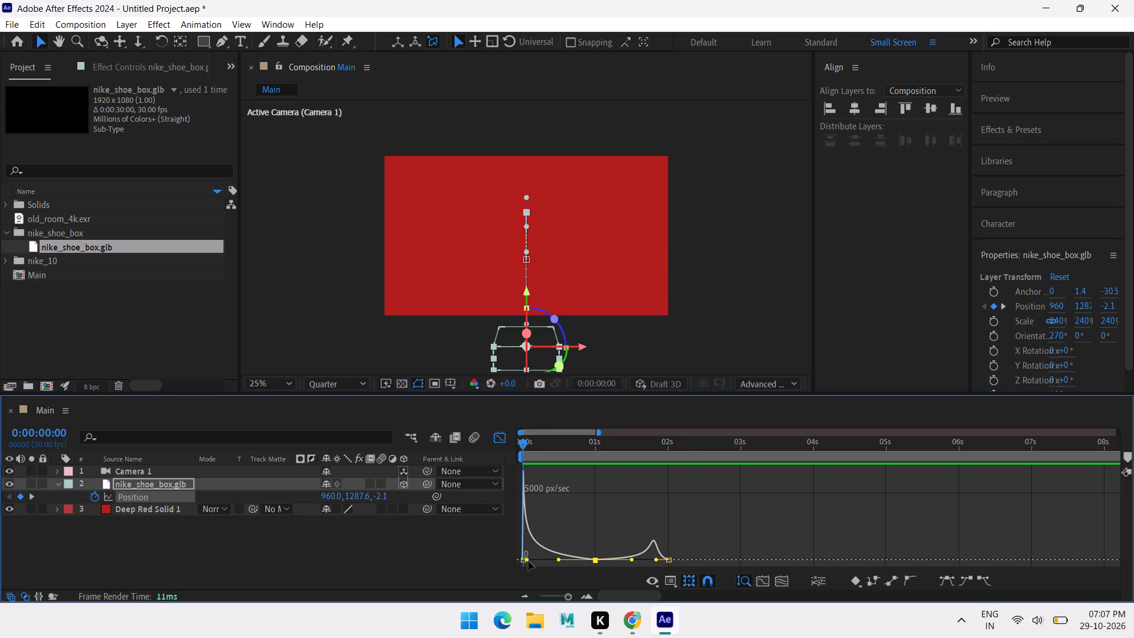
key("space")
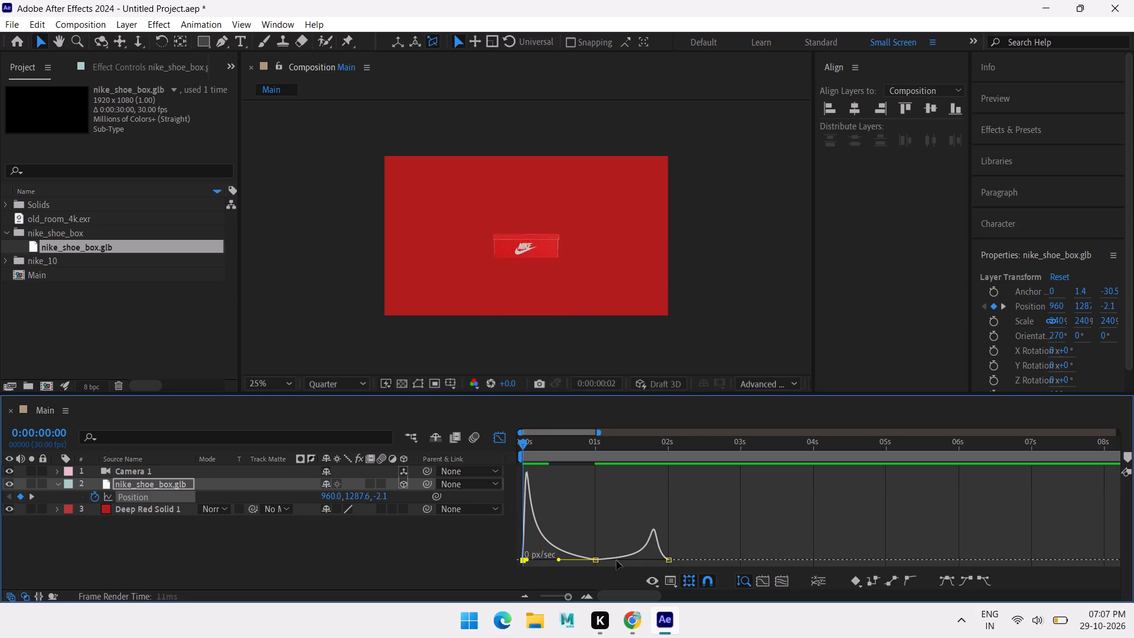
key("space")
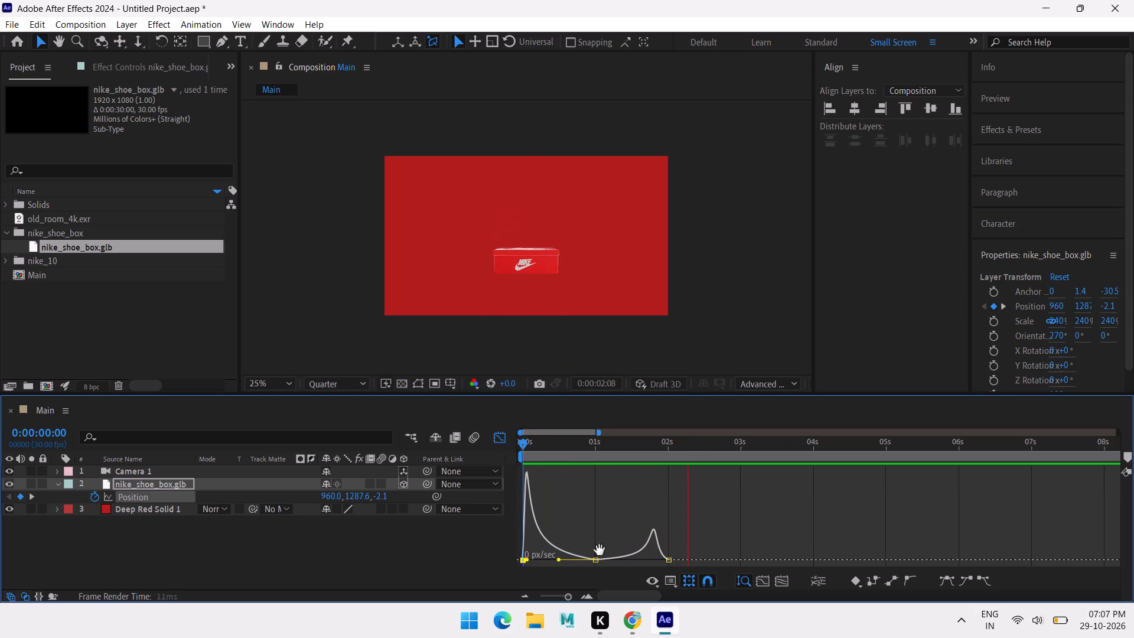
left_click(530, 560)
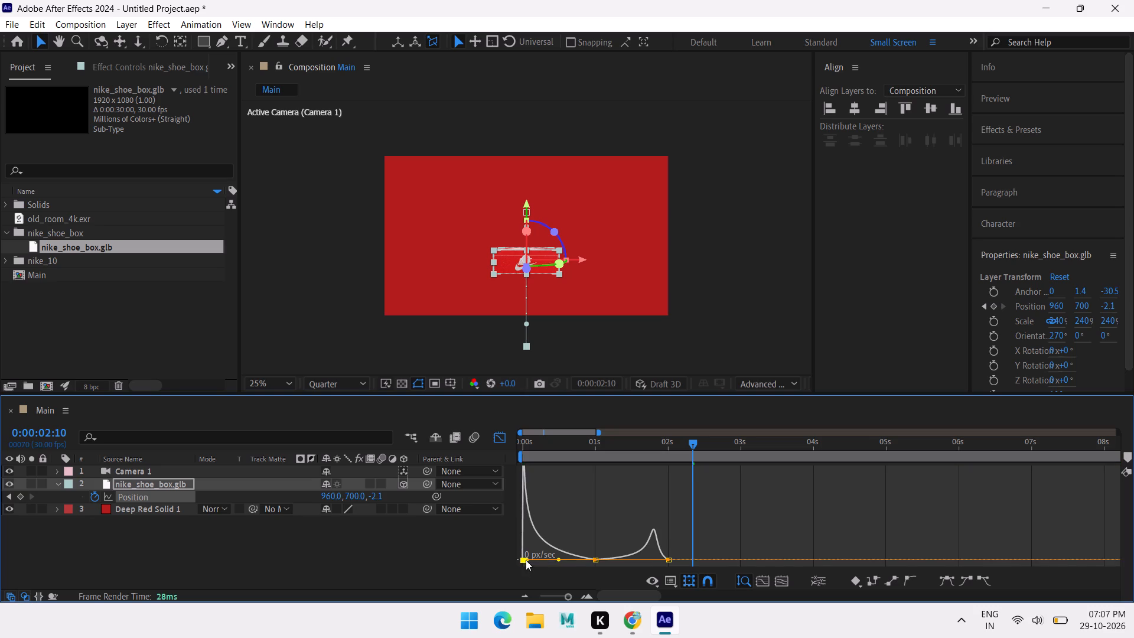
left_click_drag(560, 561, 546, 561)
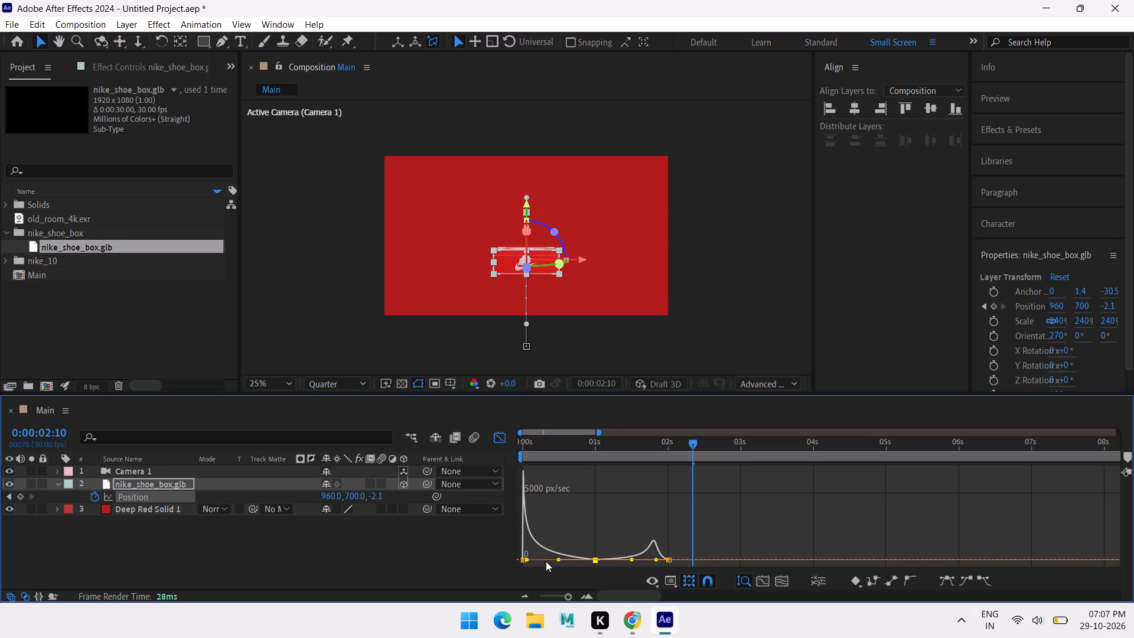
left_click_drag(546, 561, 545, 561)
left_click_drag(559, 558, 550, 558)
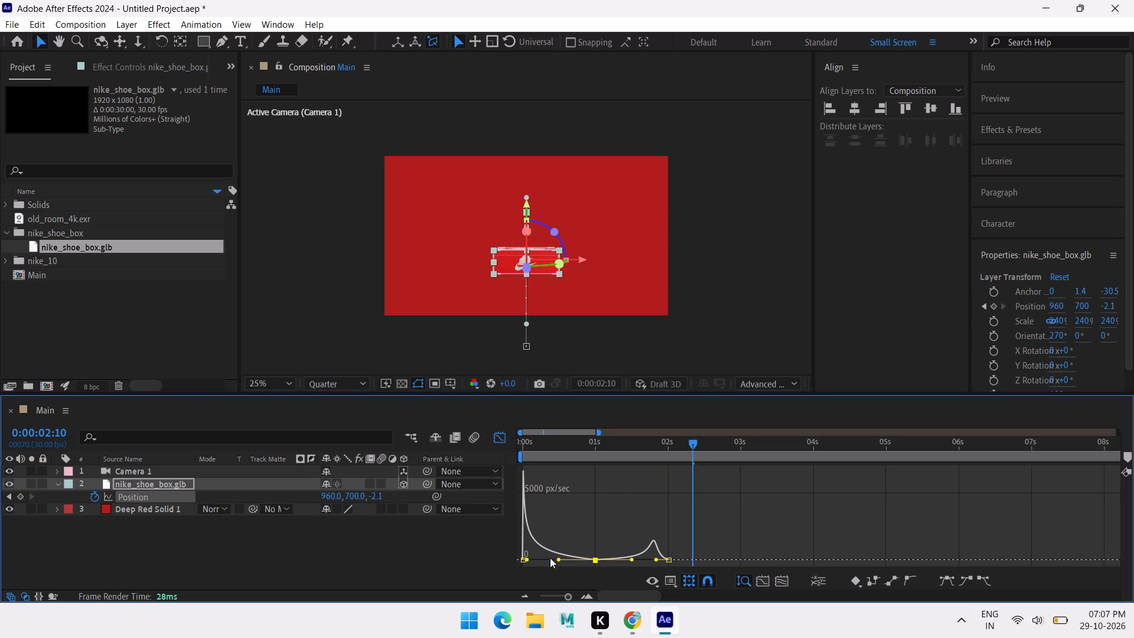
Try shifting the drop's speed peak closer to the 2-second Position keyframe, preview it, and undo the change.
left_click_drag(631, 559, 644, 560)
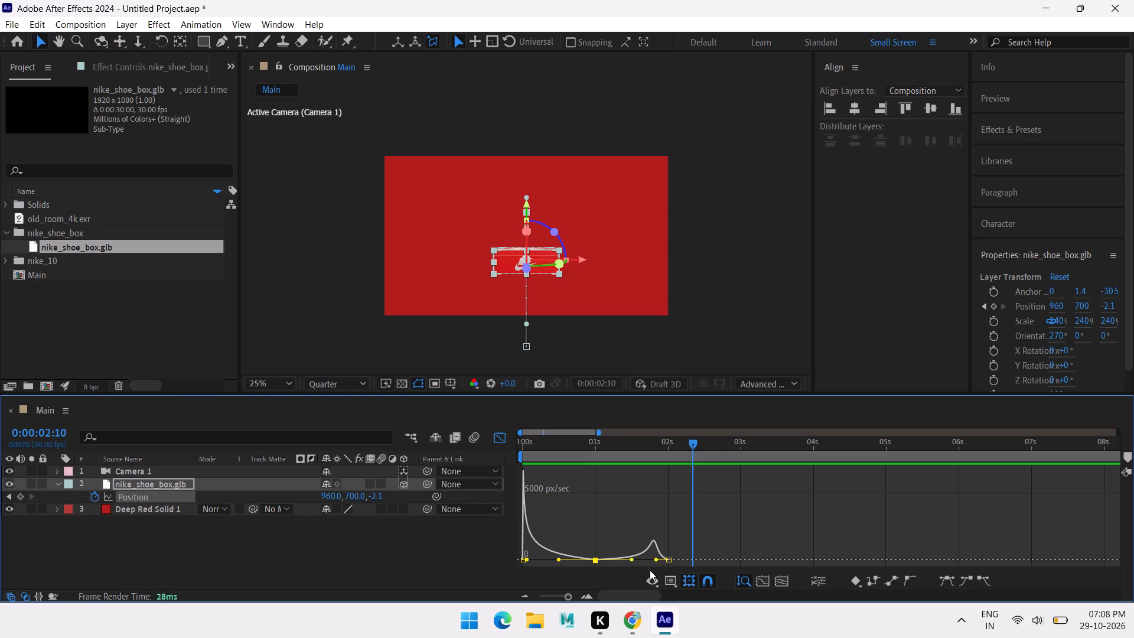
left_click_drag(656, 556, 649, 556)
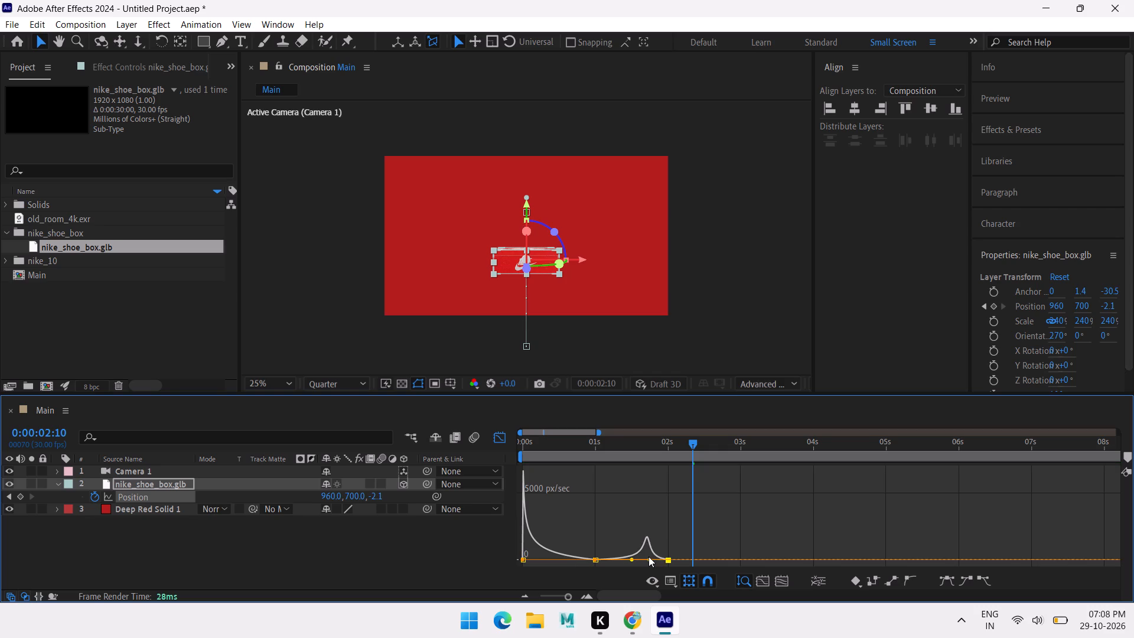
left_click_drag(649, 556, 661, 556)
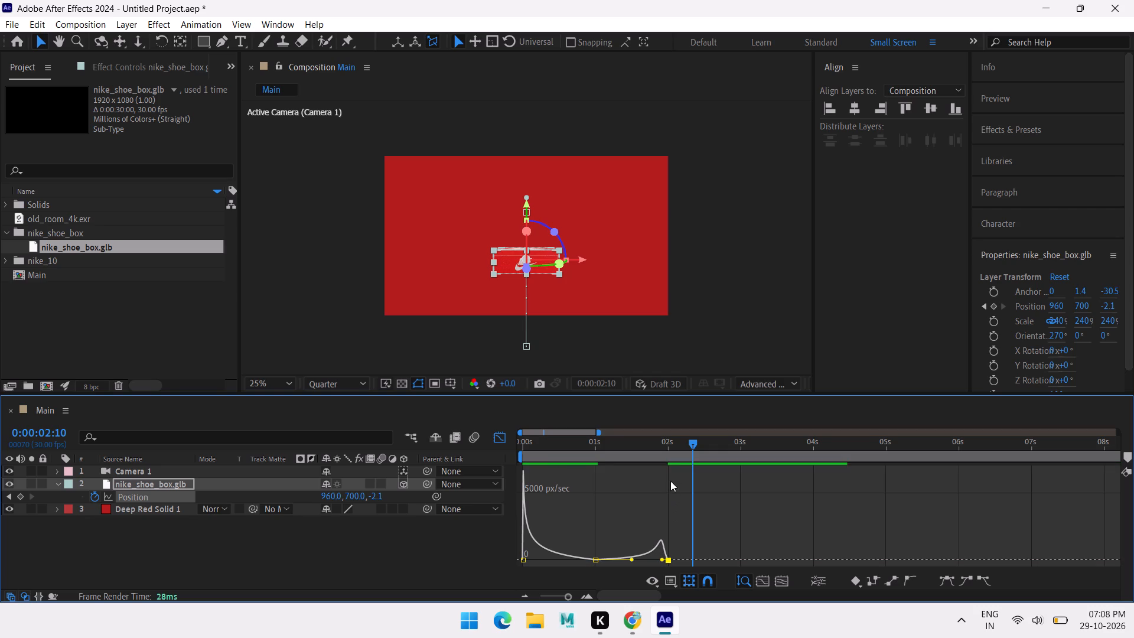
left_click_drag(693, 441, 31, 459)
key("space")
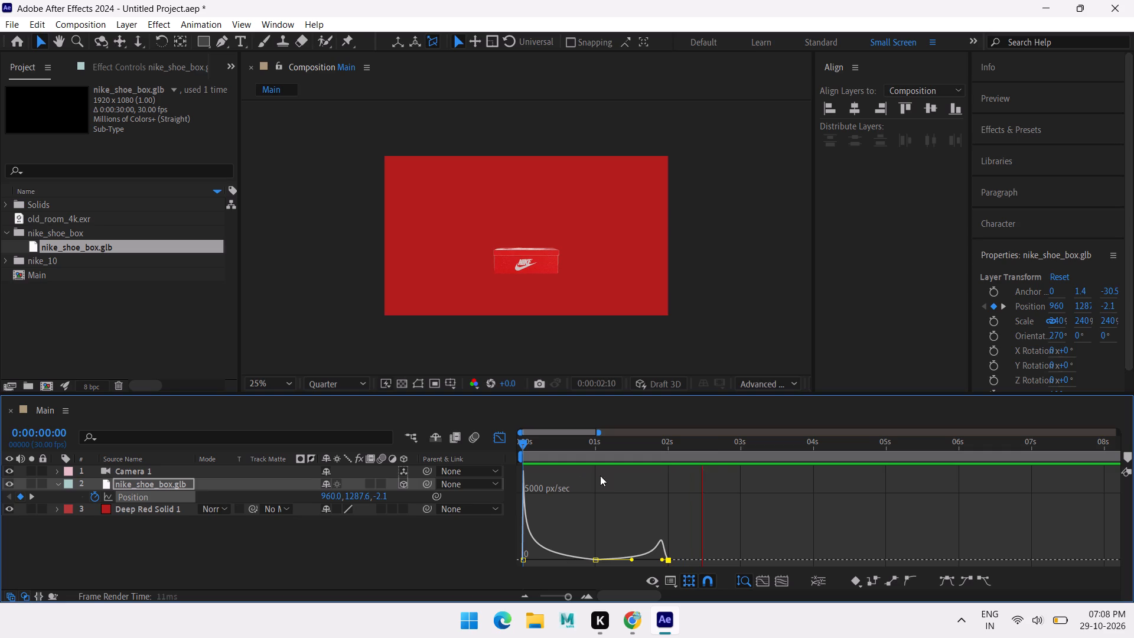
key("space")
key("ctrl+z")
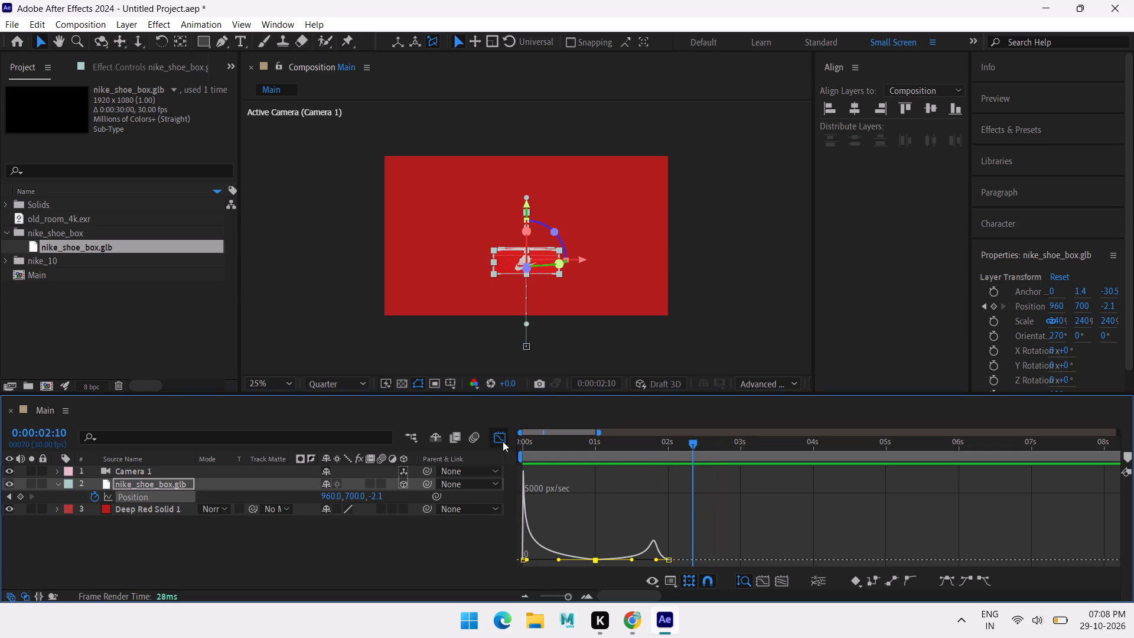
Return from the speed graph to the layer timeline and play the box animation from the start to check the drop.
left_click(501, 438)
left_click_drag(699, 440, 272, 491)
left_click(708, 559)
key("space")
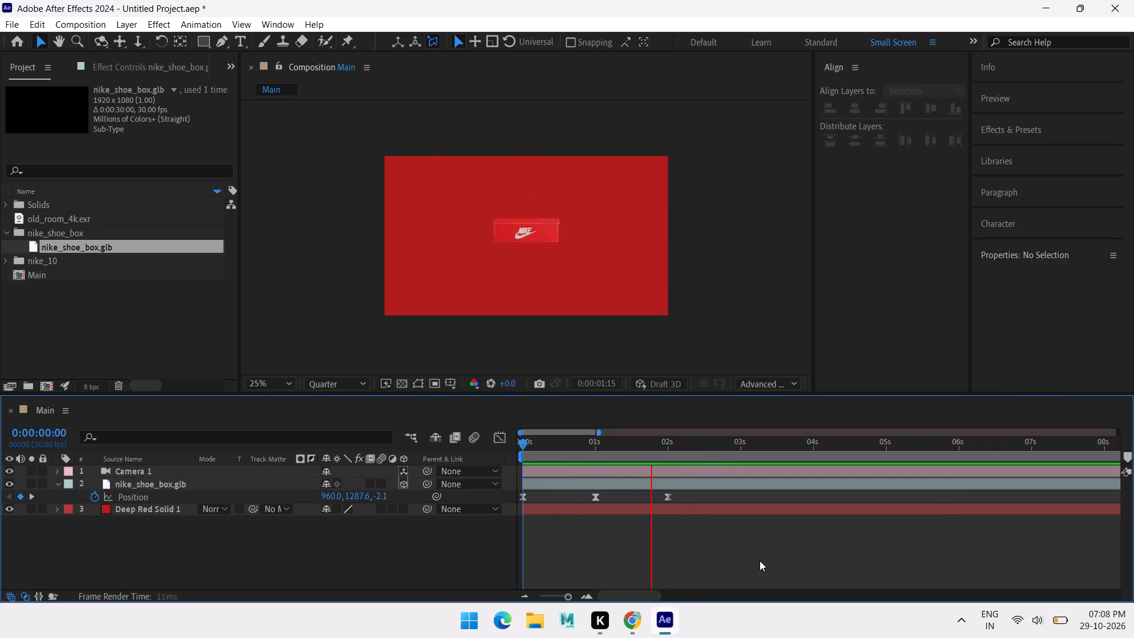
key("space")
left_click_drag(728, 441, 661, 456)
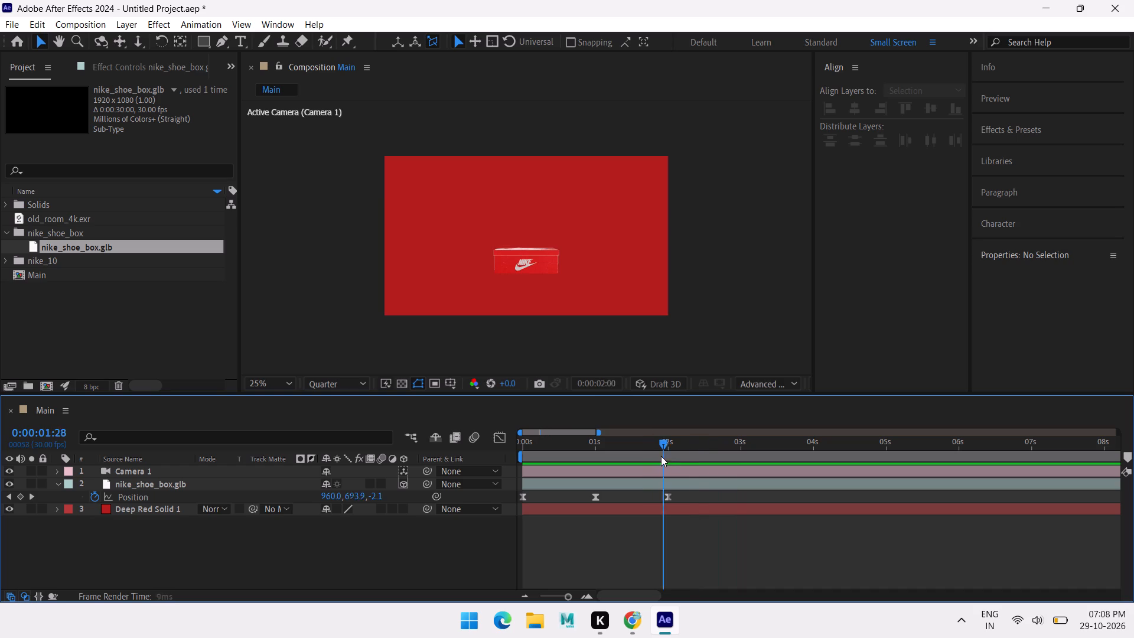
left_click_drag(661, 456, 676, 461)
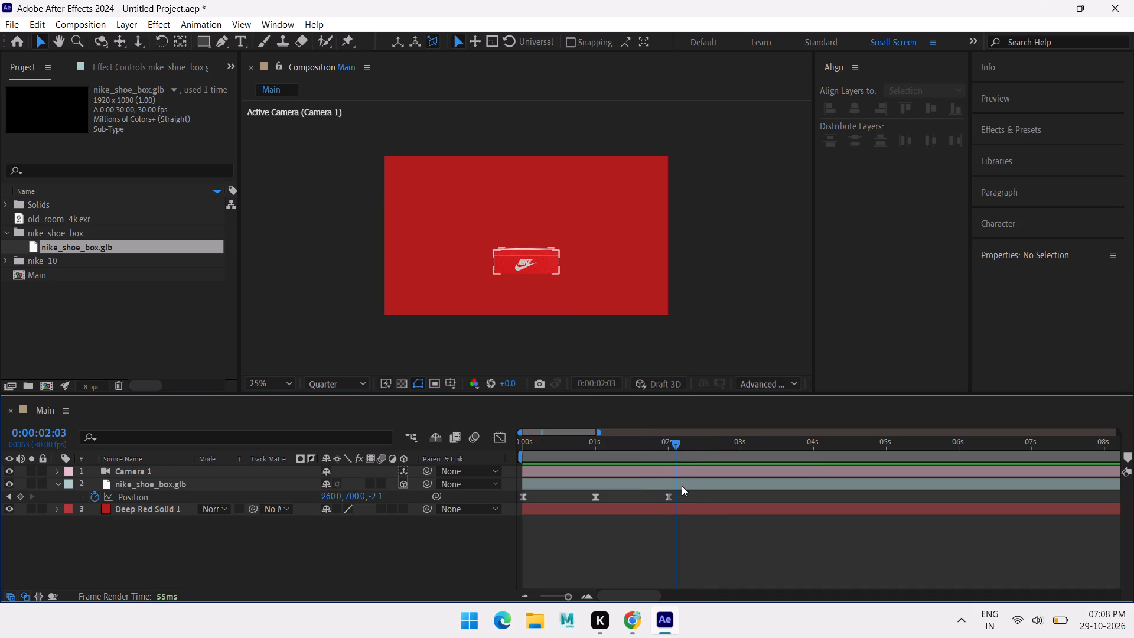
Examine the shoe box up close and within the whole frame in the composition view, leaving the camera angle as it was.
left_click(260, 392)
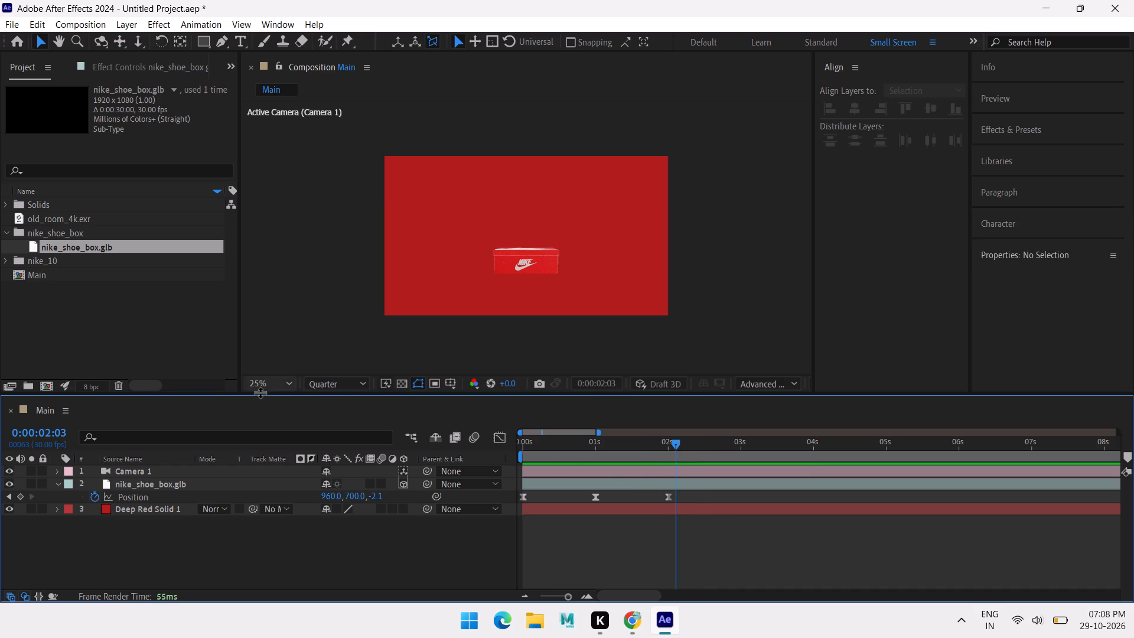
left_click(264, 383)
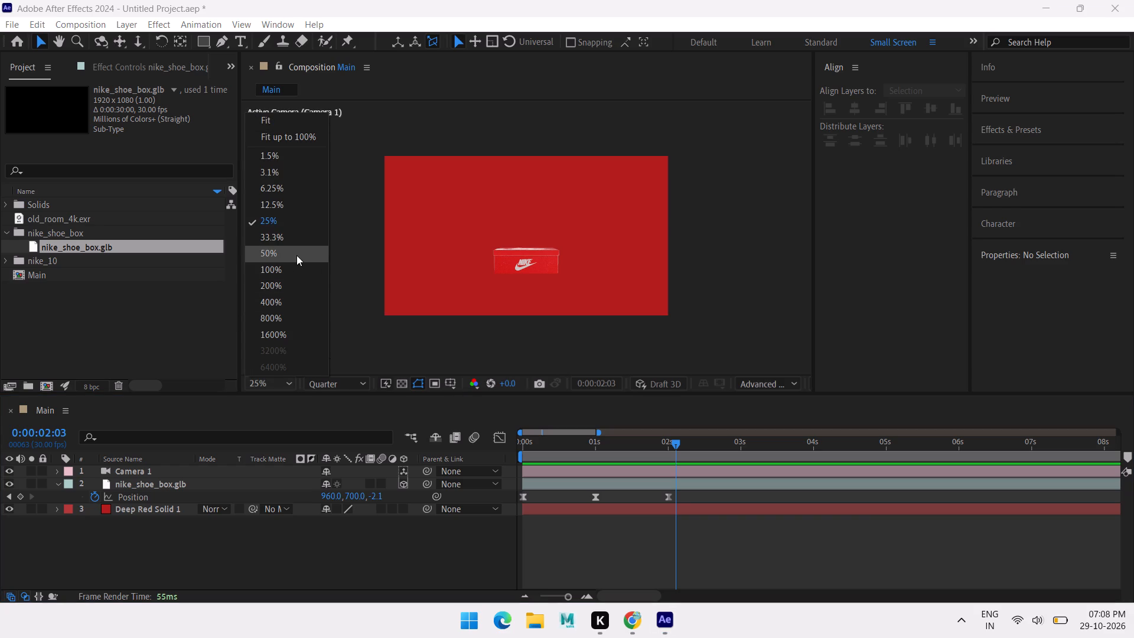
left_click(293, 269)
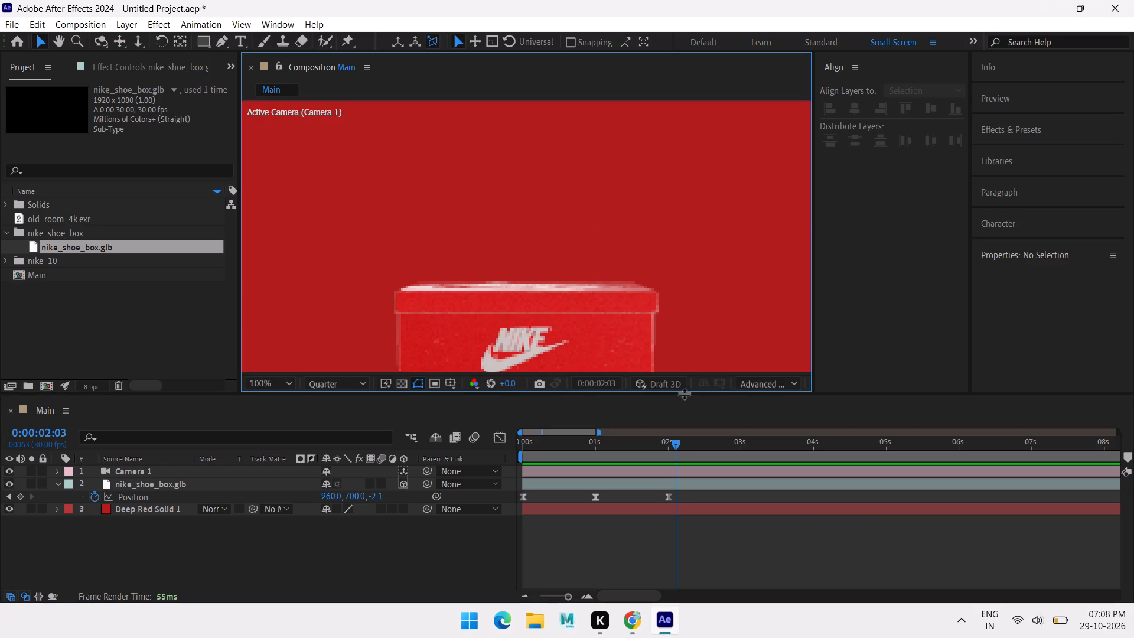
left_click_drag(617, 394, 627, 474)
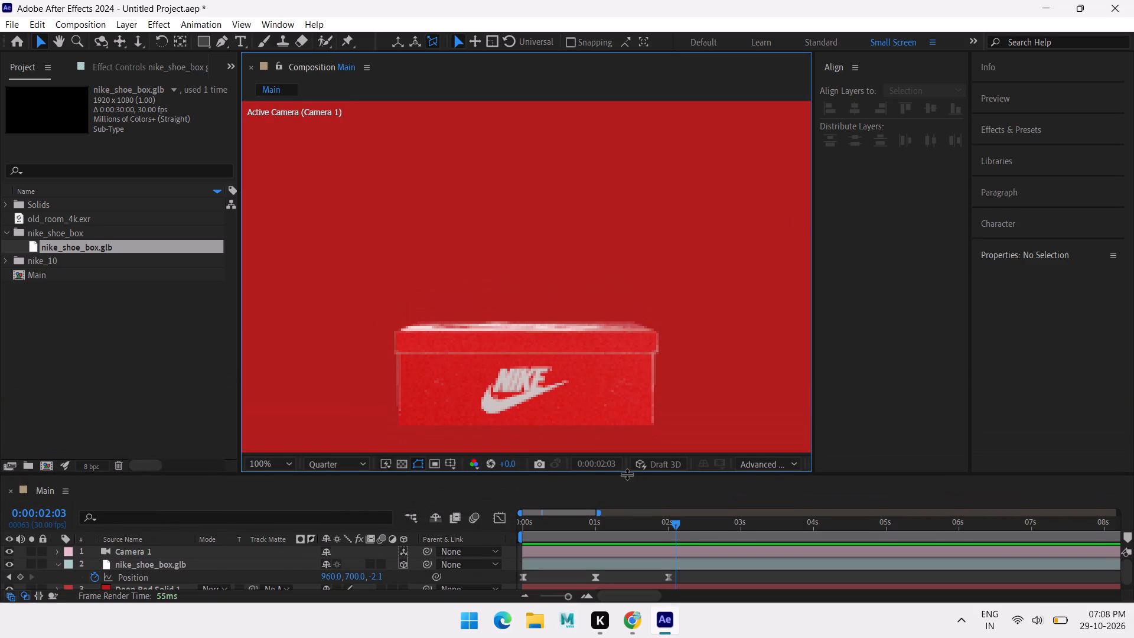
left_click_drag(627, 474, 650, 379)
scroll(532, 246, "down", 2)
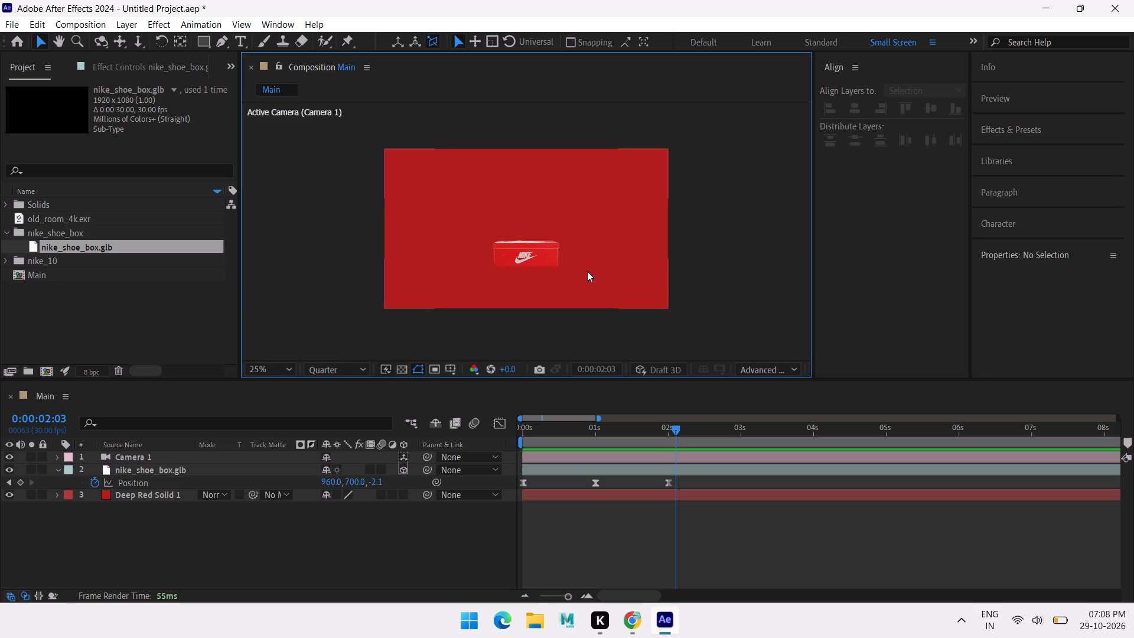
middle_click_drag(666, 262, 682, 233)
scroll(622, 235, "up", 2)
scroll(619, 237, "down", 2)
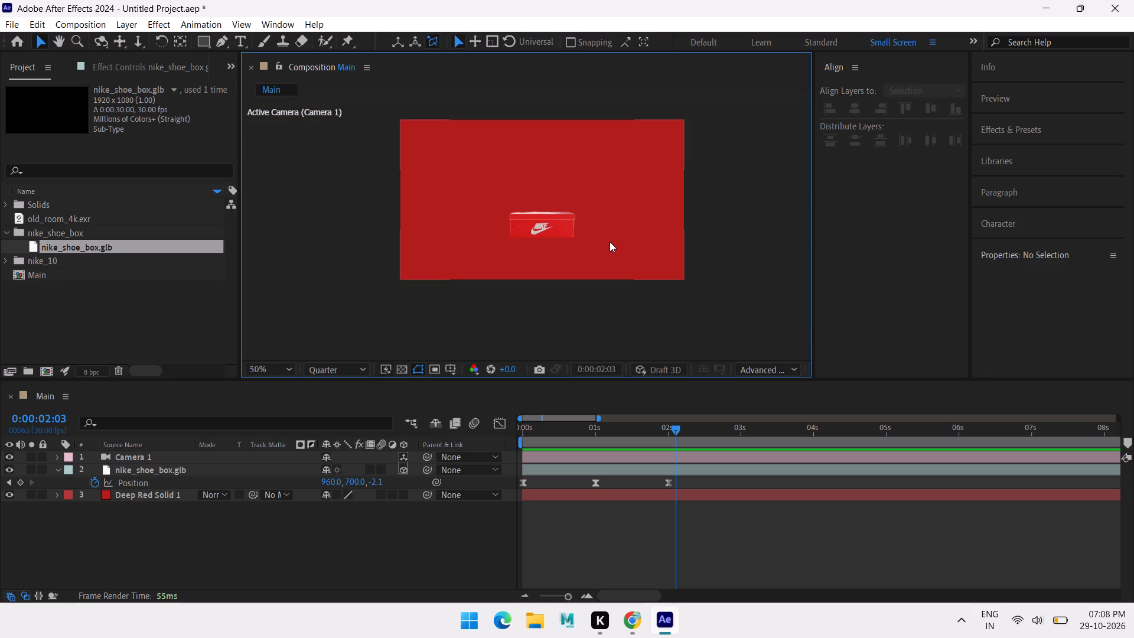
middle_click_drag(615, 248, 597, 266)
scroll(592, 266, "up", 1)
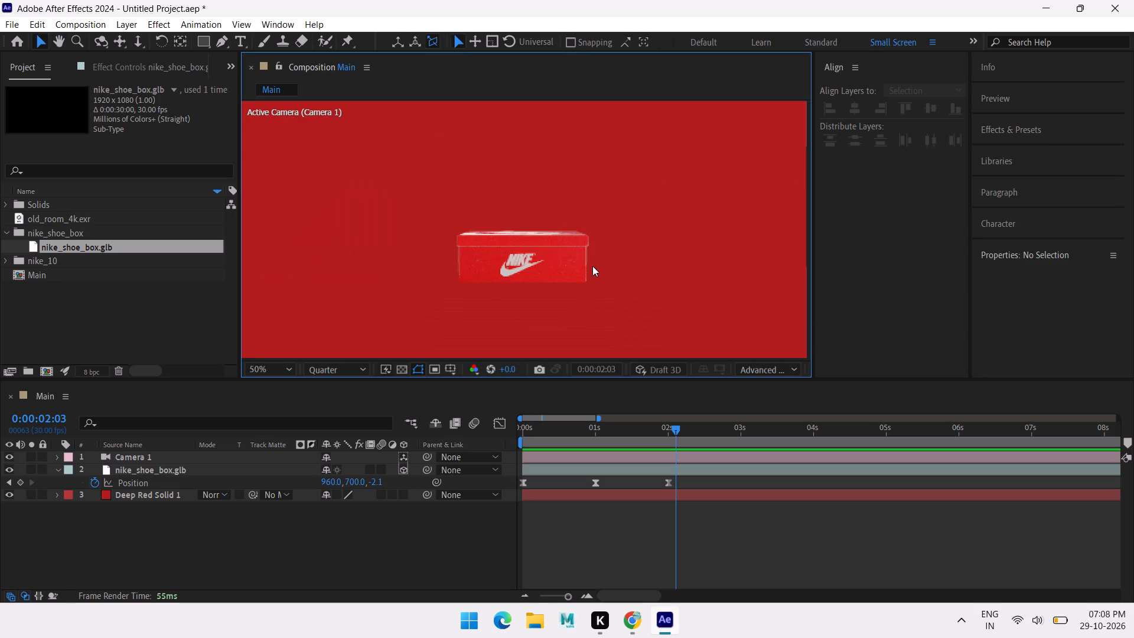
scroll(592, 266, "down", 1)
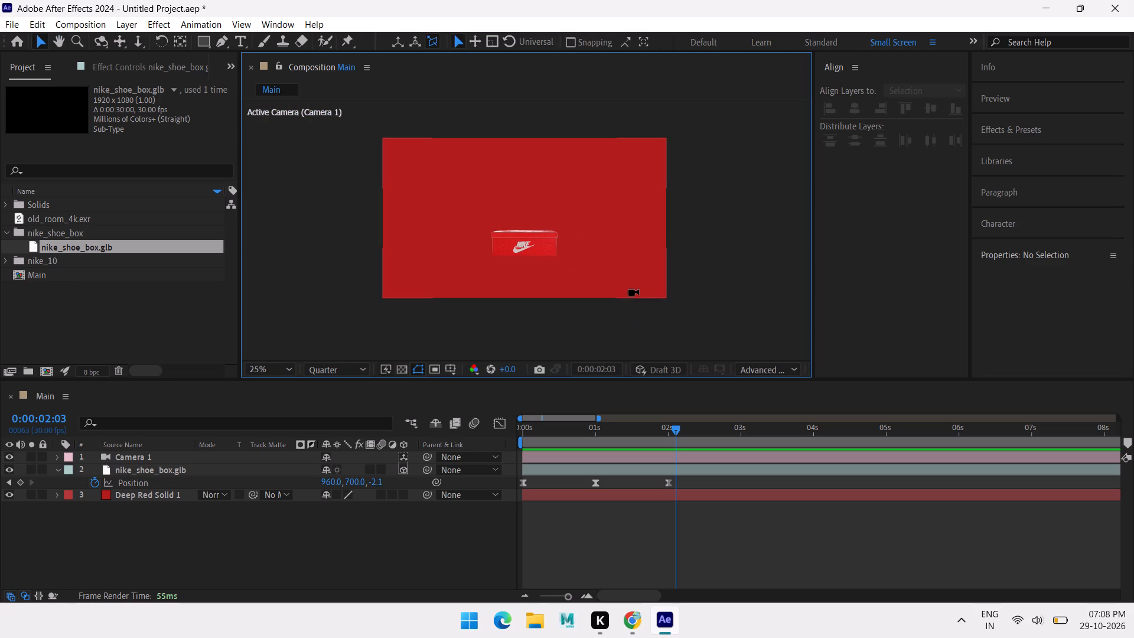
scroll(633, 292, "up", 2, "alt")
scroll(633, 292, "down", 2, "alt")
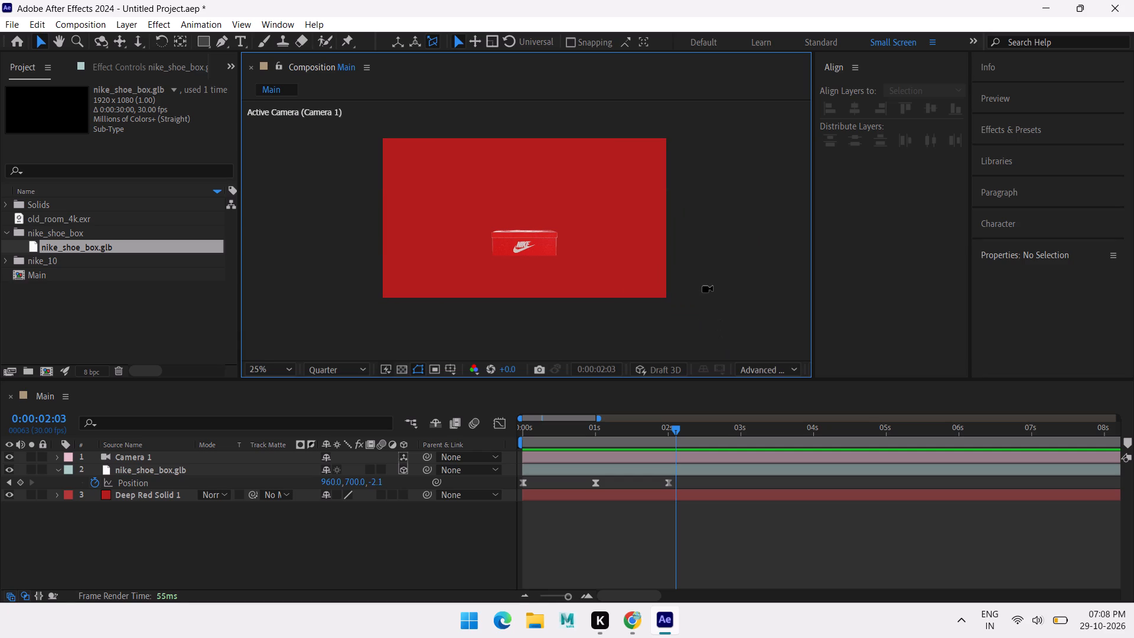
middle_click_drag(706, 289, 755, 312, "alt")
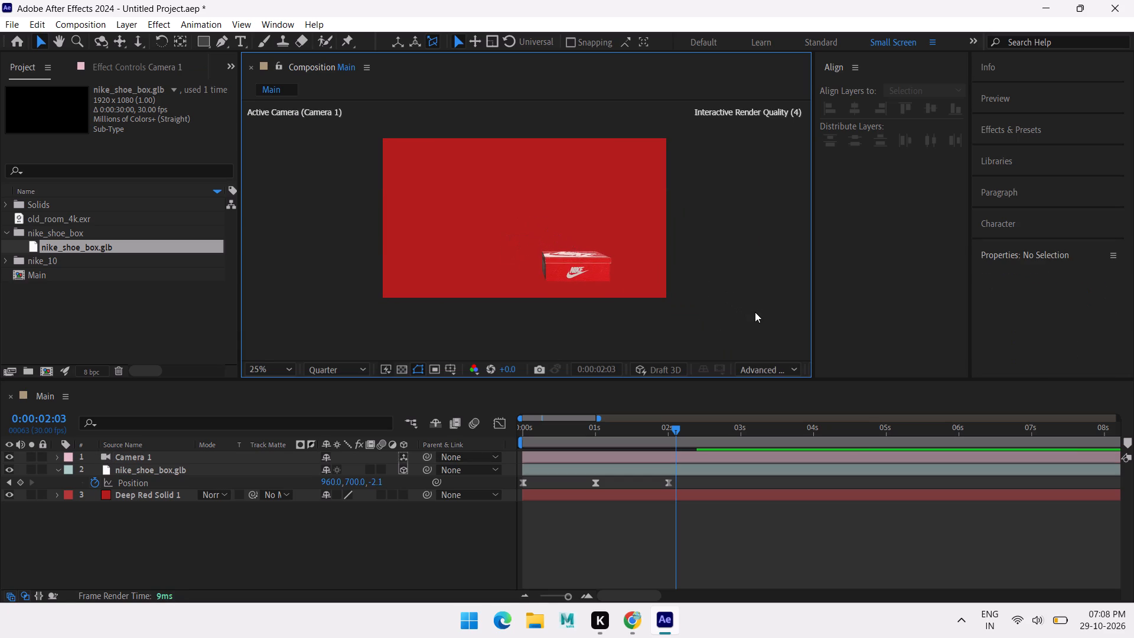
key("ctrl+z")
middle_click_drag(721, 273, 744, 292)
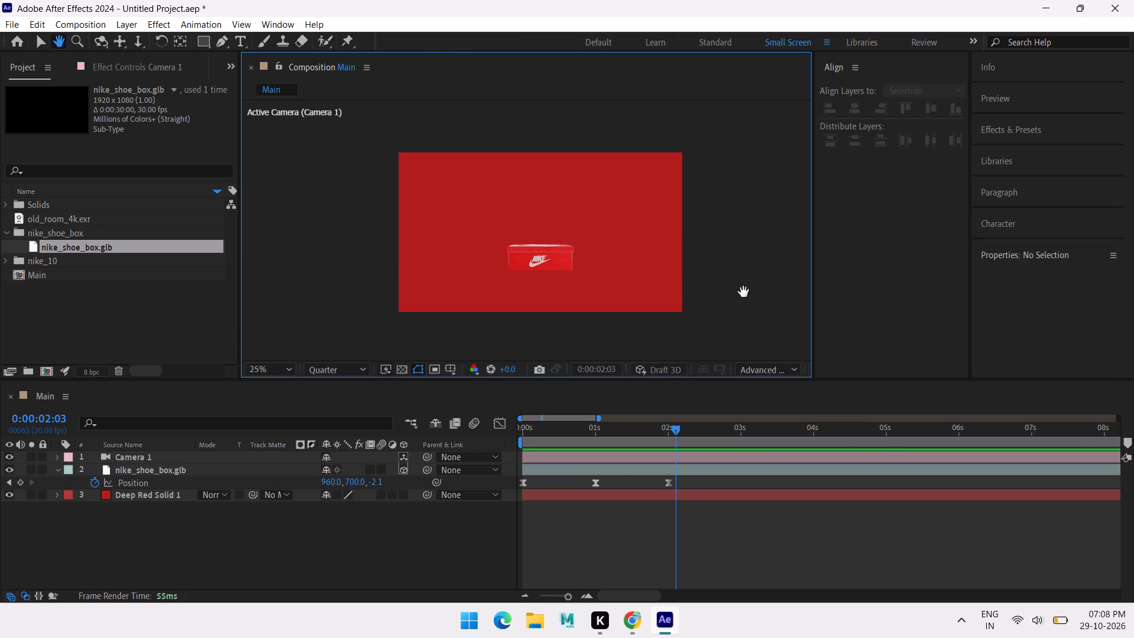
middle_click_drag(744, 292, 728, 279)
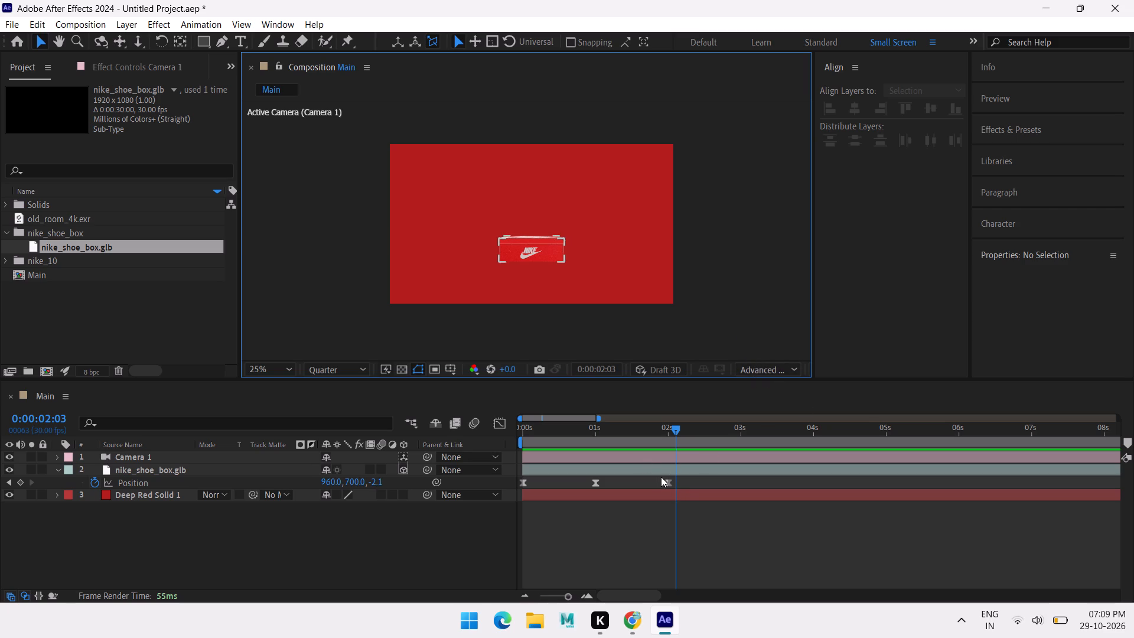
Move the shoe box's last Position keyframe earlier, from the 2-second mark to 0:00:01:14.
left_click_drag(686, 483, 663, 483)
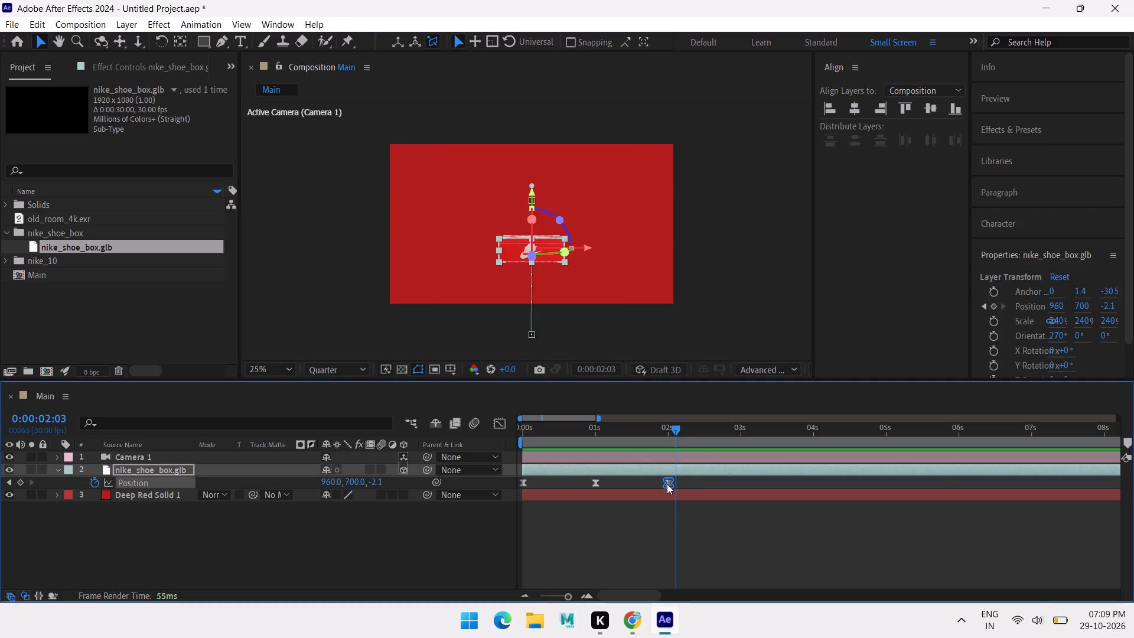
left_click_drag(672, 424, 640, 424)
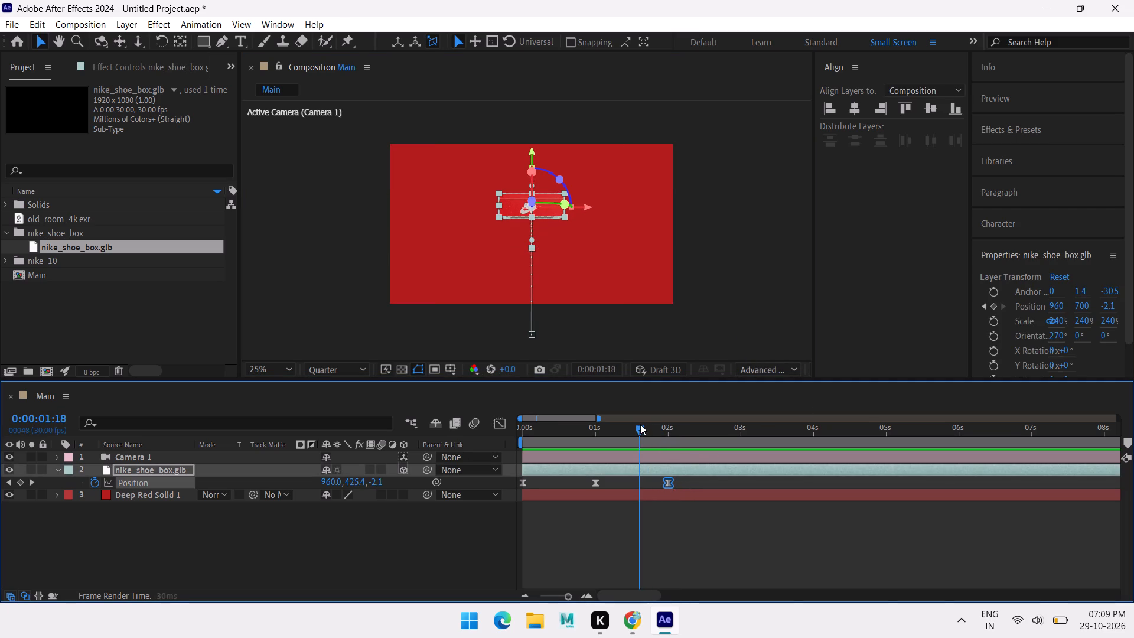
left_click_drag(640, 424, 631, 424)
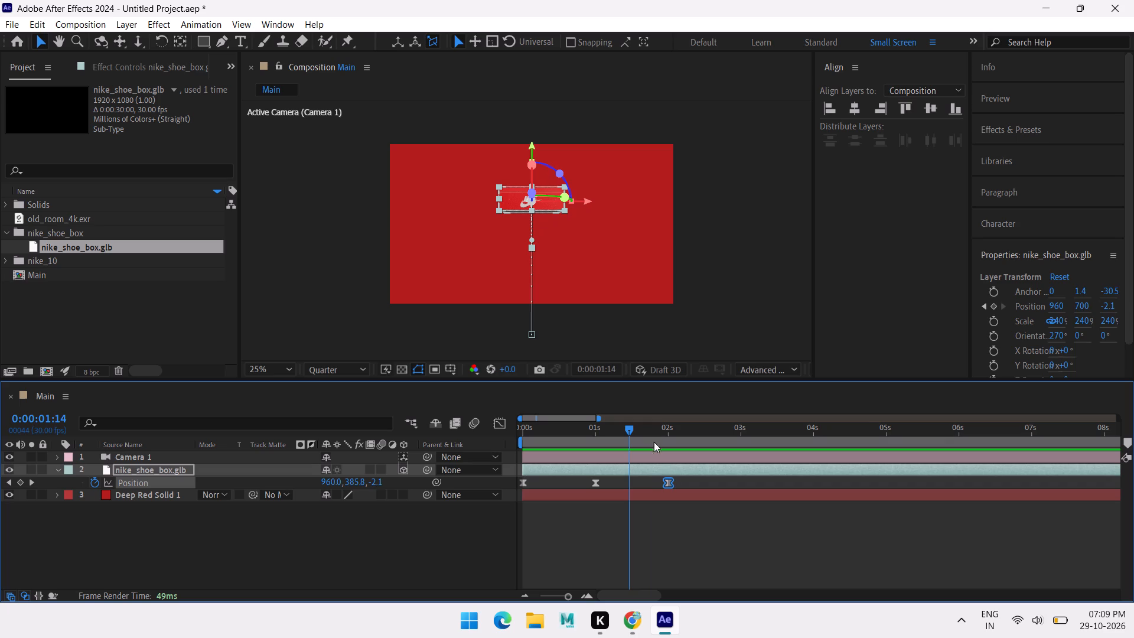
left_click_drag(667, 481, 630, 480)
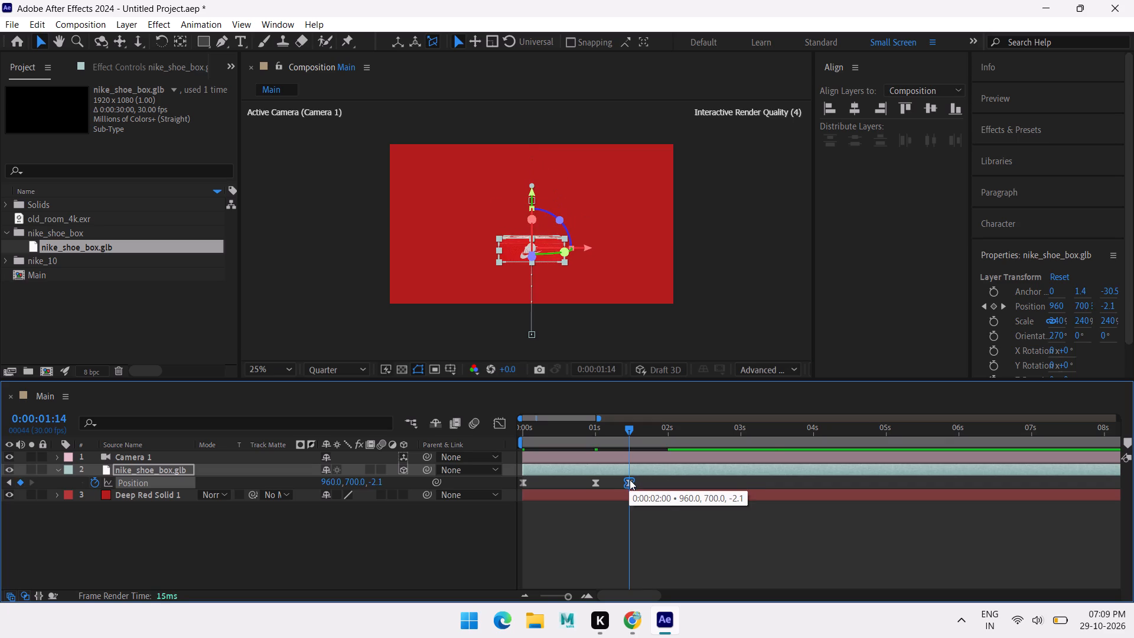
Move the shoe box's middle Position keyframe earlier, to about 0:00:00:20, and preview the animation from the start.
left_click_drag(630, 480, 630, 480)
left_click(631, 480)
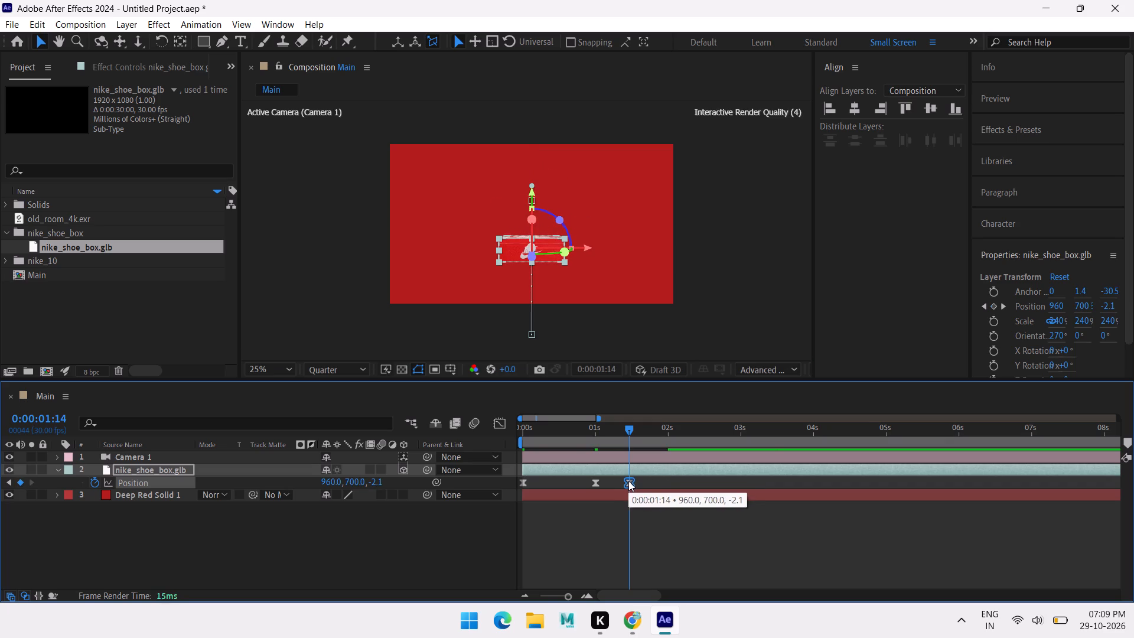
left_click_drag(597, 480, 582, 479)
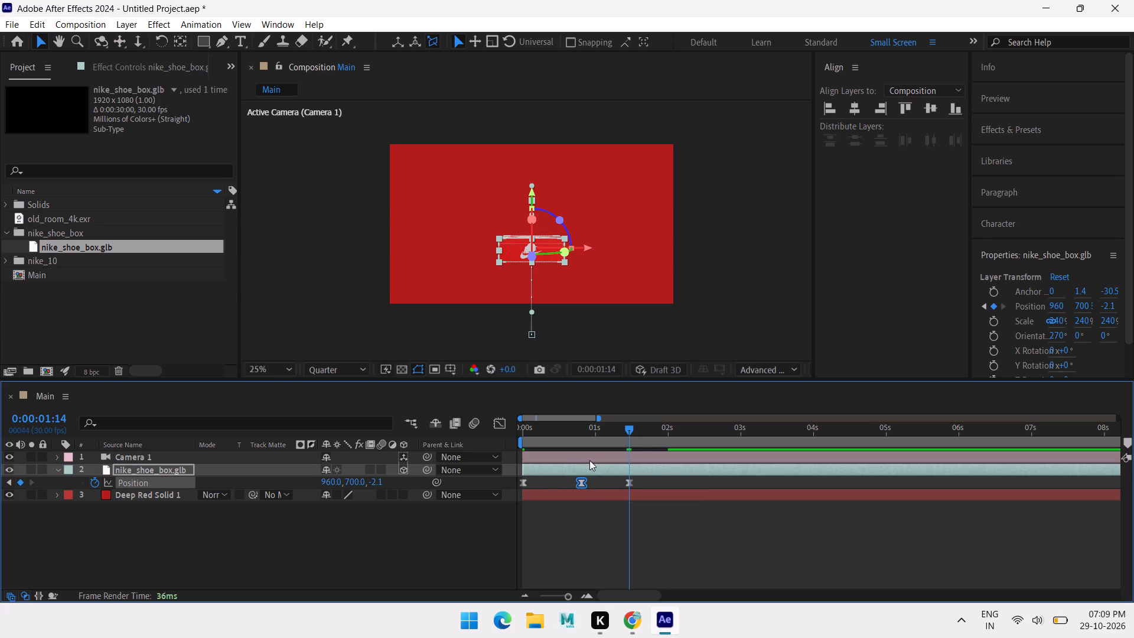
left_click_drag(620, 427, 597, 431)
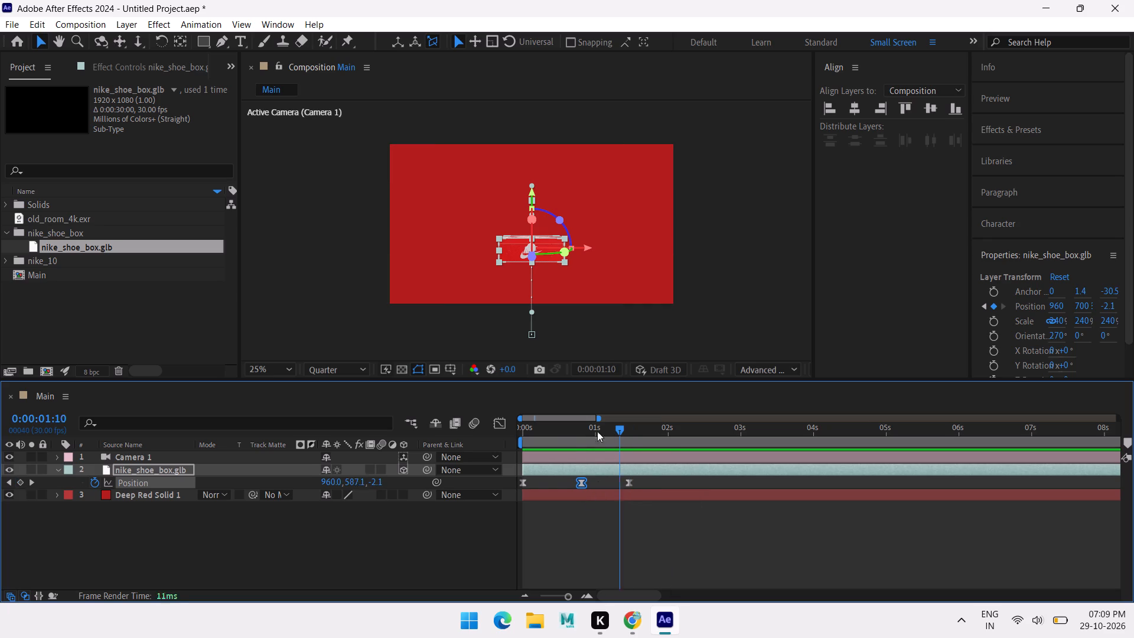
left_click_drag(597, 431, 571, 441)
left_click_drag(579, 479, 569, 479)
left_click_drag(574, 428, 435, 478)
key("space")
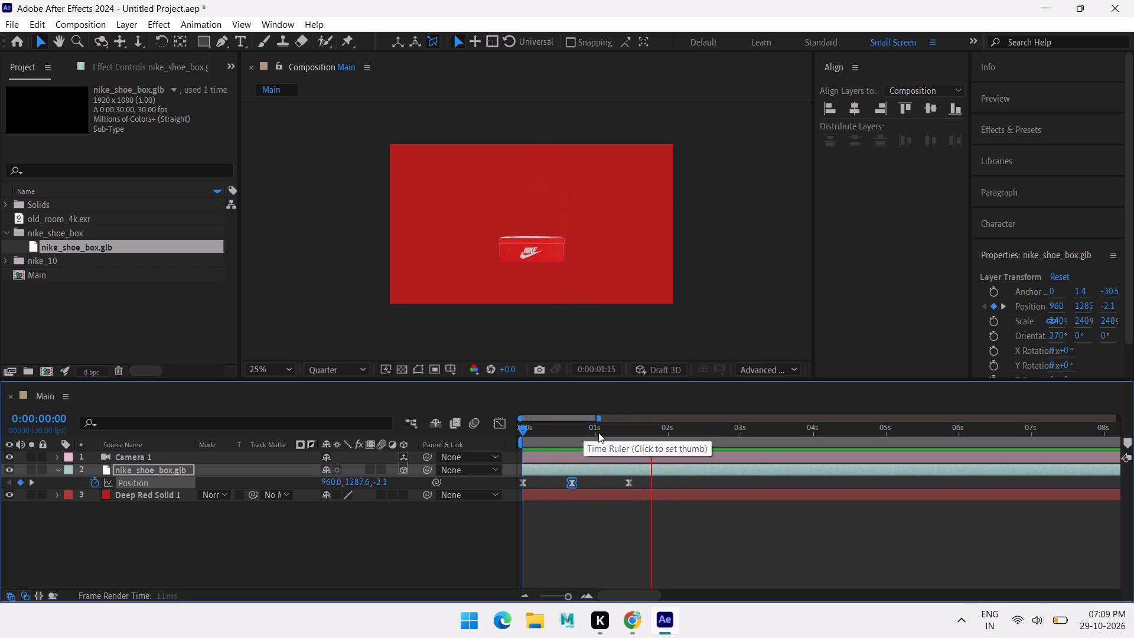
key("space")
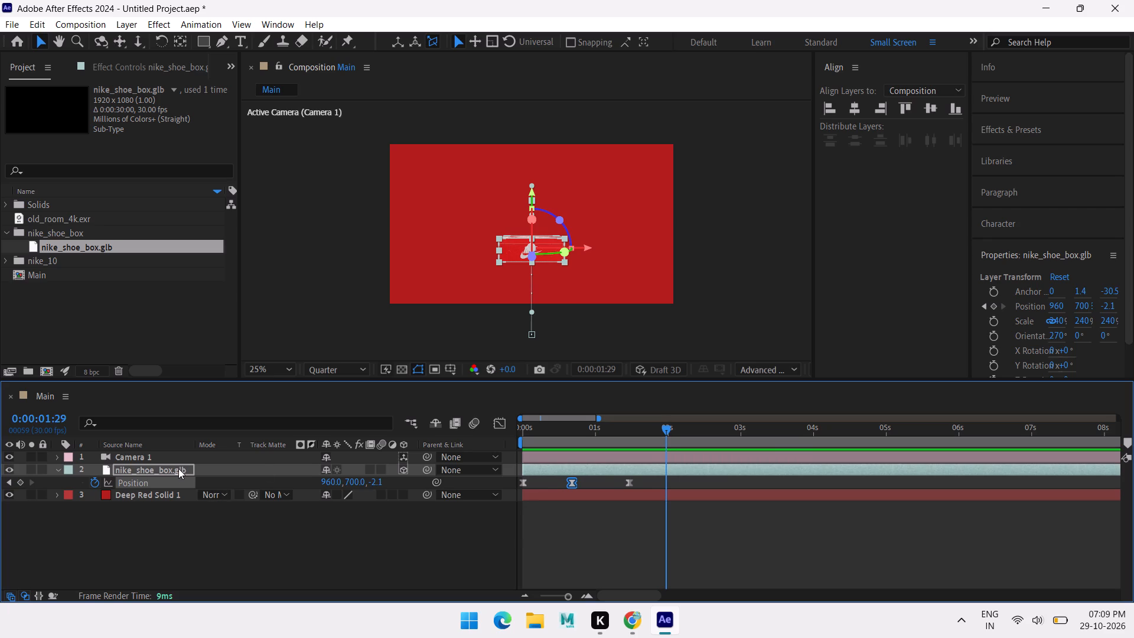
Show the shoe box's rotation properties alongside Position and set an X Rotation keyframe at 0:00:01:14.
key("r")
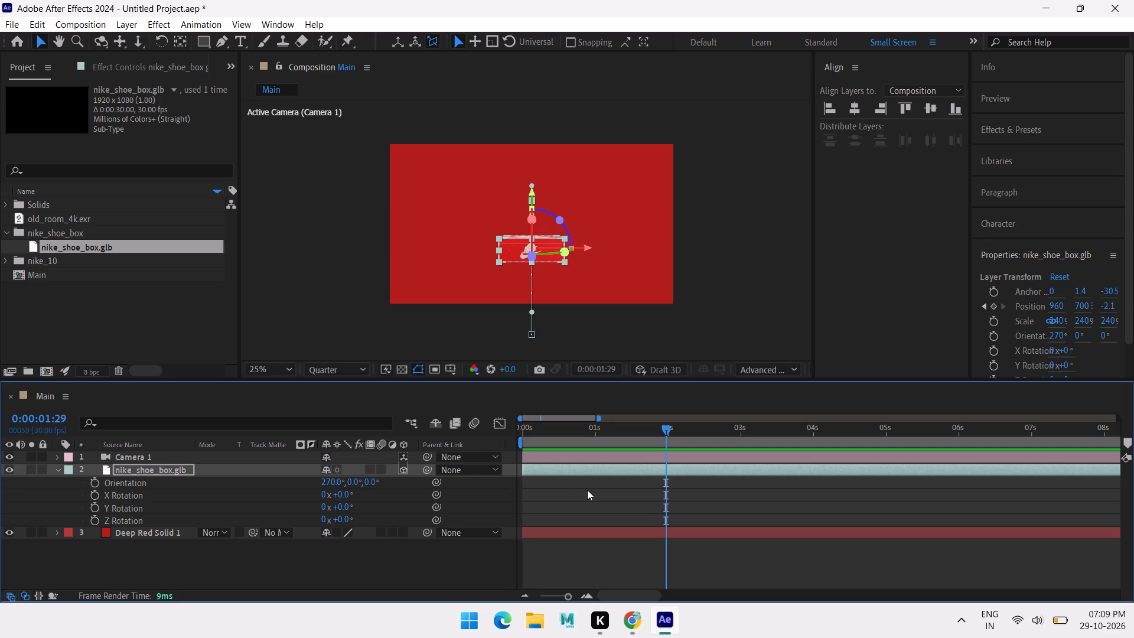
key("shift+p")
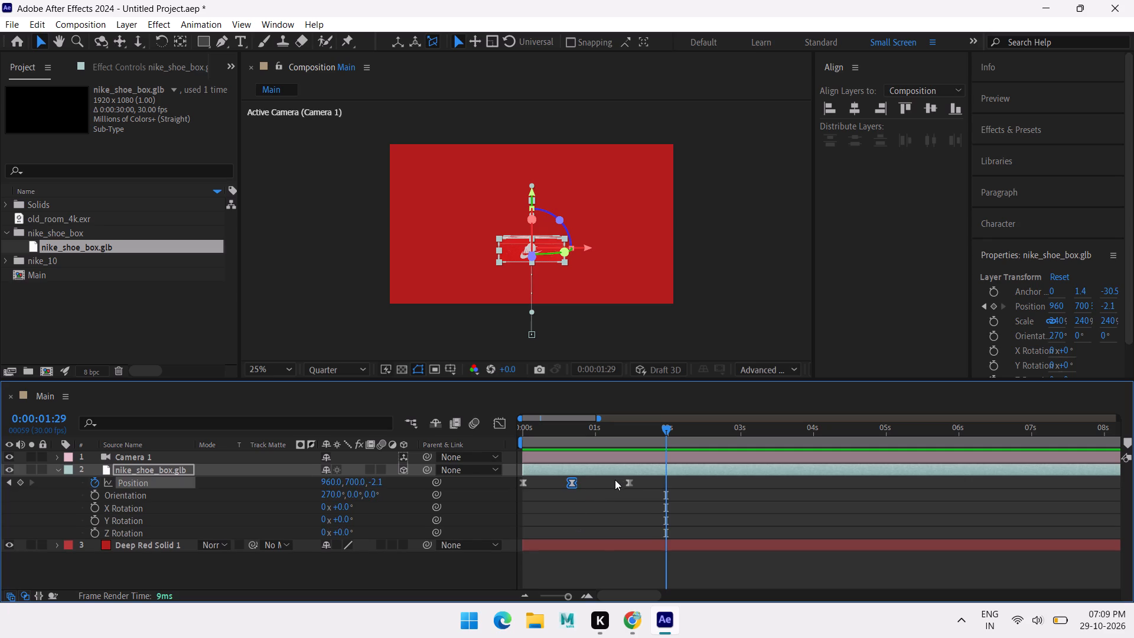
left_click_drag(667, 426, 629, 430)
left_click(709, 504)
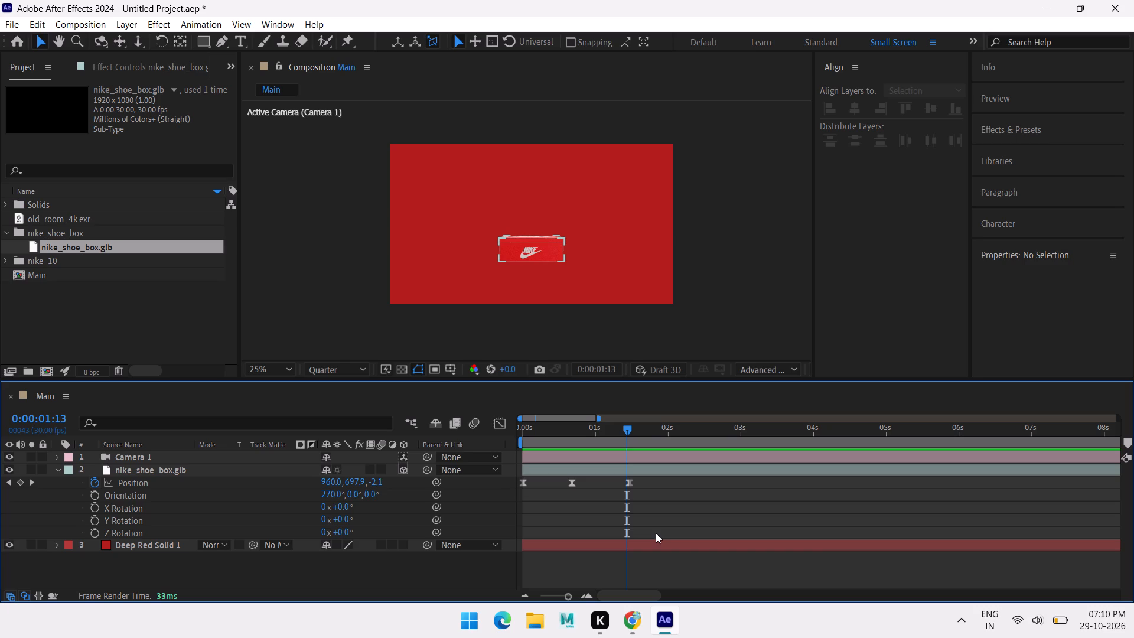
left_click(630, 425)
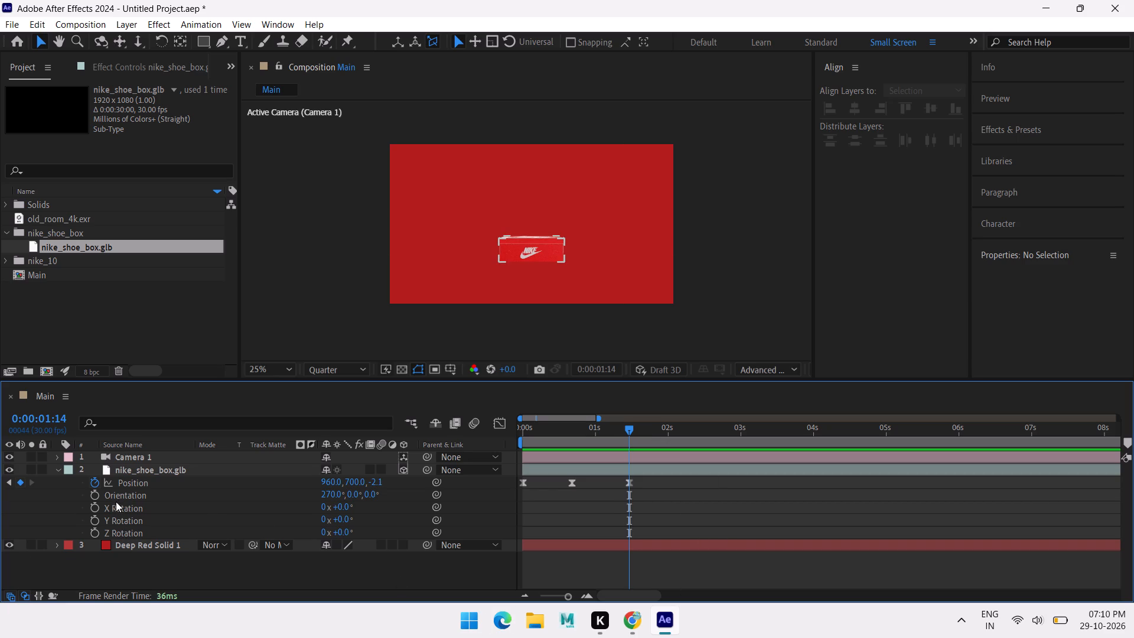
left_click(95, 506)
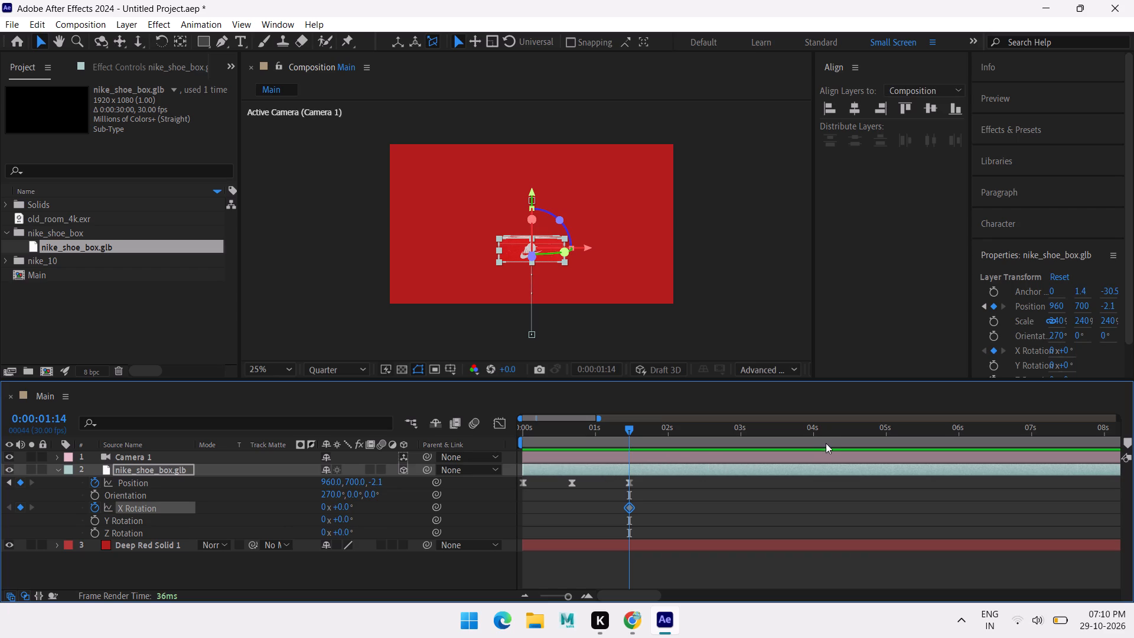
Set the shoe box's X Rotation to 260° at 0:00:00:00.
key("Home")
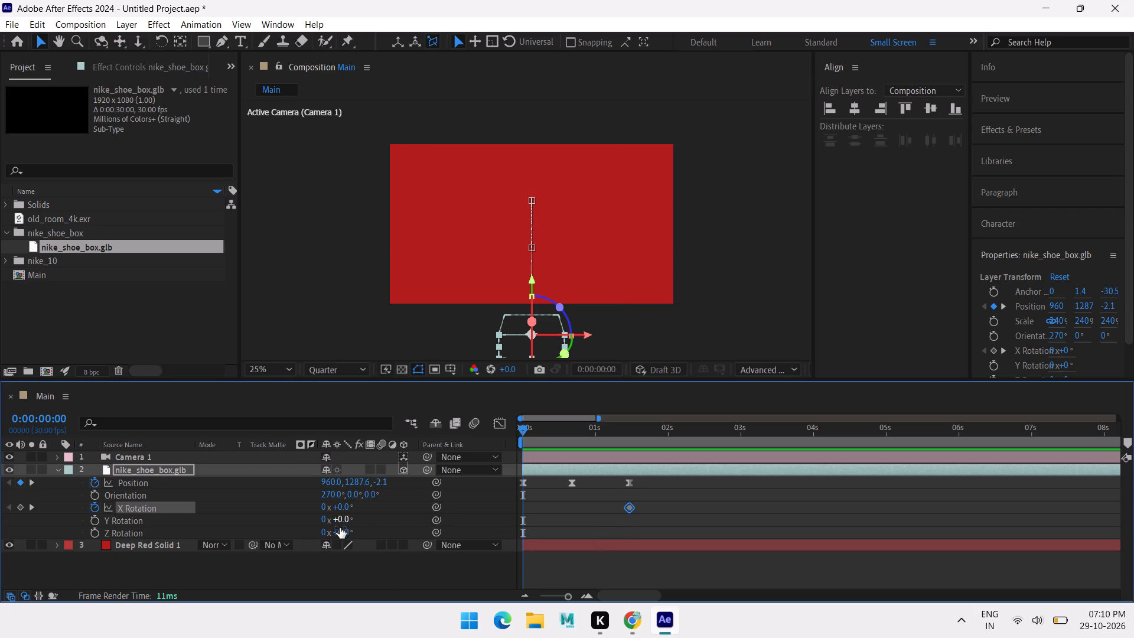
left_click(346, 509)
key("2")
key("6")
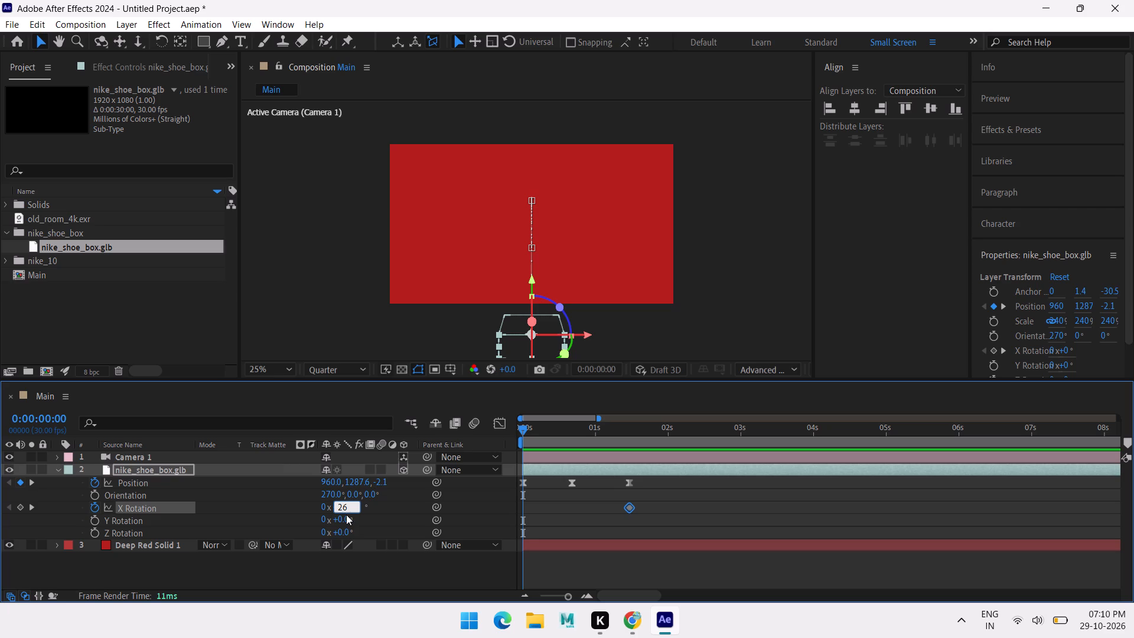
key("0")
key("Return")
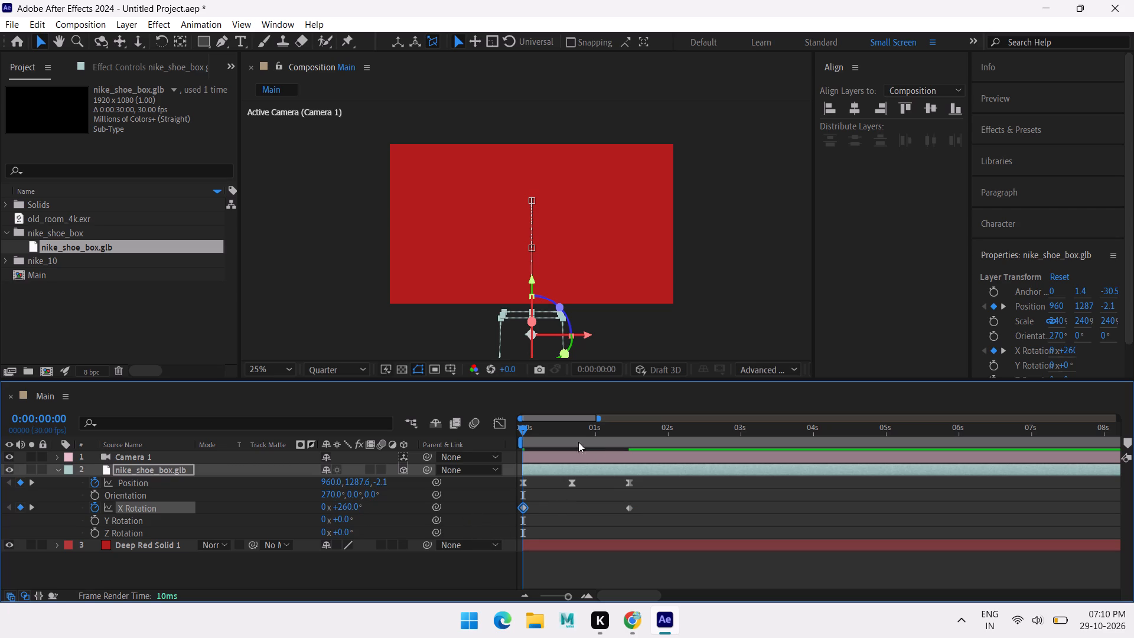
Play the shoe box animation repeatedly from the start to check the spin during the rise and drop.
key("space")
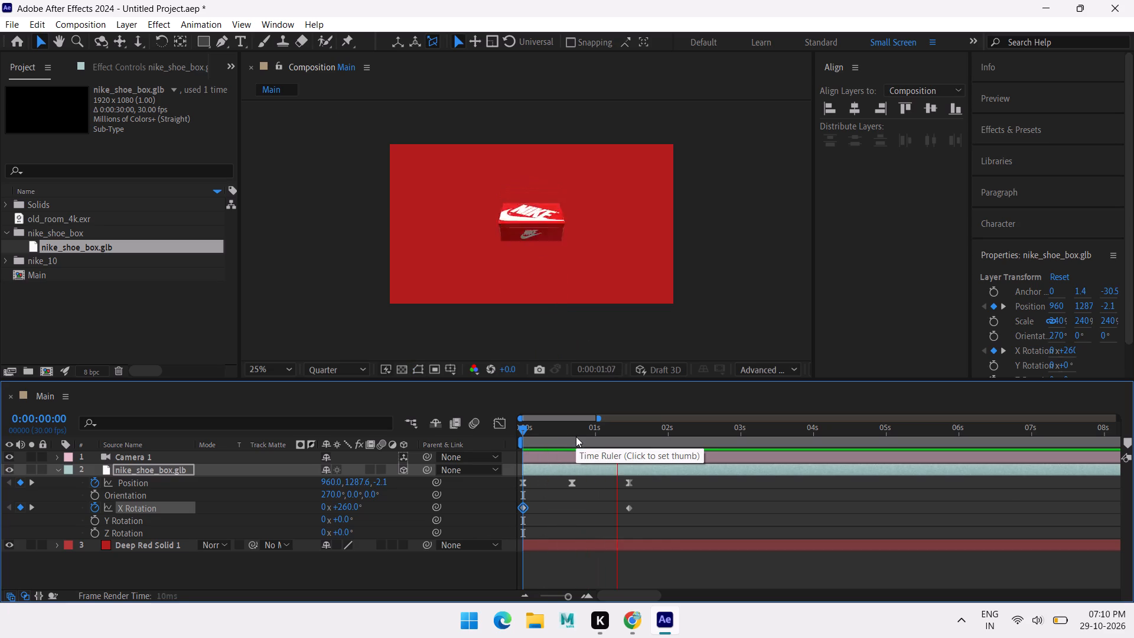
left_click_drag(642, 425, 516, 432)
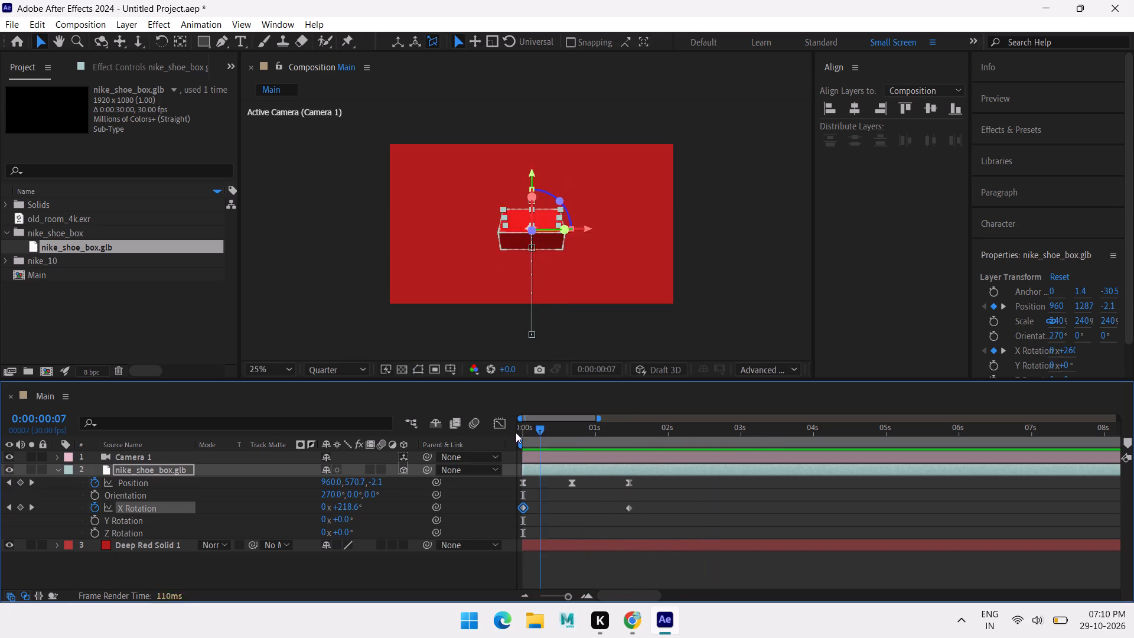
left_click_drag(516, 432, 449, 457)
key("space")
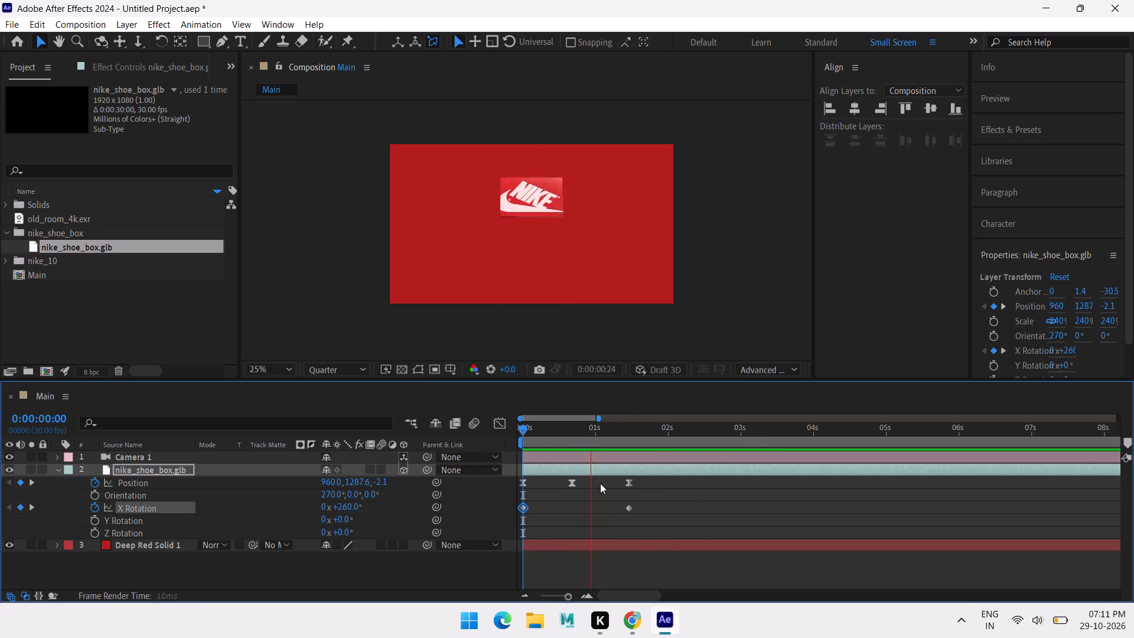
left_click_drag(611, 428, 480, 437)
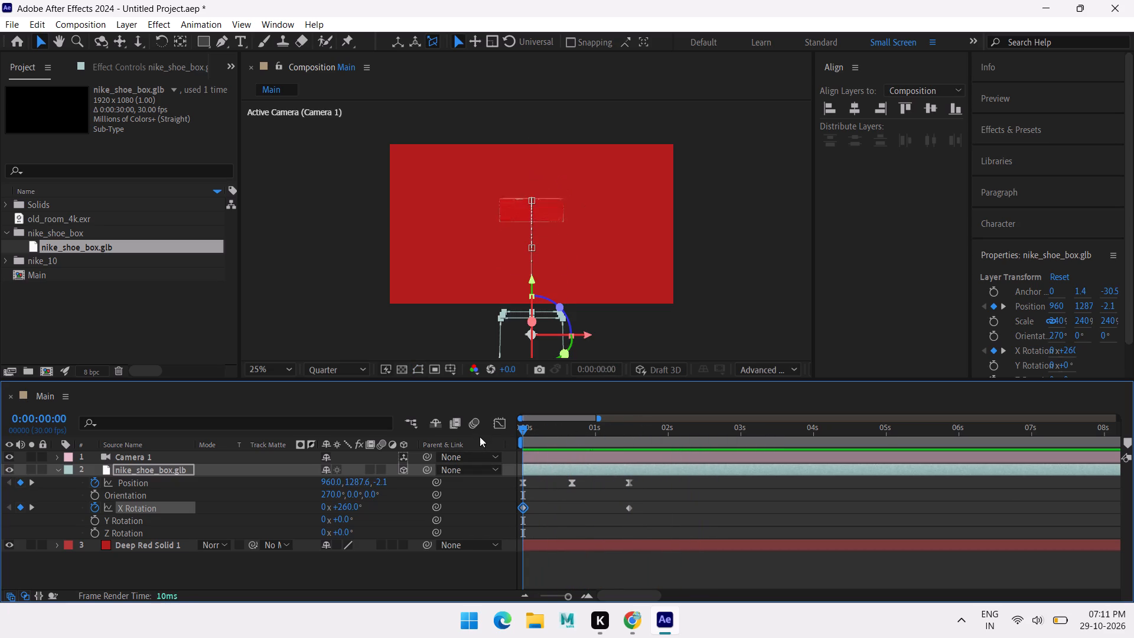
left_click_drag(480, 437, 464, 440)
key("space")
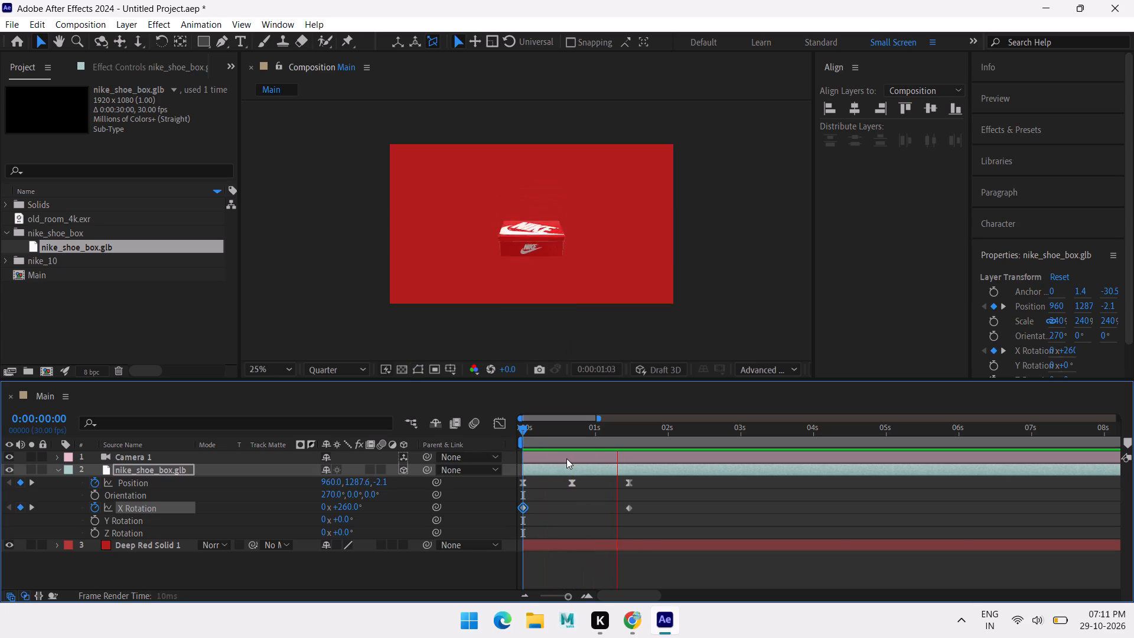
key("space")
left_click_drag(627, 429, 396, 457)
key("space")
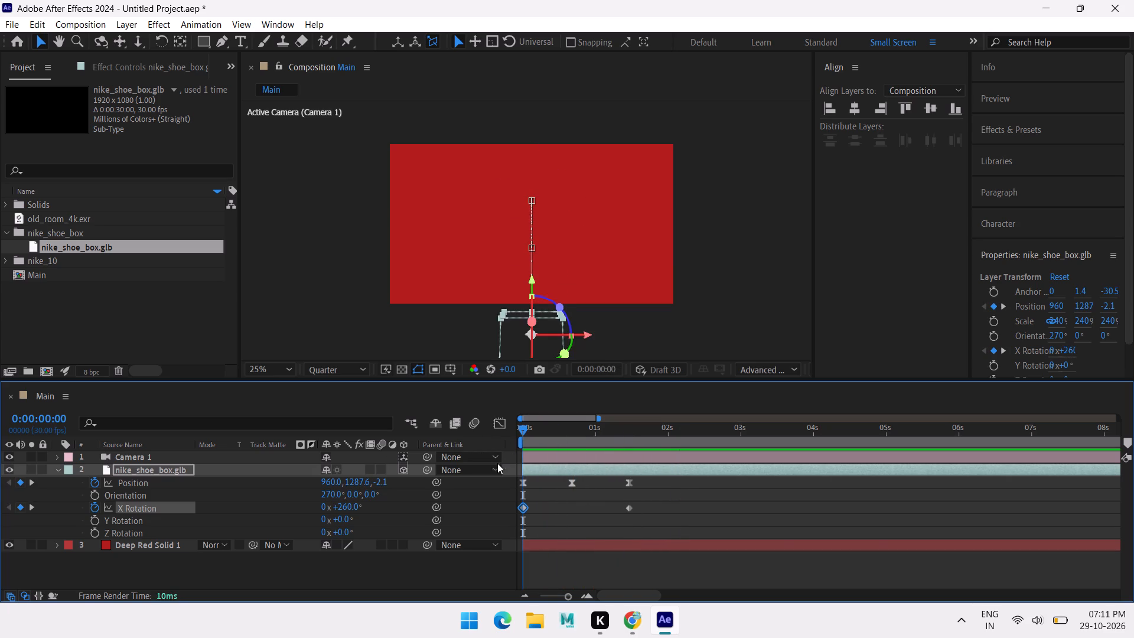
key("space")
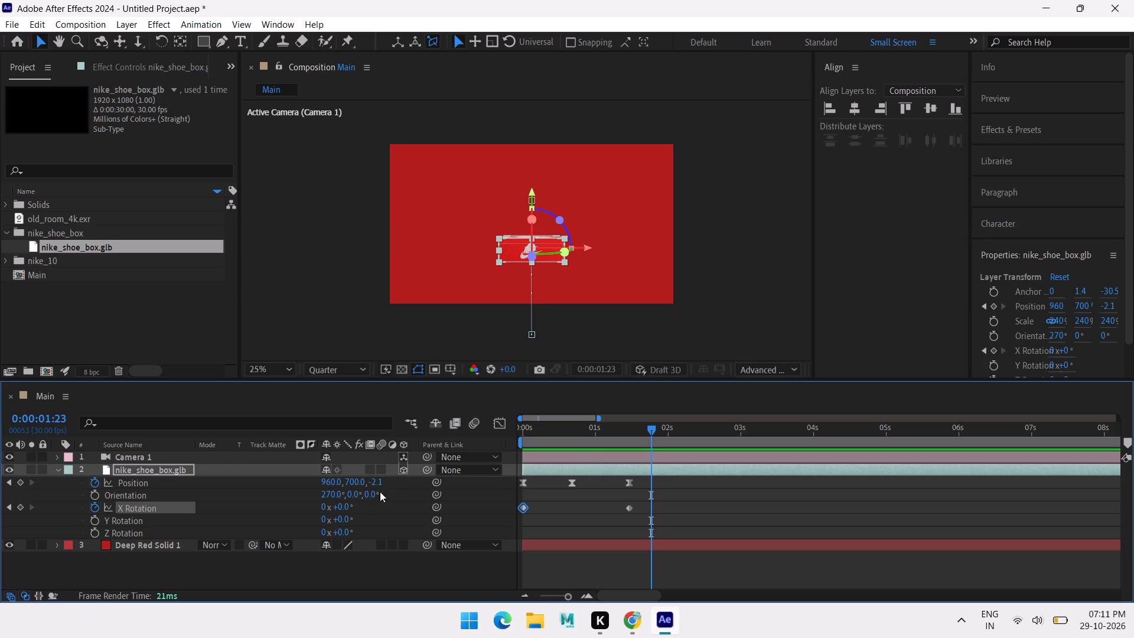
Change the shoe box's X Rotation keyframe at 0:00:00:00 to 1x+35°.
left_click_drag(598, 428, 475, 436)
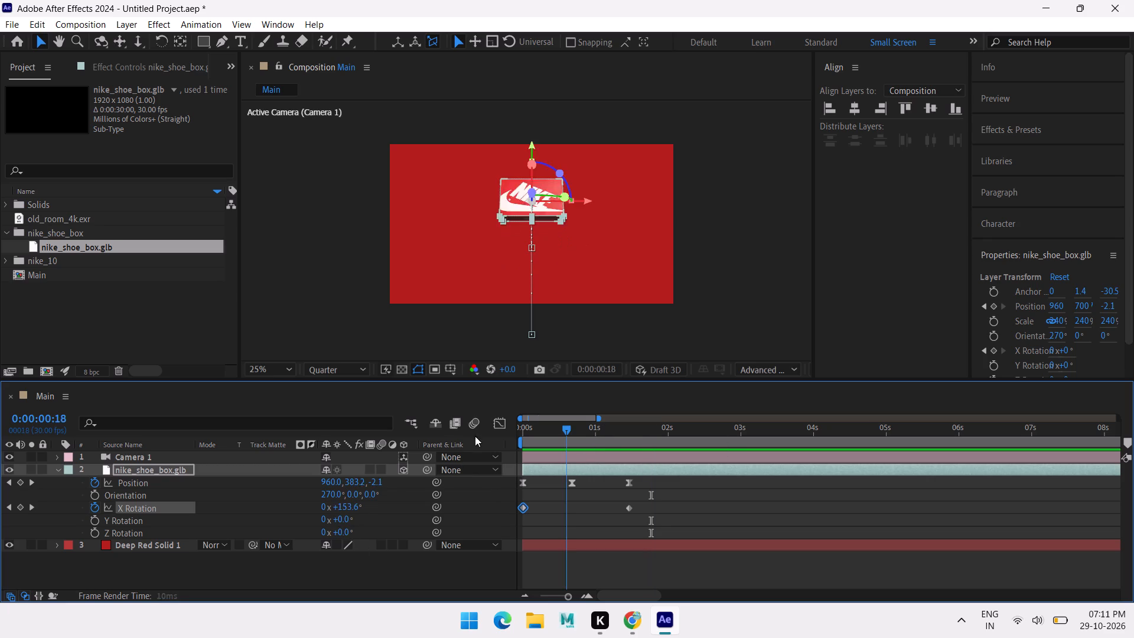
left_click_drag(475, 436, 422, 448)
left_click(345, 506)
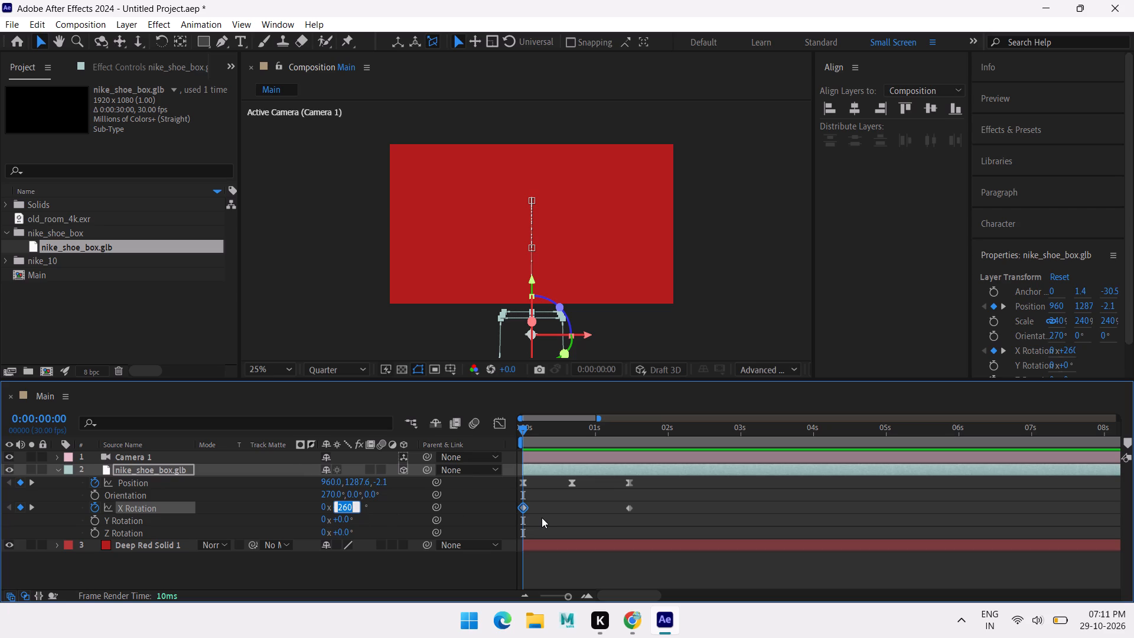
type("35")
key("Return")
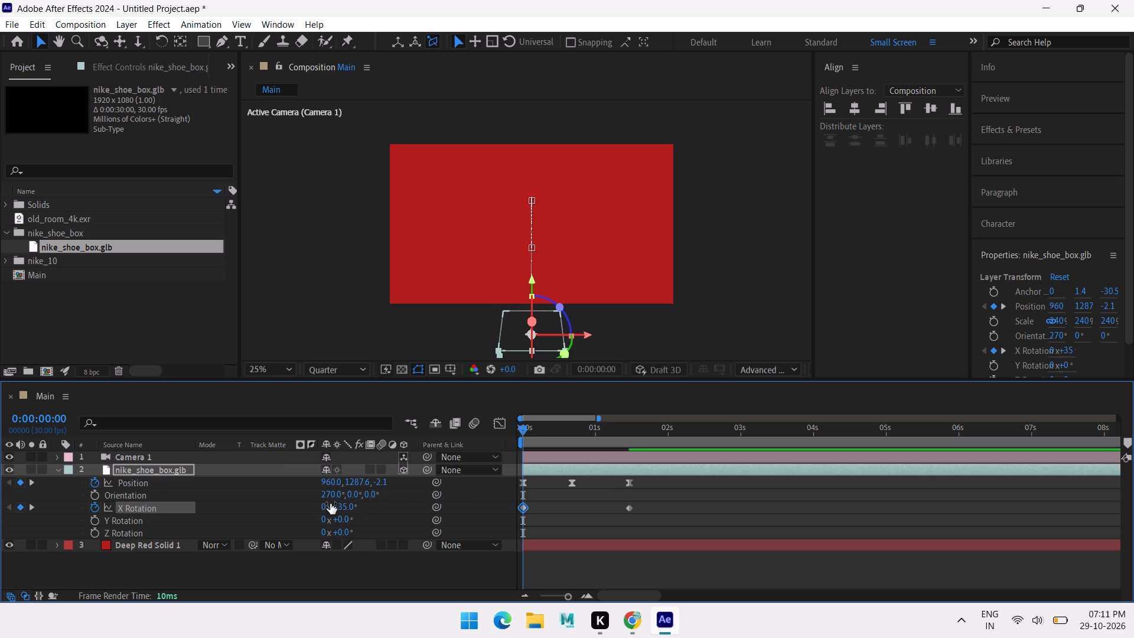
left_click(323, 506)
key("1")
key("Return")
left_click(343, 511)
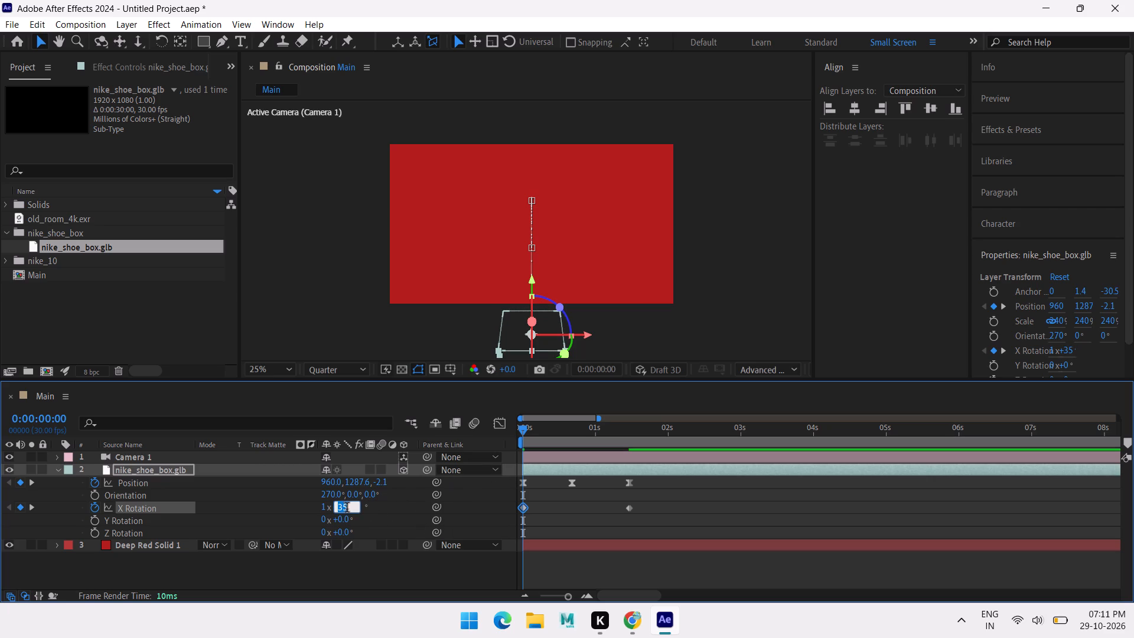
left_click(347, 509)
left_click(470, 513)
Play the animation from the start to check the shoe box's spin, then return to 0:00:00:00.
key("space")
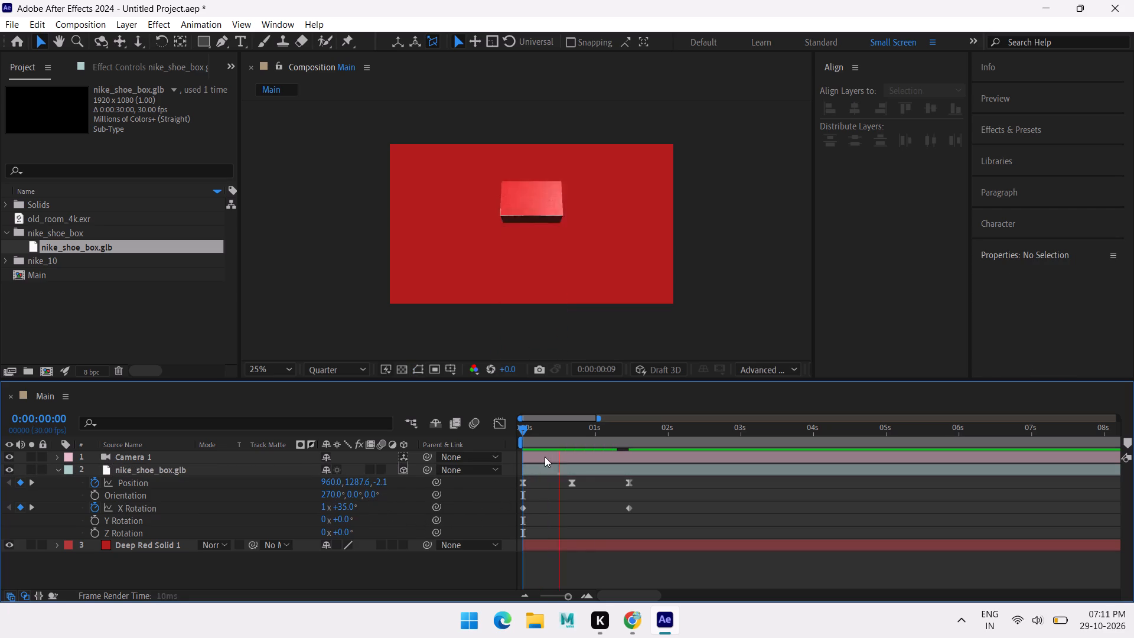
key("space")
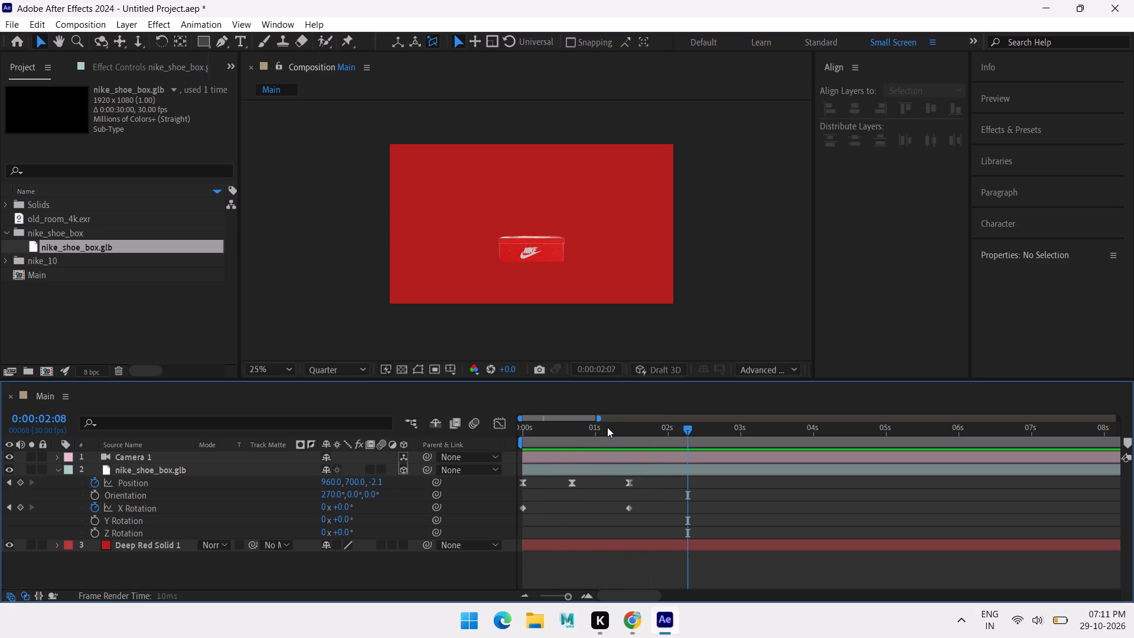
left_click_drag(607, 426, 354, 457)
key("space")
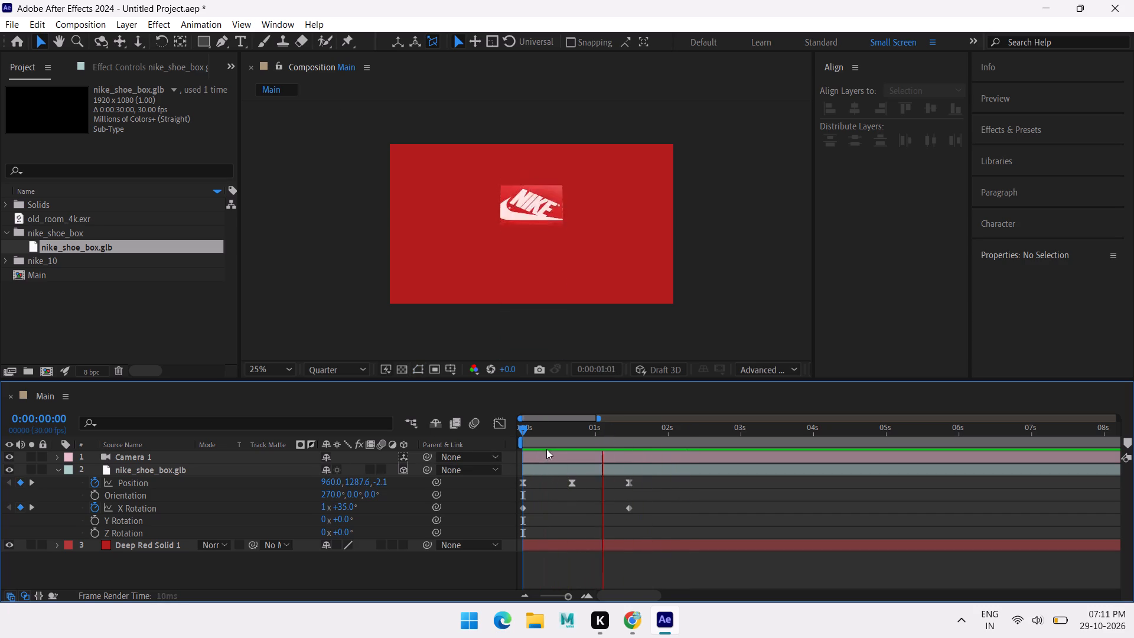
key("space")
left_click_drag(583, 426, 455, 438)
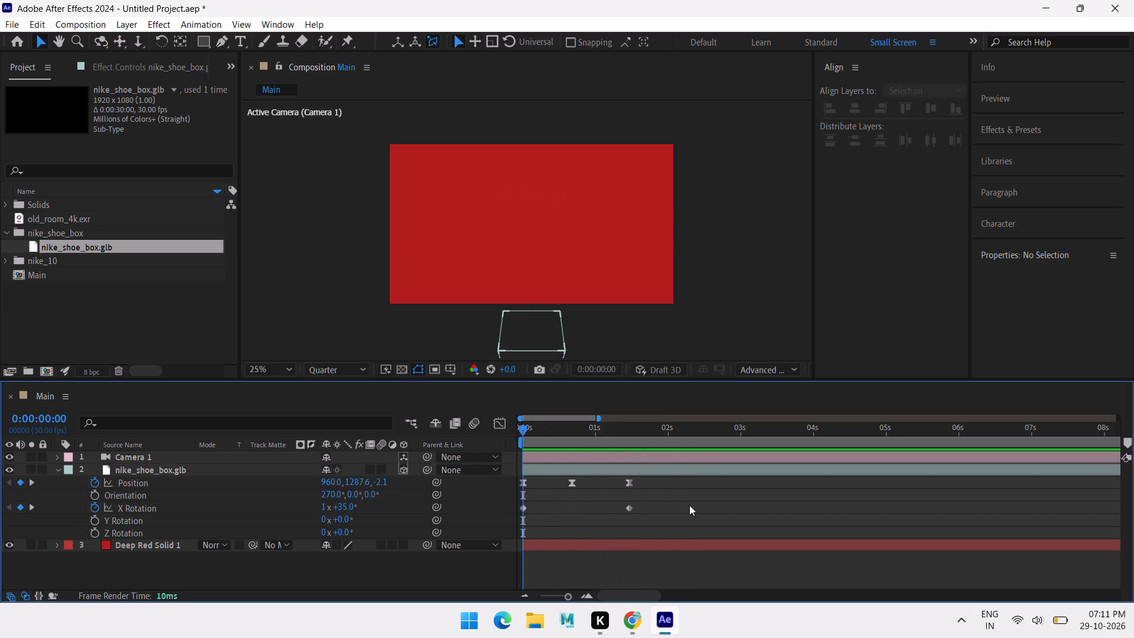
Apply Easy Ease to both X Rotation keyframes of the shoe box and display their speed graph.
left_click_drag(689, 505, 522, 508)
key("F9")
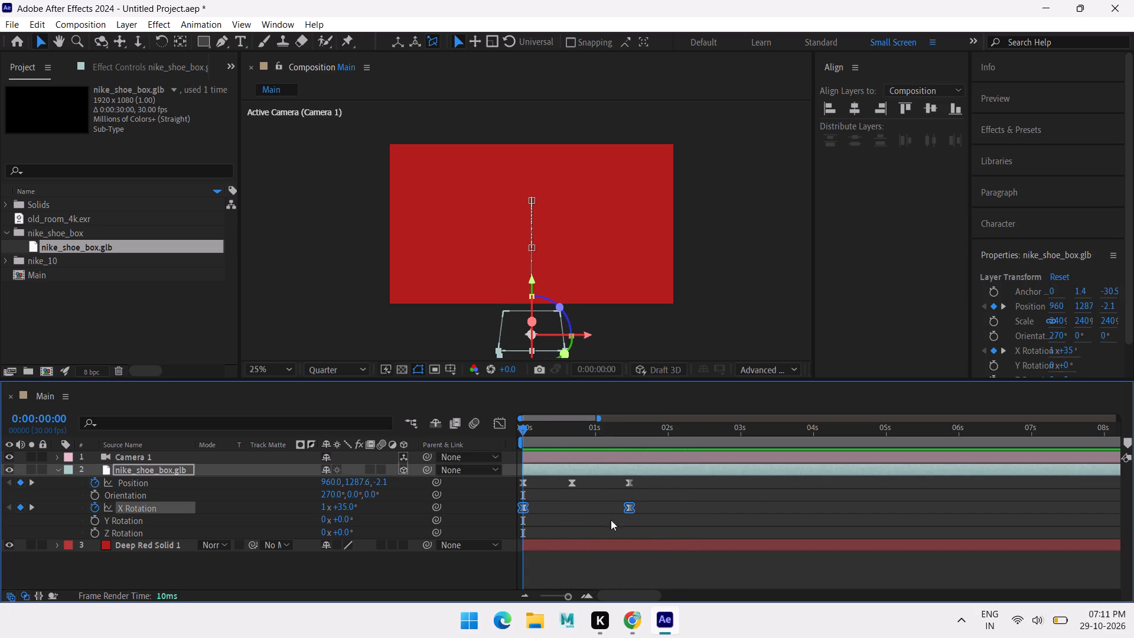
left_click(501, 419)
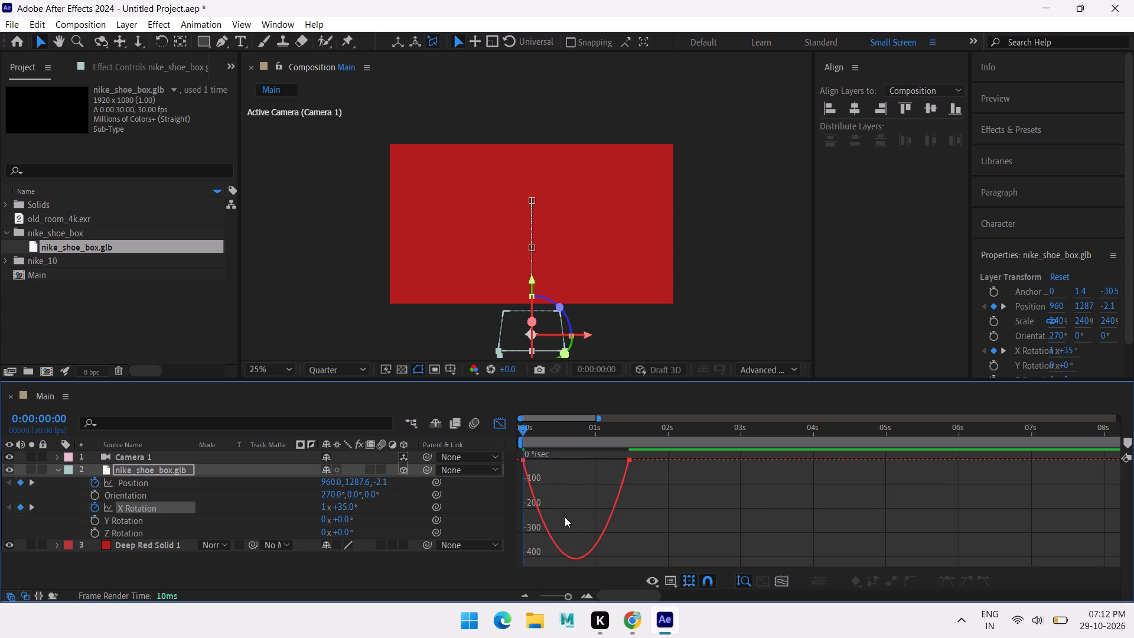
Reshape the shoe box's X Rotation speed graph so the spin peaks right at the first keyframe and eases gradually into the last.
left_click_drag(700, 489, 594, 455)
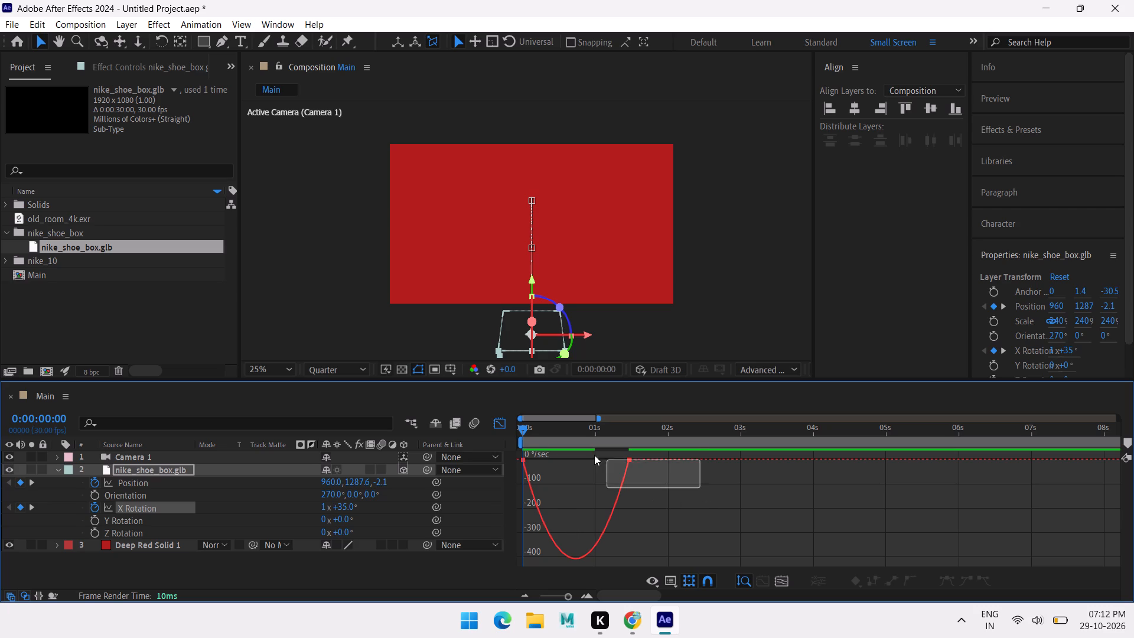
left_click_drag(594, 455, 516, 450)
left_click_drag(610, 466, 595, 466)
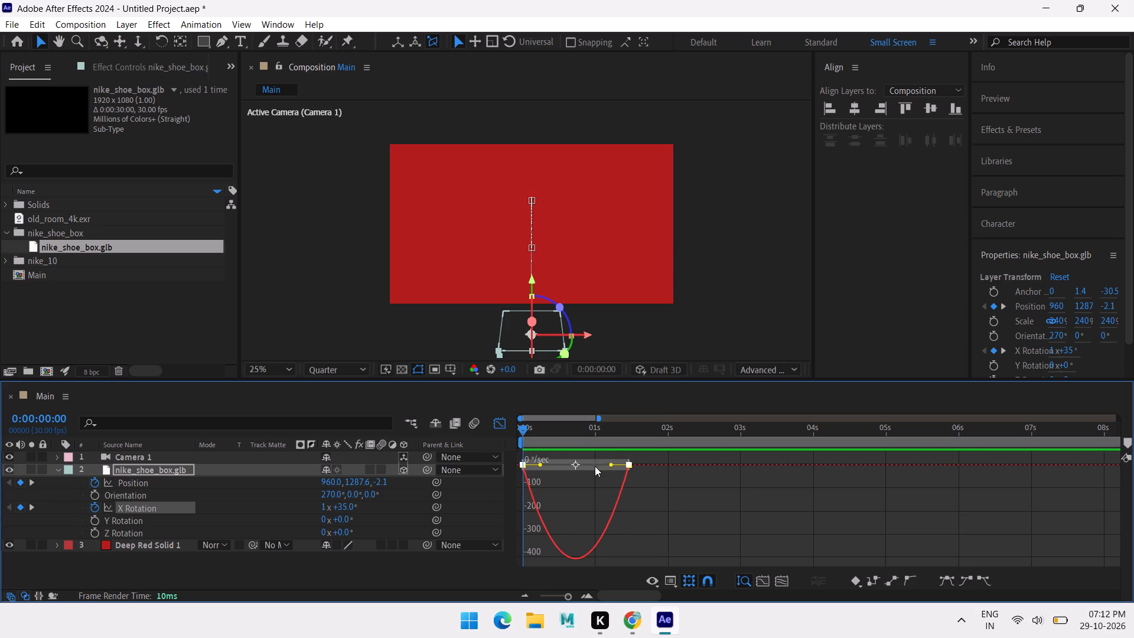
left_click_drag(595, 466, 557, 466)
left_click_drag(540, 460, 532, 460)
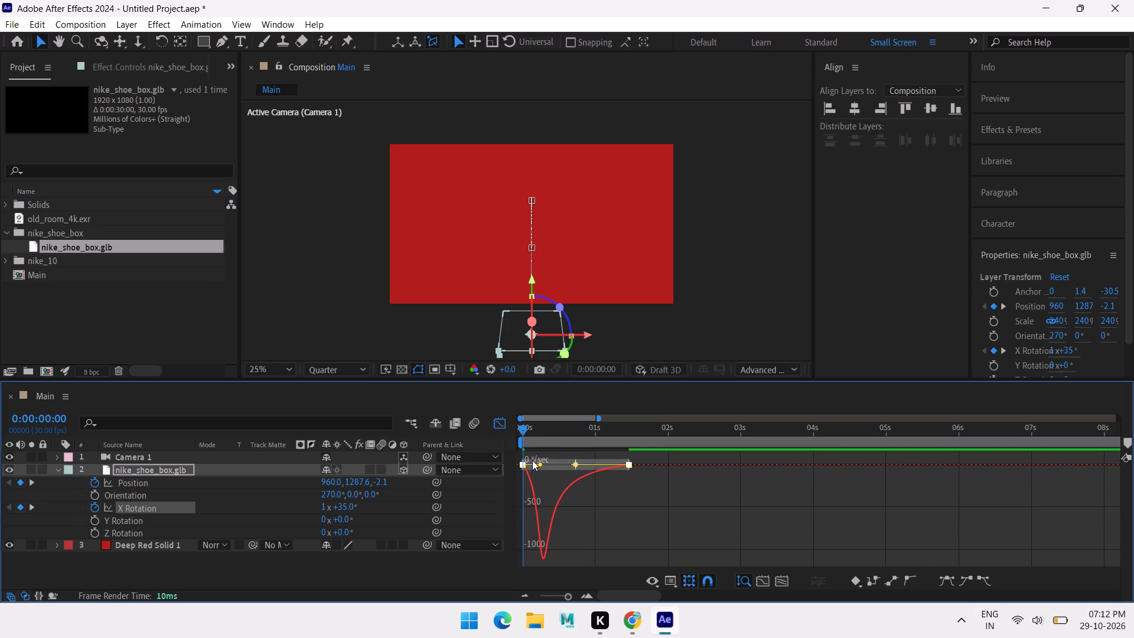
left_click_drag(532, 460, 516, 461)
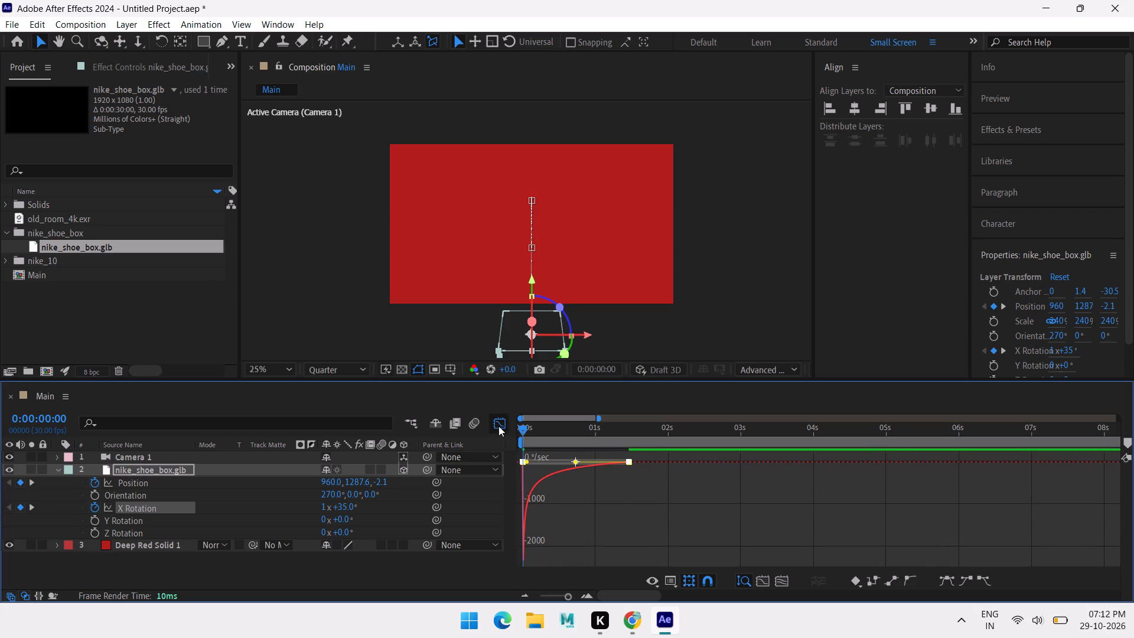
left_click(498, 426)
Play the shoe box animation repeatedly from the start to check the newly eased X Rotation spin.
key("space")
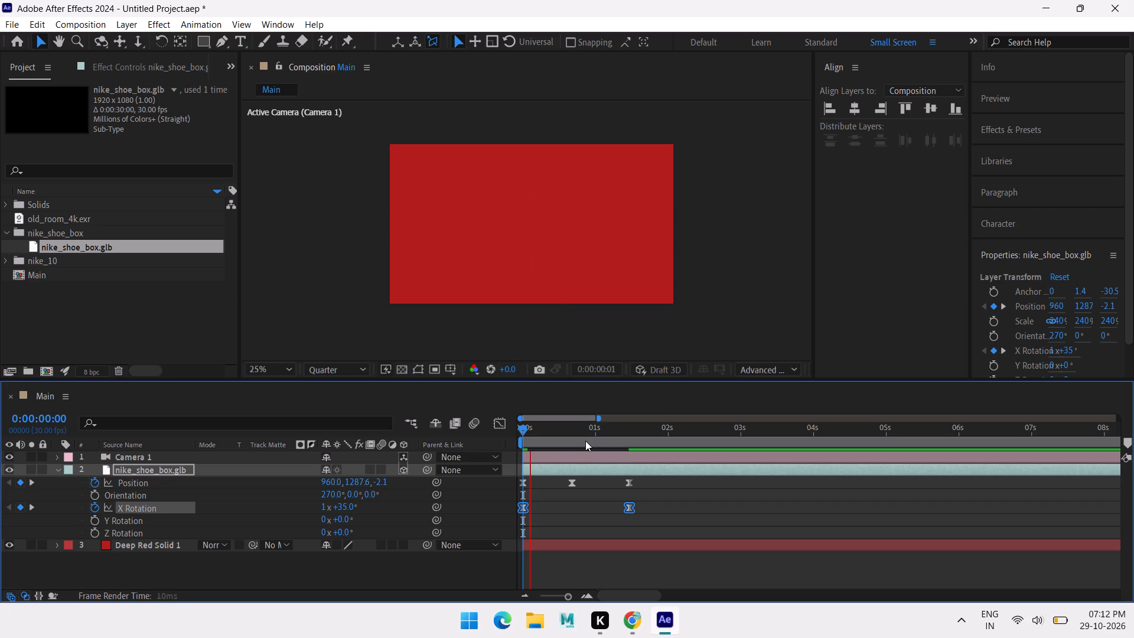
key("space")
left_click_drag(611, 432, 47, 482)
key("space")
key("space")
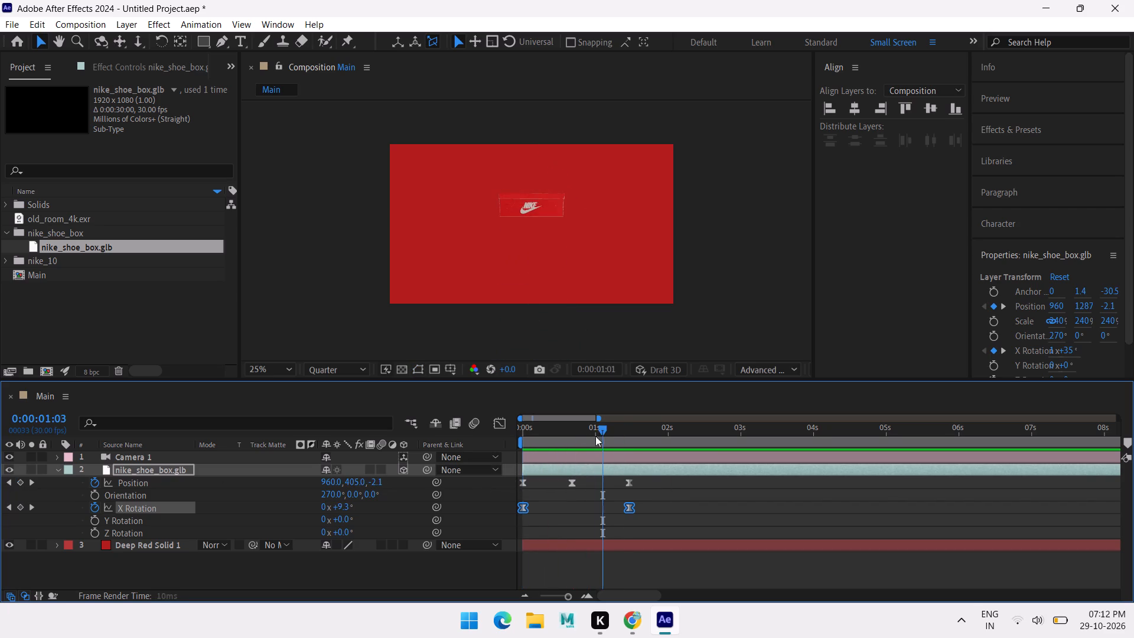
left_click_drag(601, 427, 327, 444)
key("space")
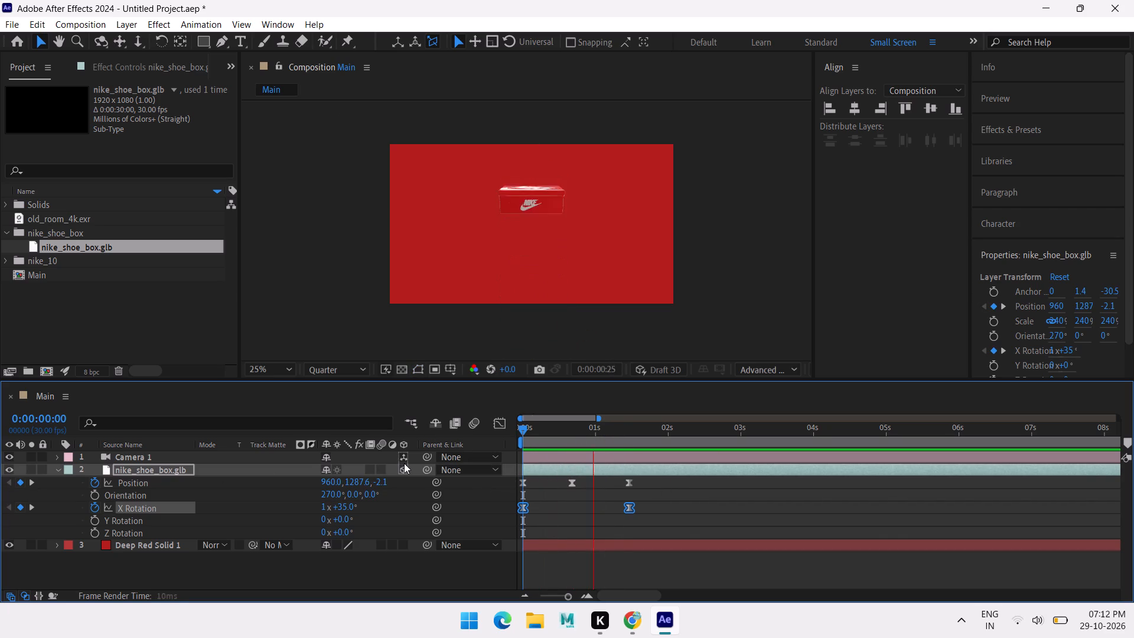
key("space")
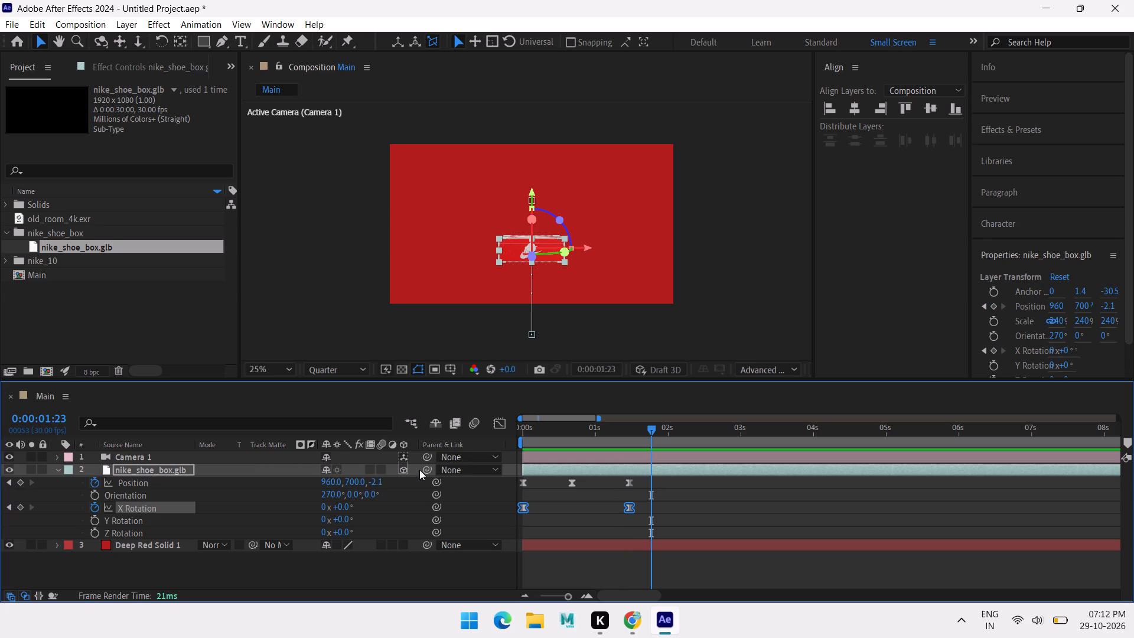
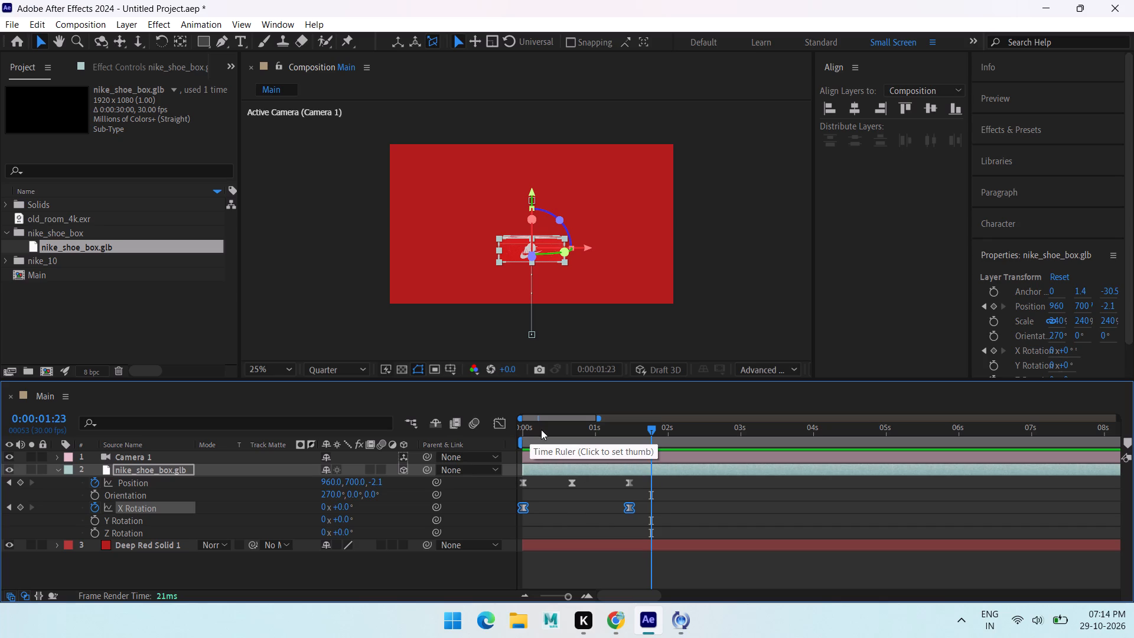
Keyframe the shoe box's Z Rotation with 0° at 0:00:01:14 and 225° at 0:00:00:00.
left_click_drag(651, 426, 631, 427)
left_click(96, 530)
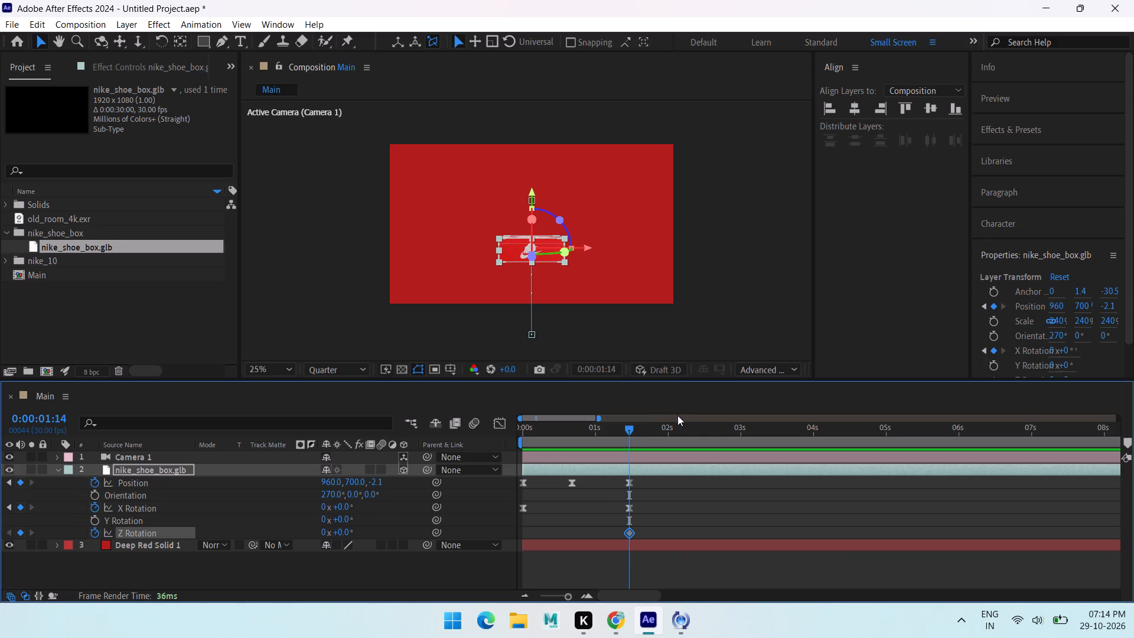
left_click_drag(625, 429, 442, 458)
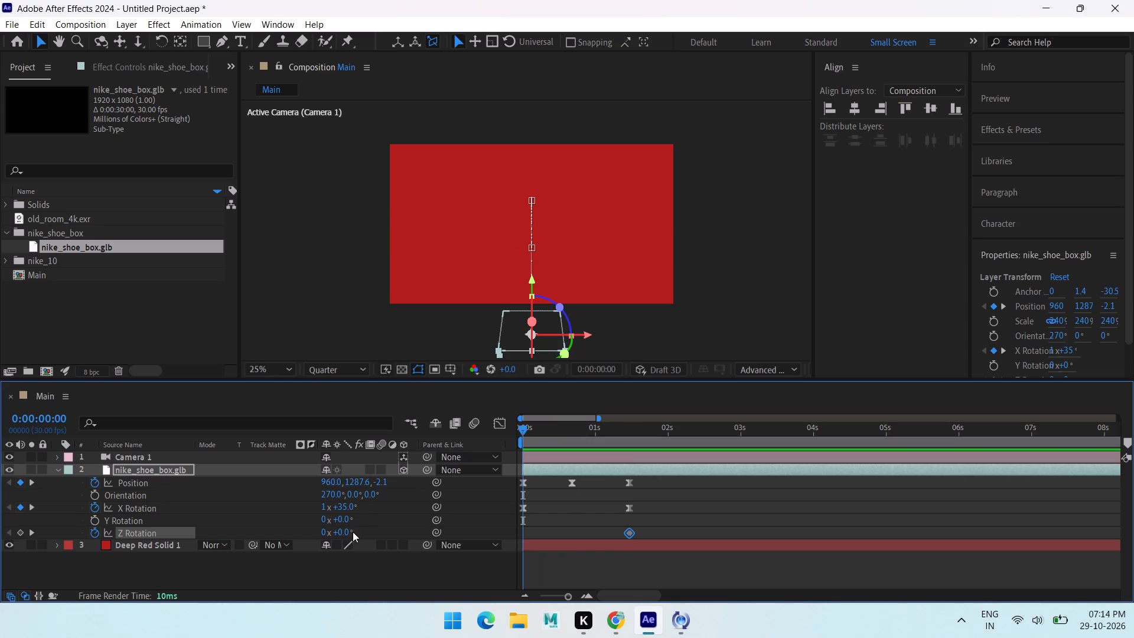
left_click(345, 532)
type("22")
key("5")
key("Return")
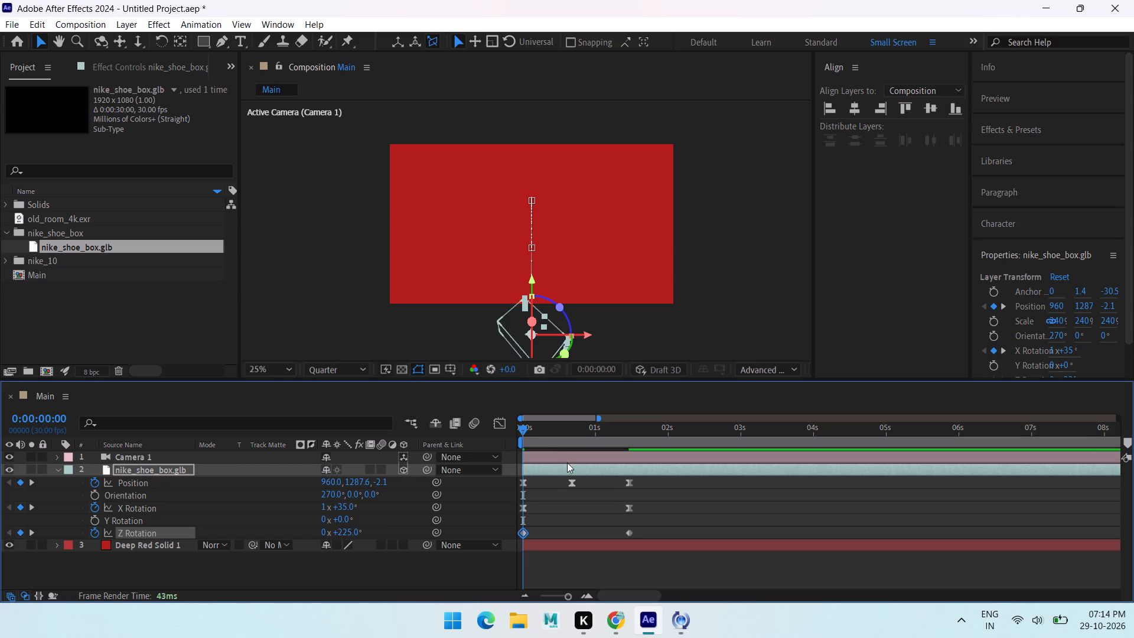
Play the animation from the start to check the shoe box's added Z Rotation, then return to 0:00:00:00.
key("space")
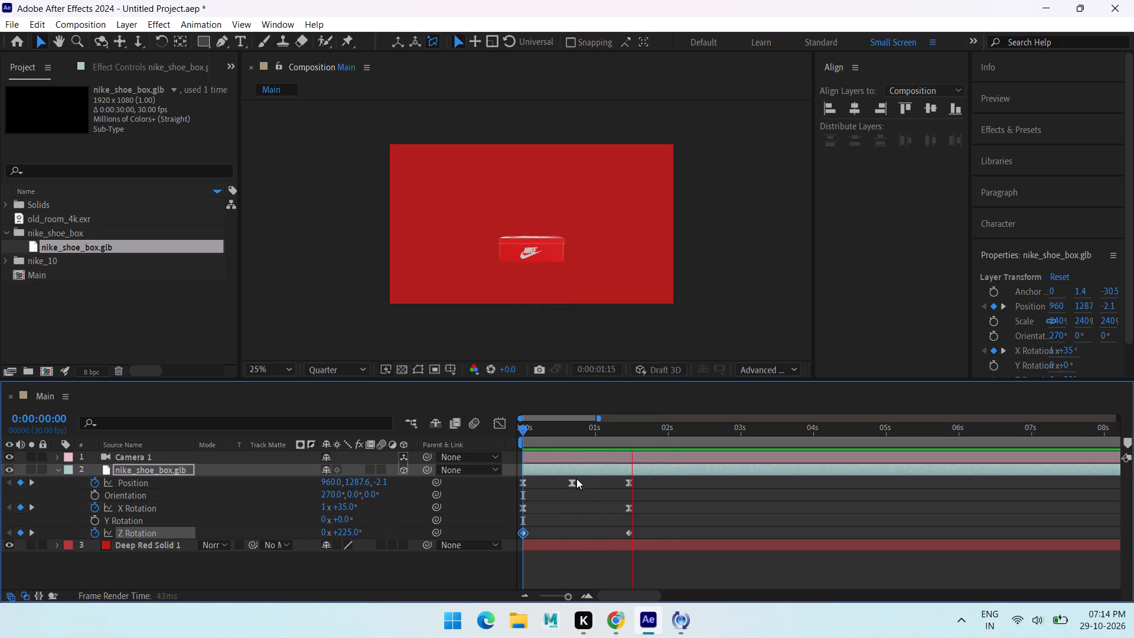
left_click_drag(604, 425, 357, 464)
key("space")
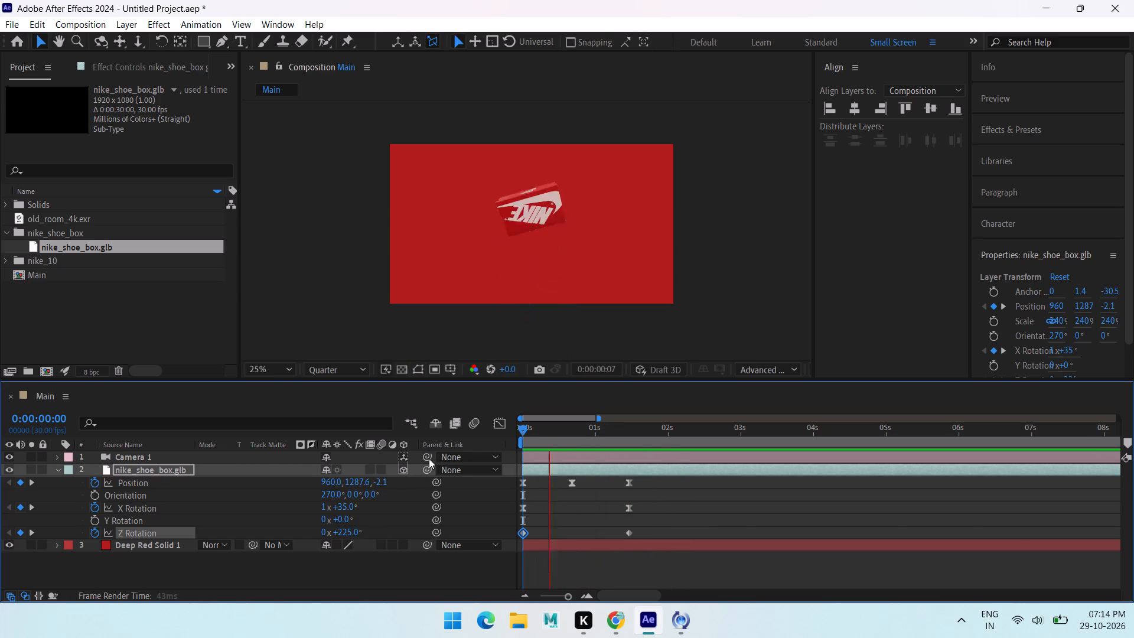
key("space")
left_click_drag(573, 429, 436, 437)
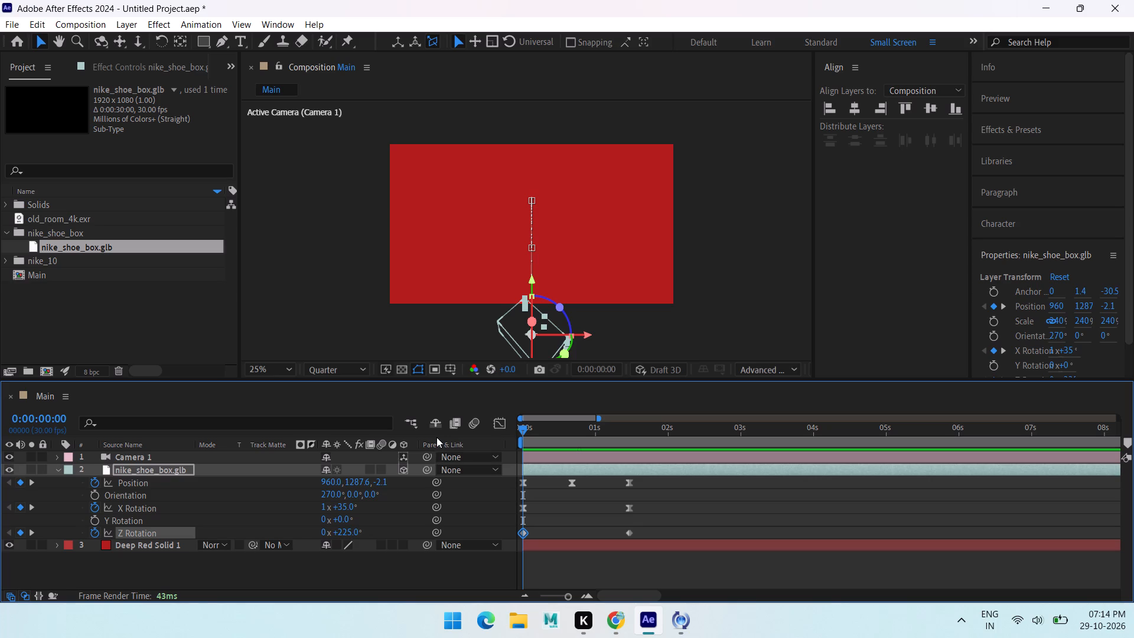
Apply Easy Ease to both Z Rotation keyframes of the shoe box.
left_click_drag(661, 530, 522, 528)
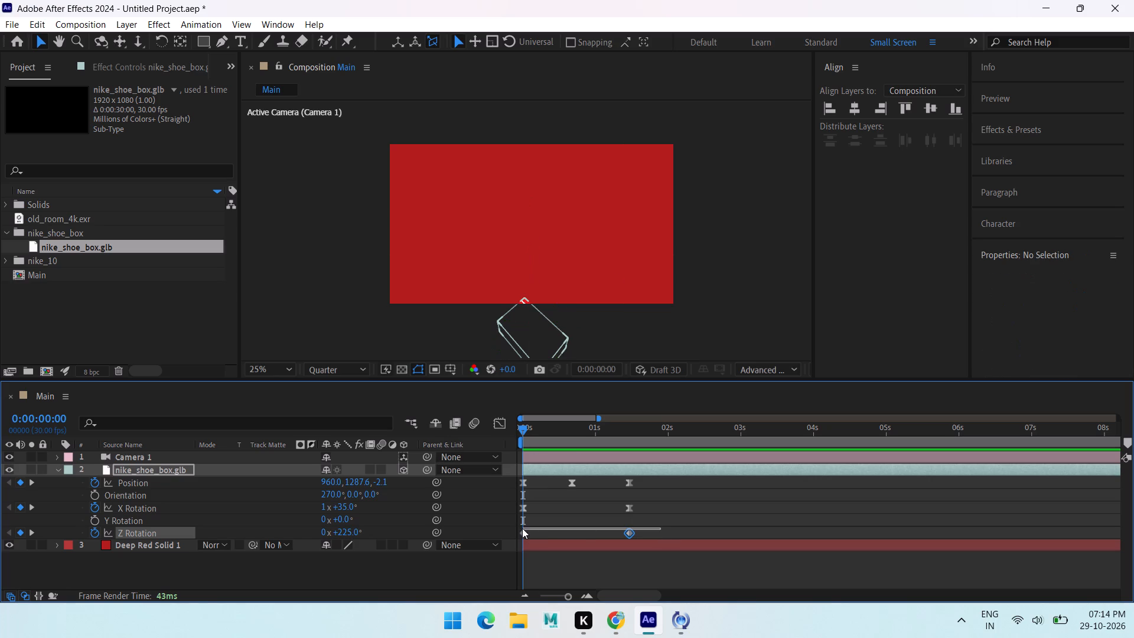
left_click_drag(522, 528, 522, 532)
key("F9")
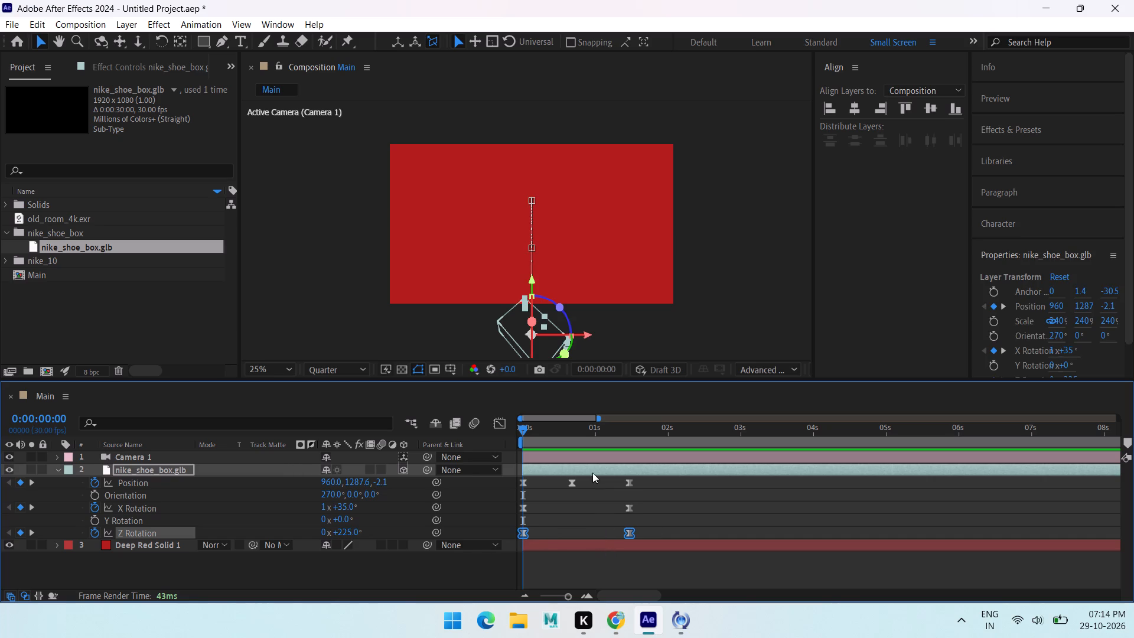
Reshape the shoe box's Z Rotation speed graph so the spin peaks at the first keyframe and eases gradually into the last.
left_click(502, 424)
left_click_drag(664, 490, 500, 453)
left_click_drag(610, 465, 555, 465)
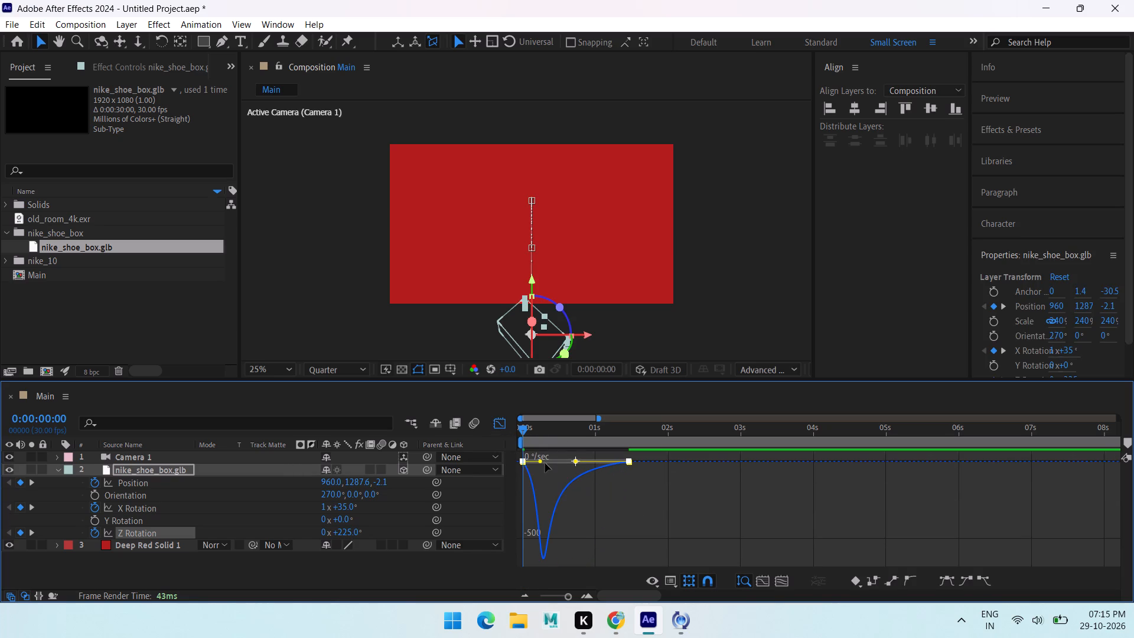
left_click_drag(539, 461, 521, 461)
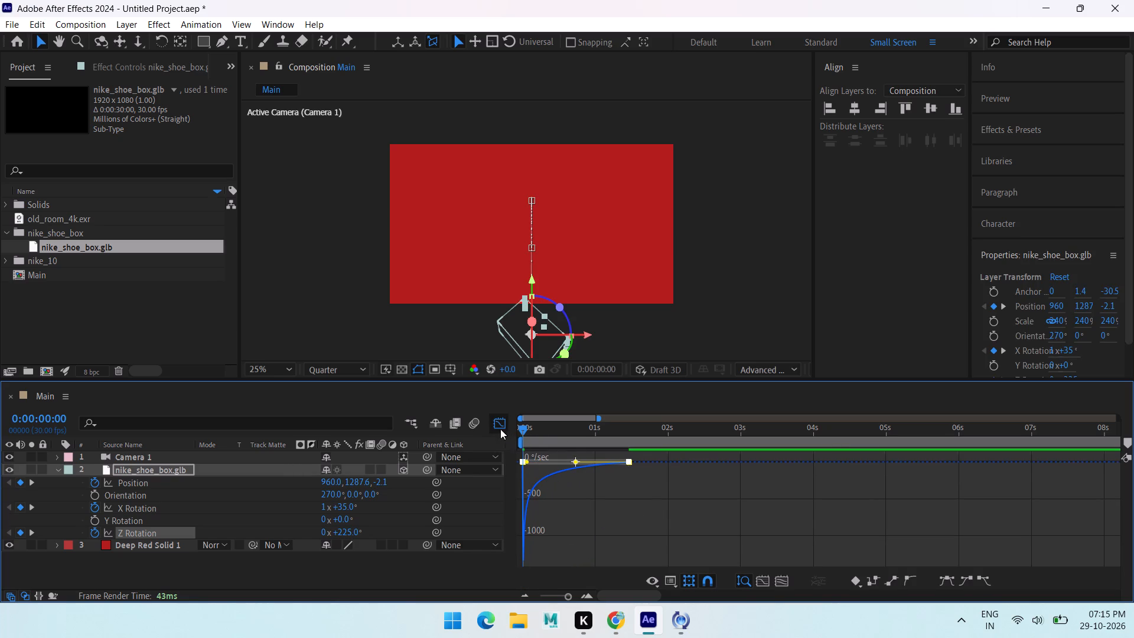
left_click(500, 428)
Play the shoe box animation repeatedly from the start to check the newly eased Z Rotation.
key("space")
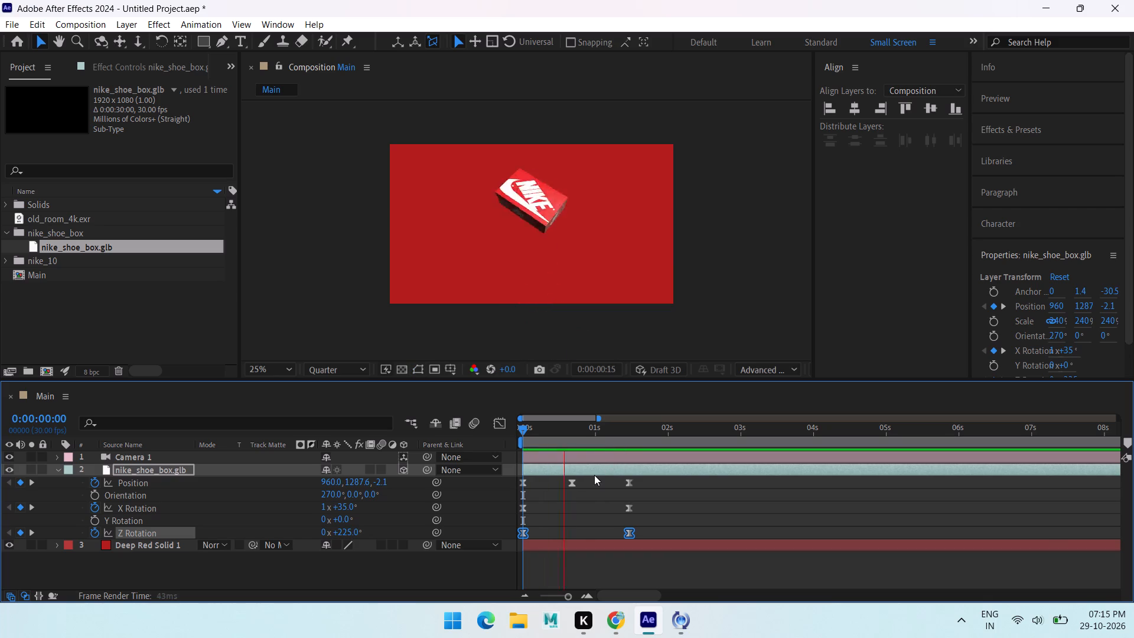
key("space")
left_click_drag(620, 426, 320, 449)
key("space")
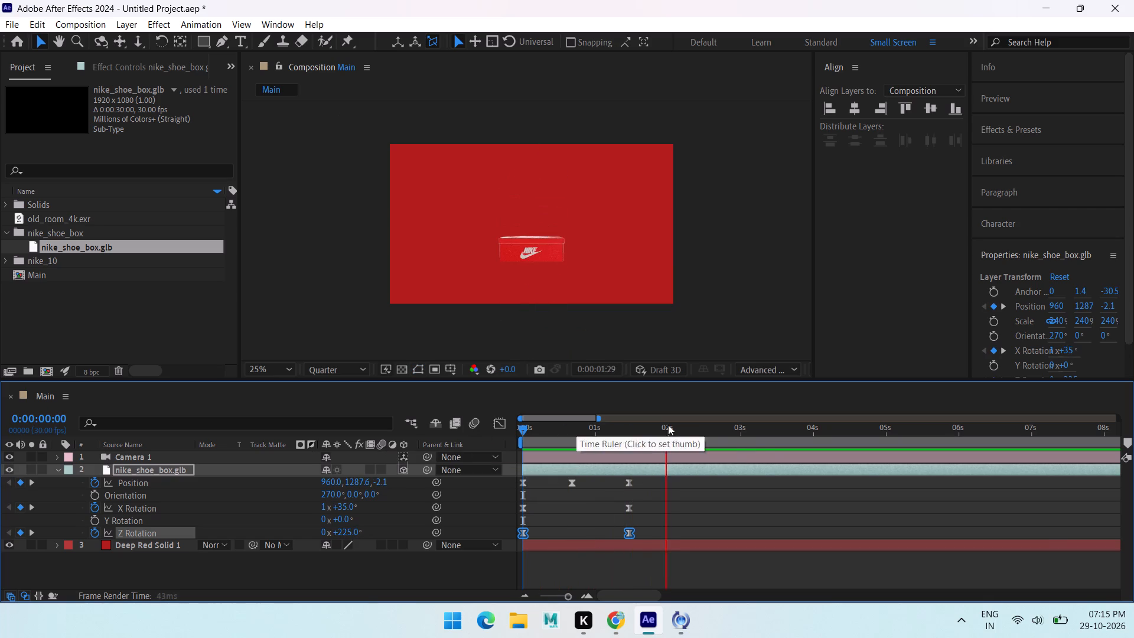
left_click_drag(618, 429, 347, 446)
key("space")
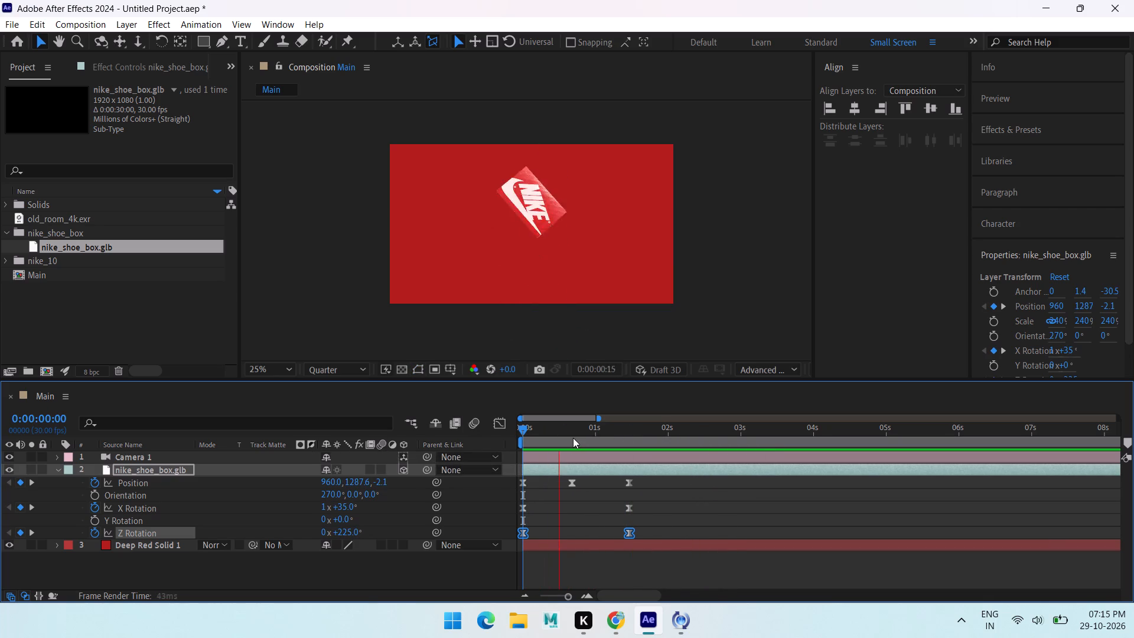
key("space")
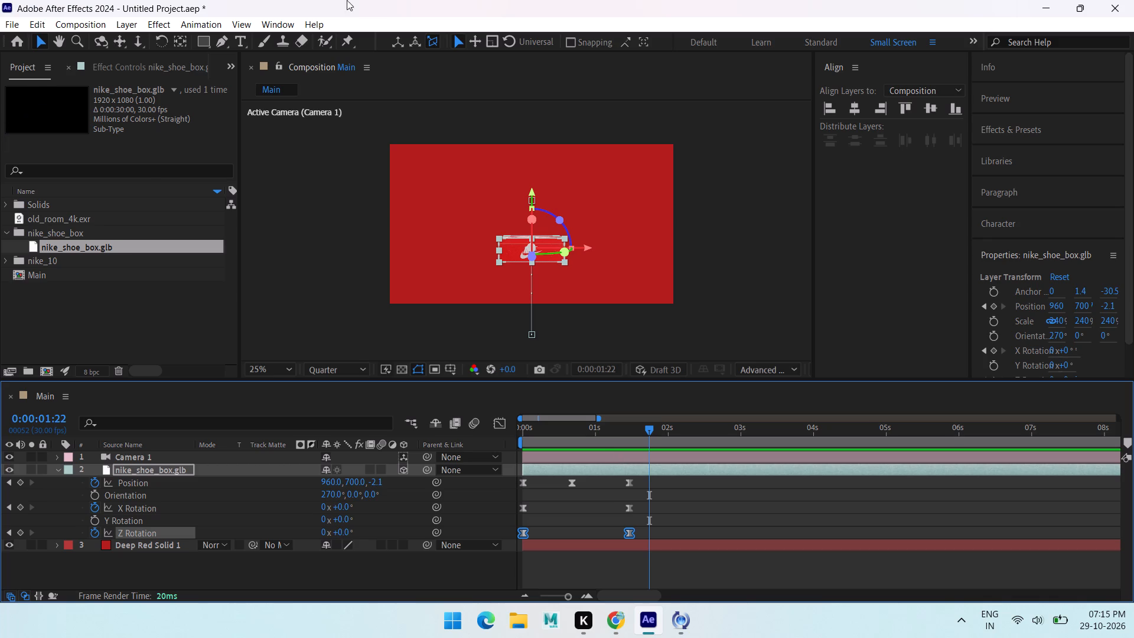
Shift all three Position keyframes of the shoe box down together at 0:00:00:00, bringing its starting Y position to about 1335.5.
left_click_drag(642, 423, 466, 434)
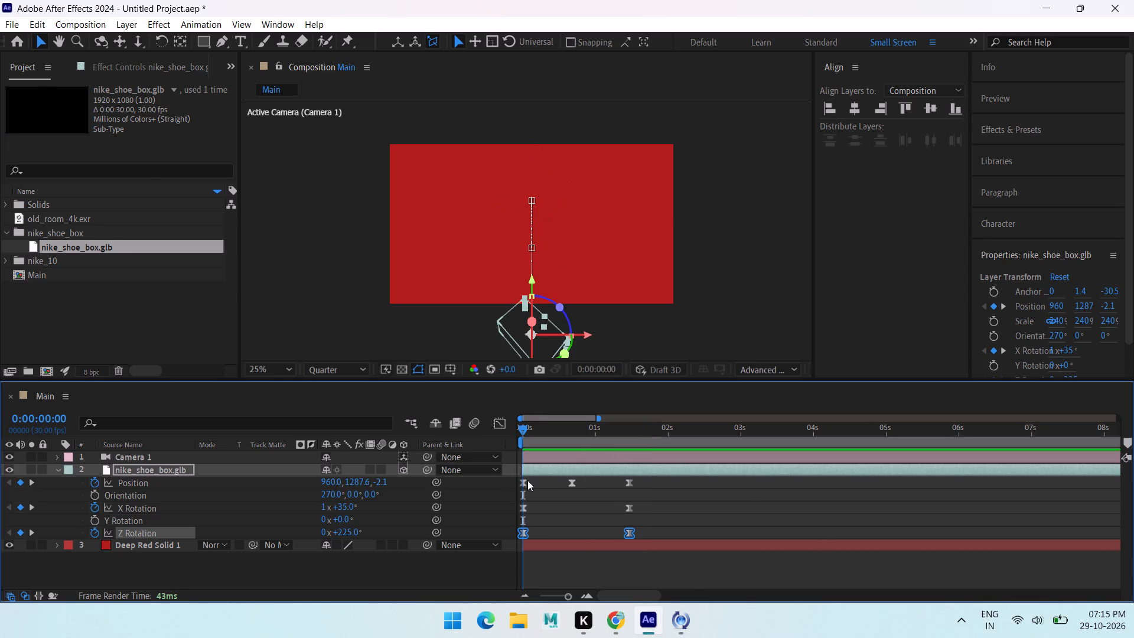
left_click(159, 483)
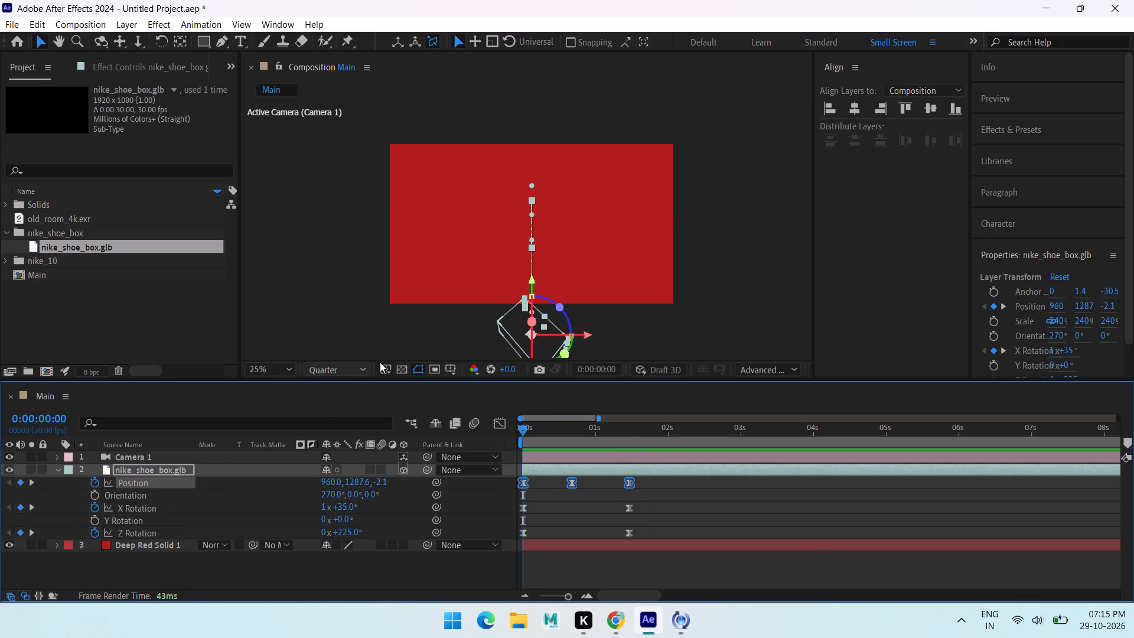
left_click_drag(532, 281, 530, 284)
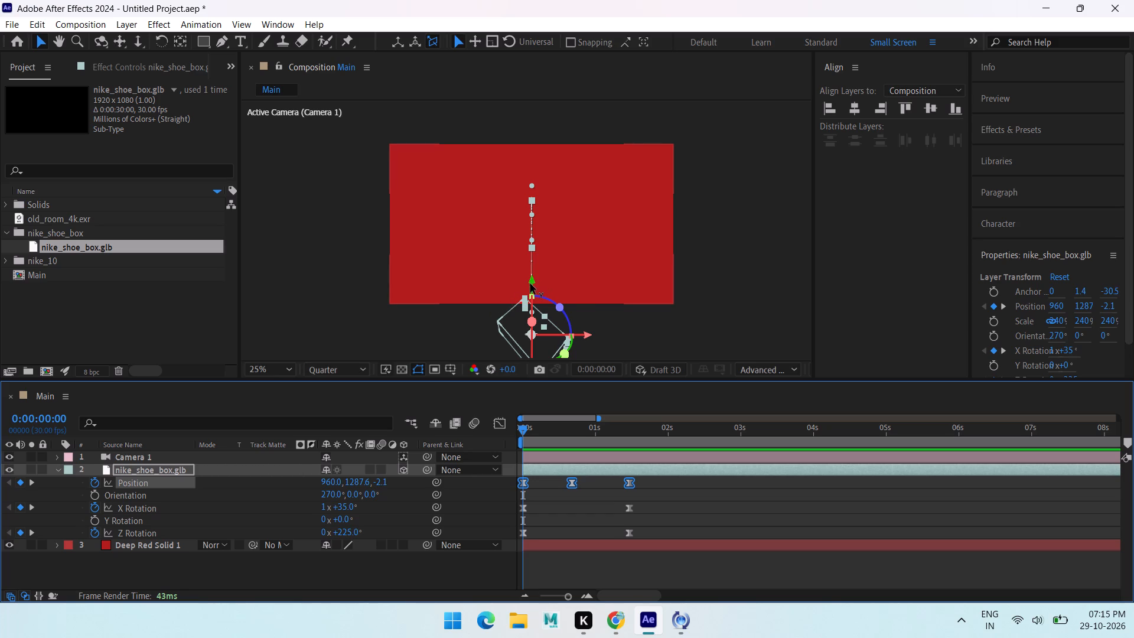
left_click_drag(530, 284, 529, 291)
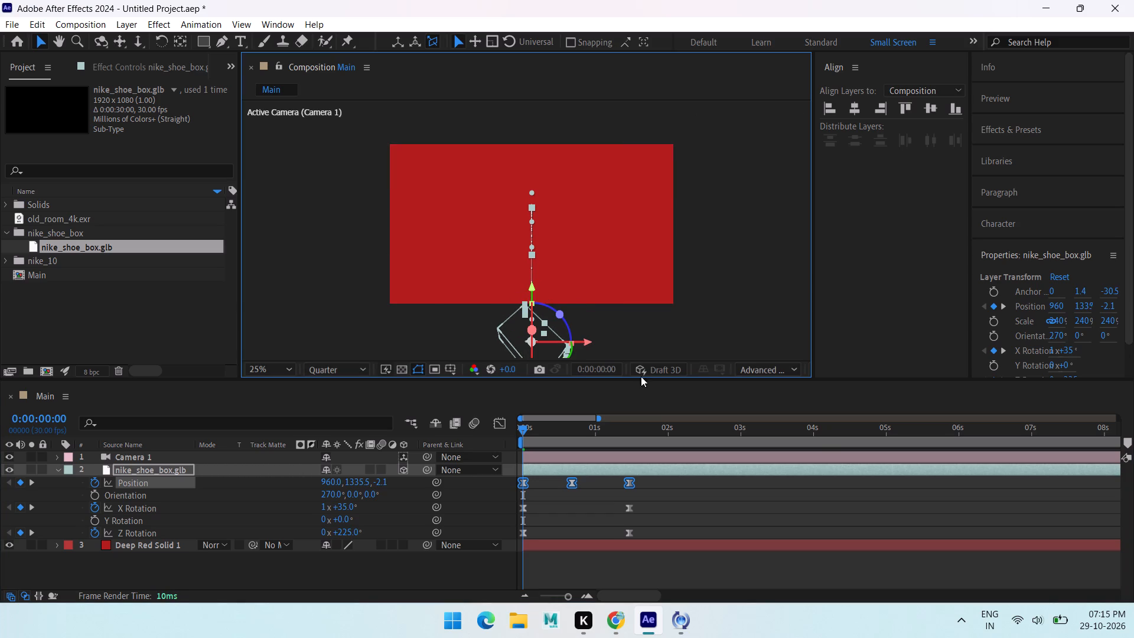
Play the animation repeatedly to check the lowered shoe box motion, then return to 0:00:00:00.
key("space")
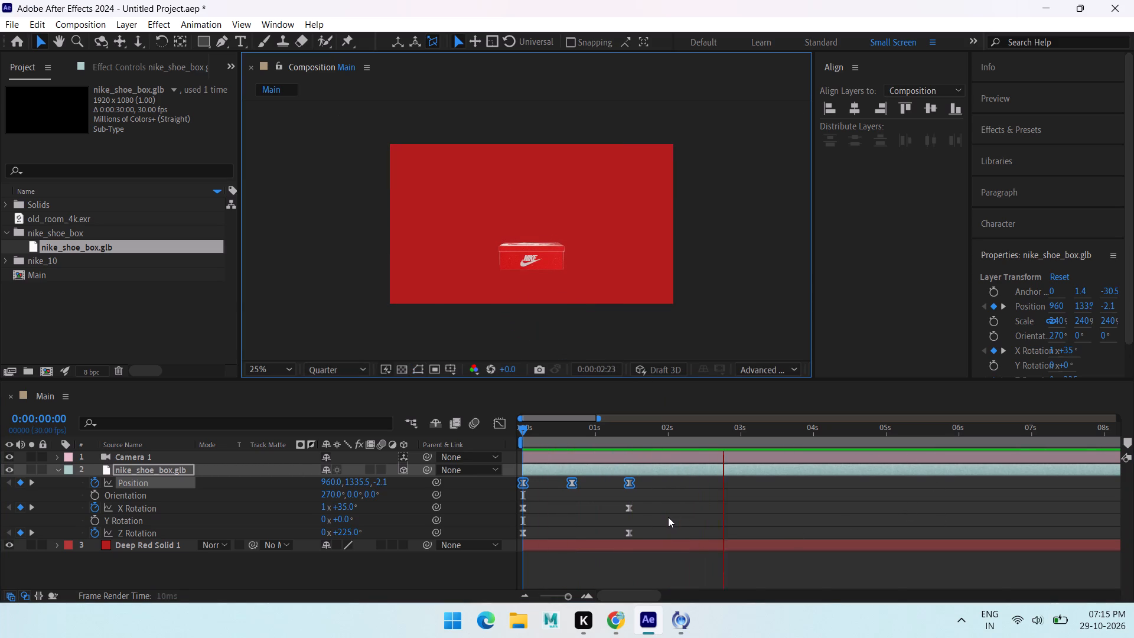
left_click_drag(703, 429, 376, 437)
key("space")
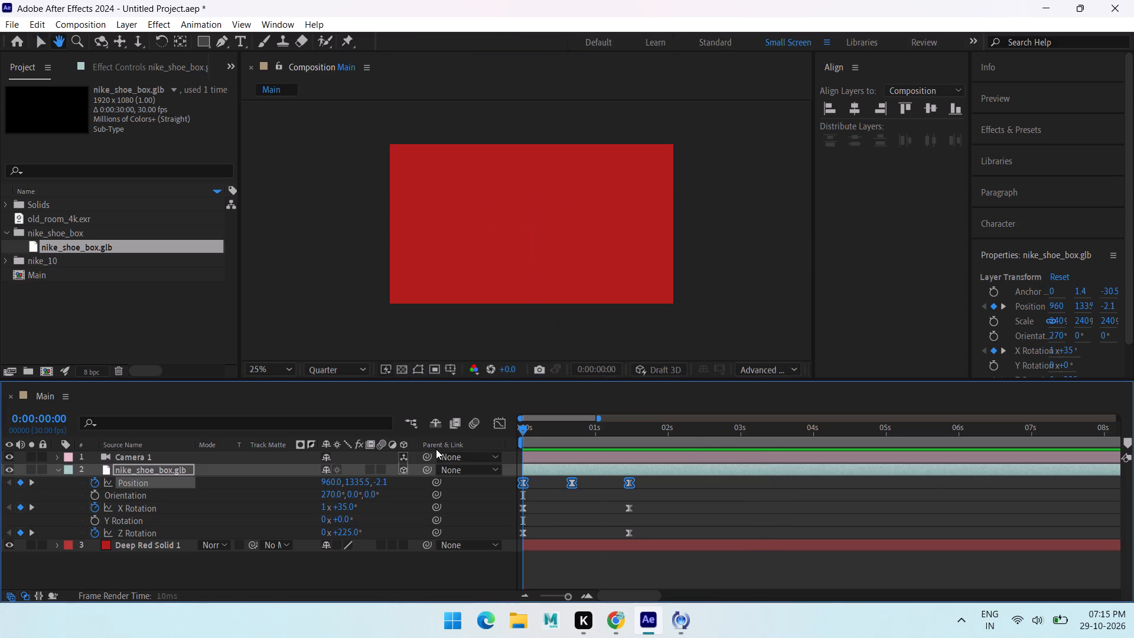
key("space")
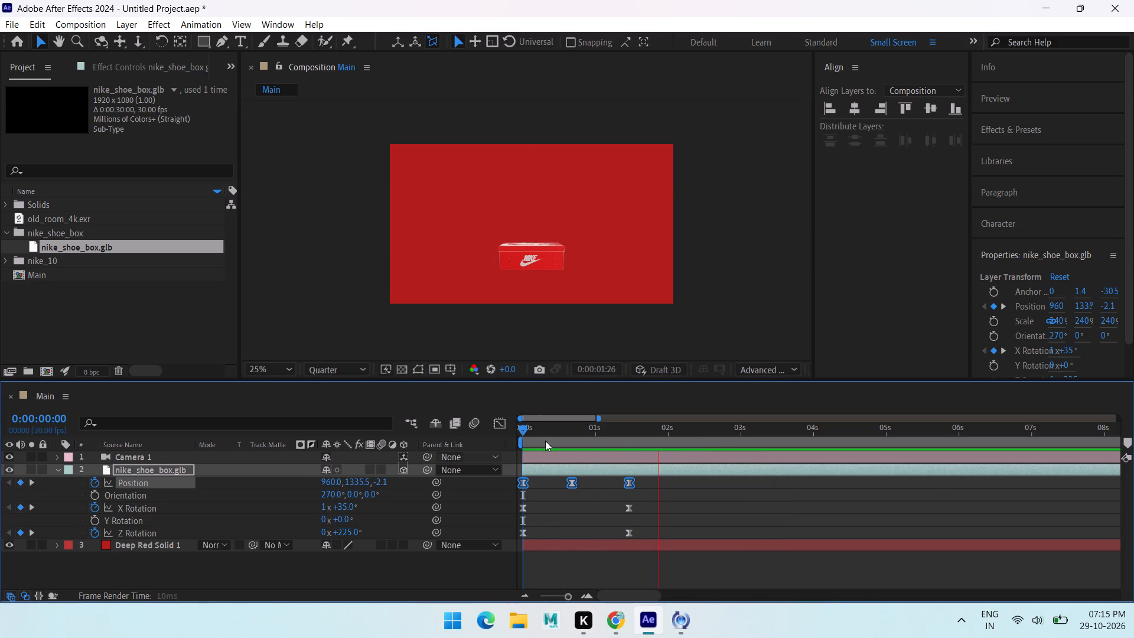
left_click_drag(657, 425, 457, 457)
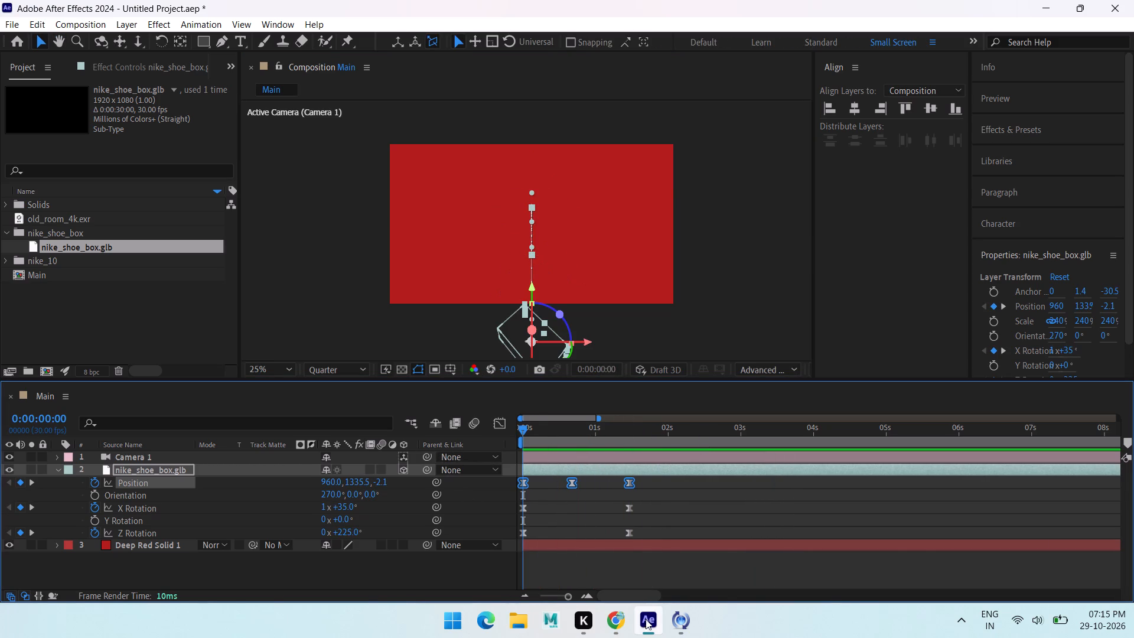
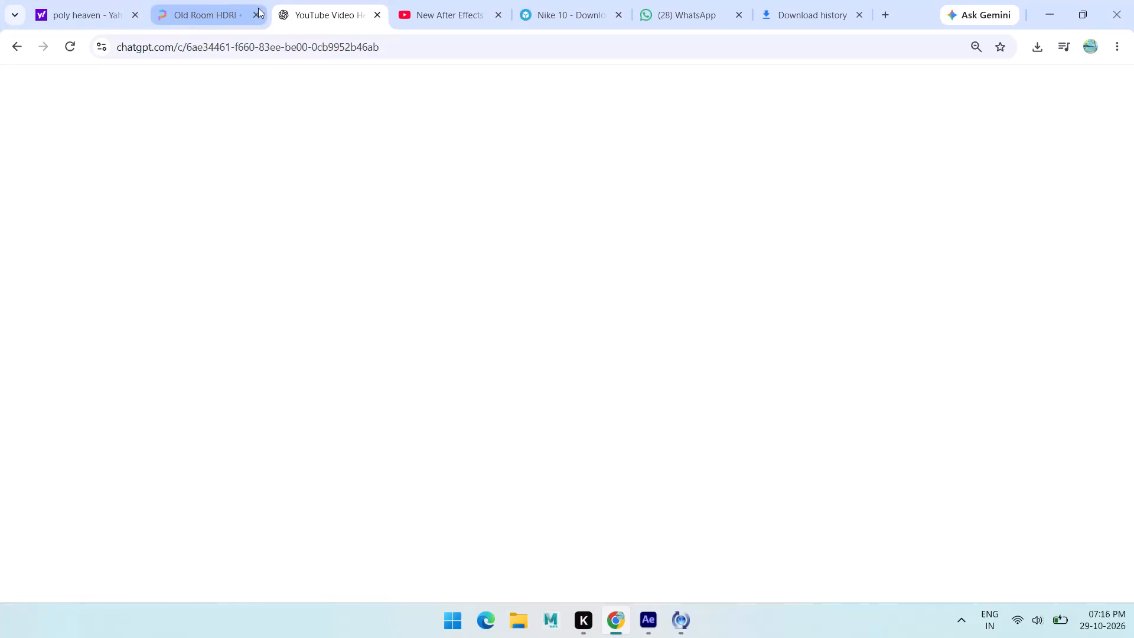
Close the Old Room HDRI page from Poly Haven in the browser.
left_click(242, 13)
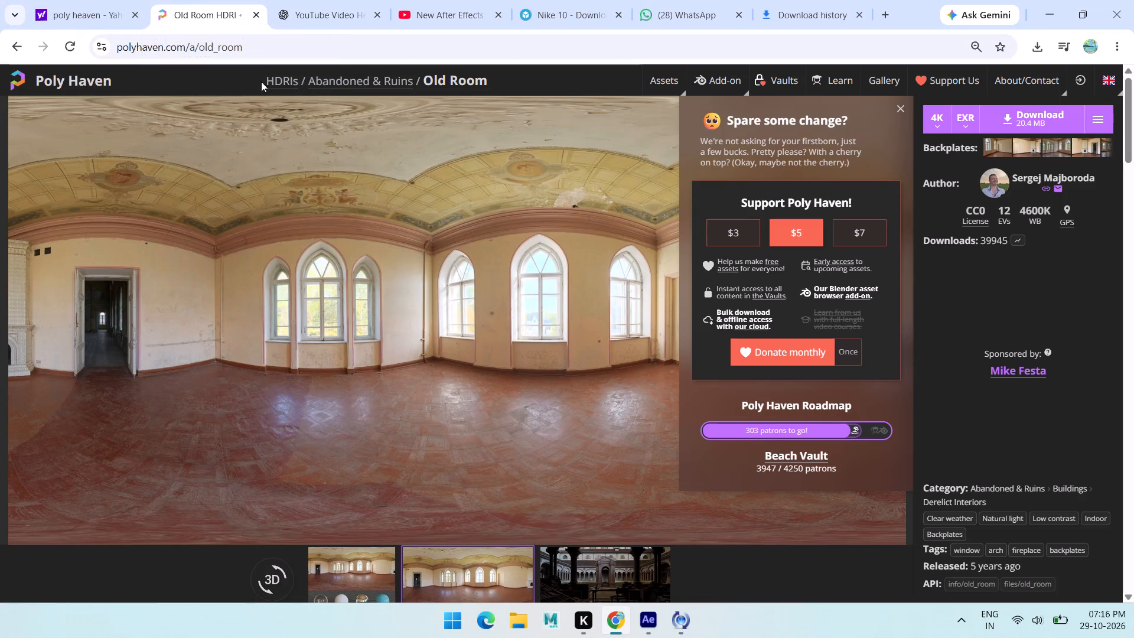
left_click(258, 13)
scroll(229, 214, "up", 5)
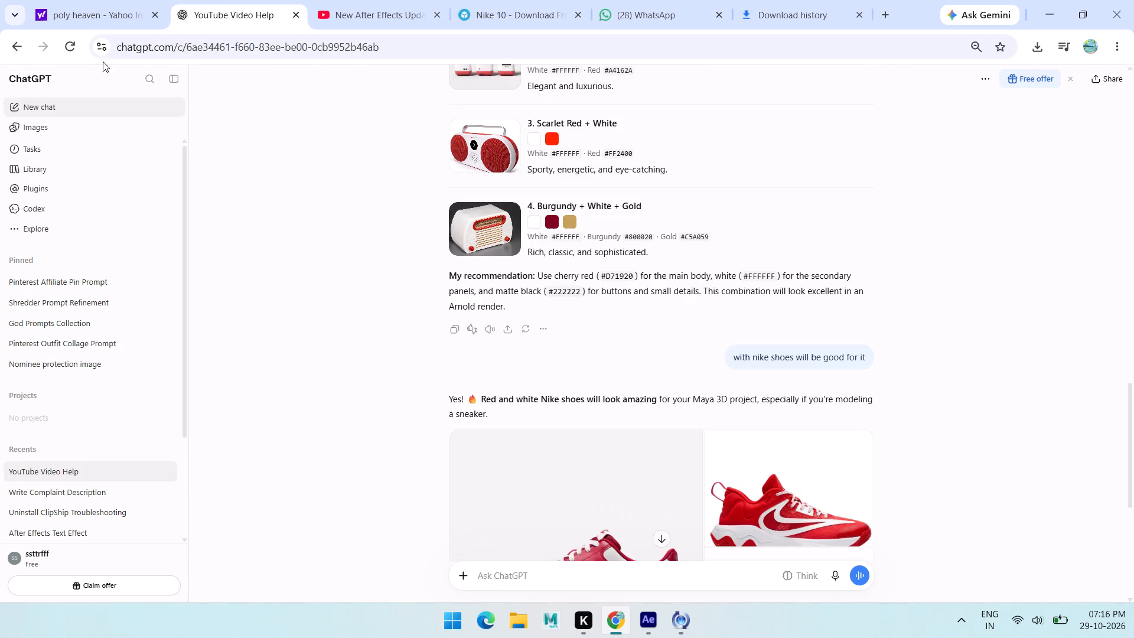
Replace the Poly Haven web search with a search for "realistic bounce and overshoot".
left_click(76, 5)
left_click_drag(351, 87, 0, 79)
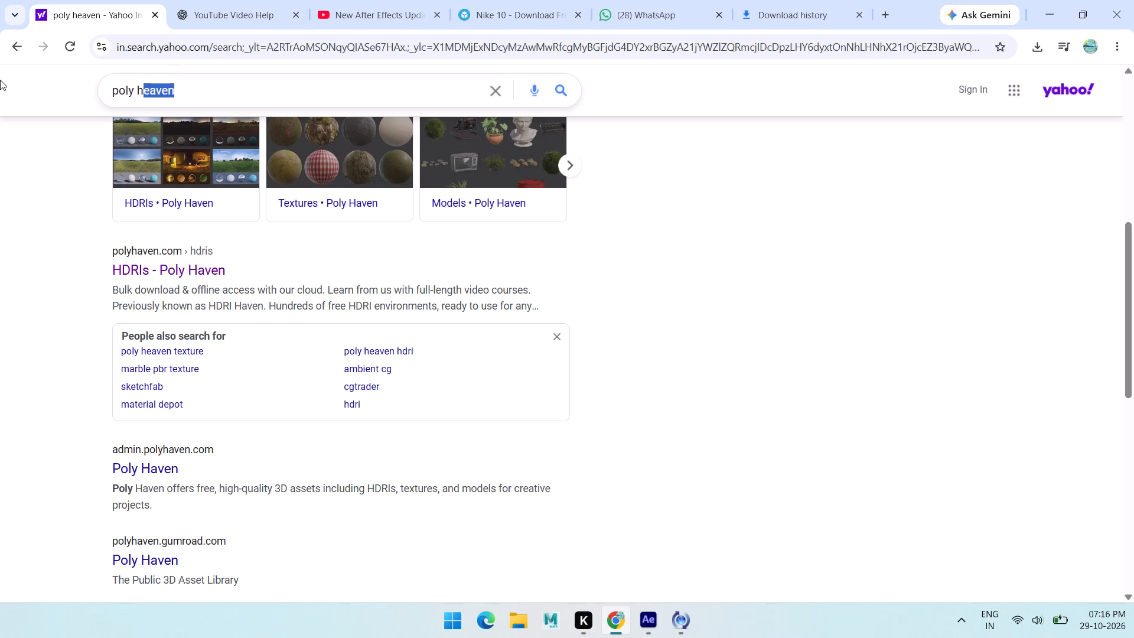
type("re")
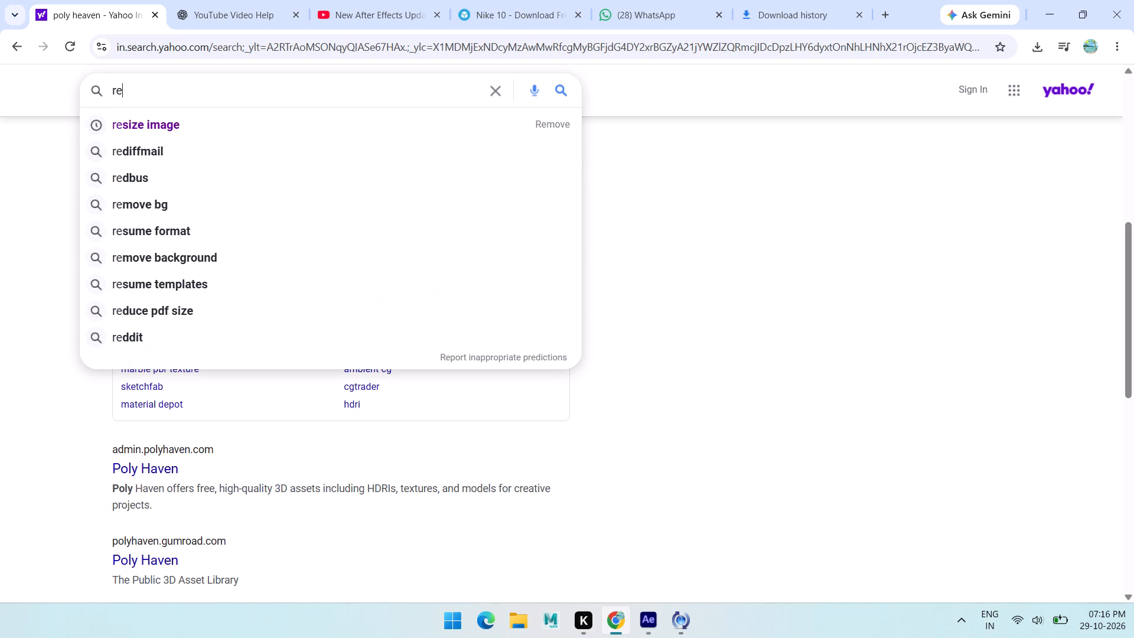
type("alistic")
key("space")
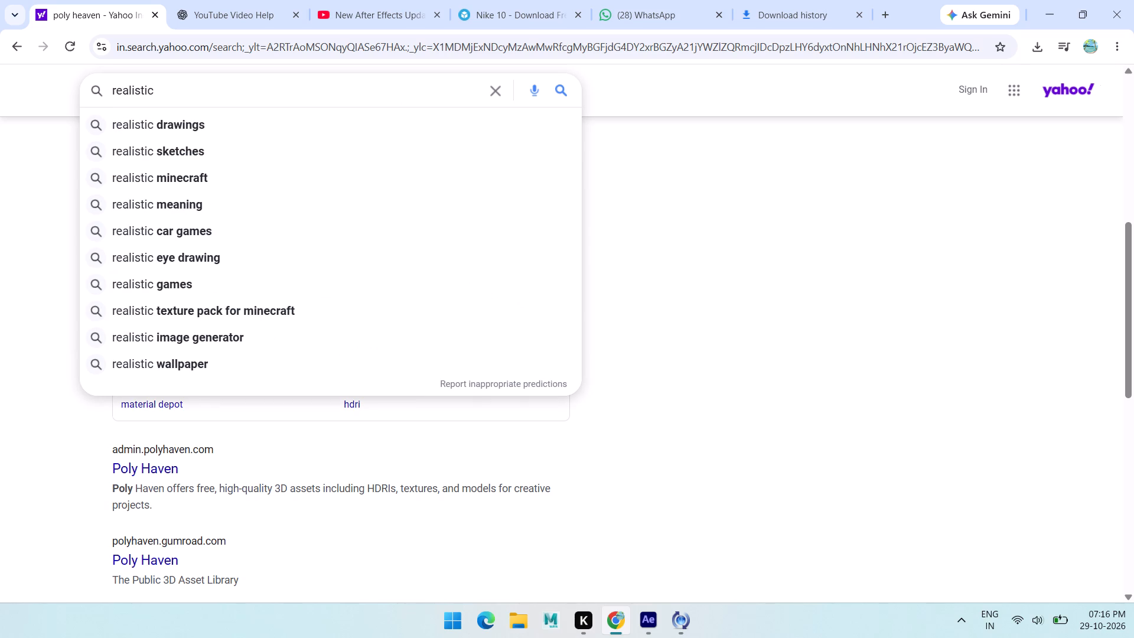
type("bounce")
key("space")
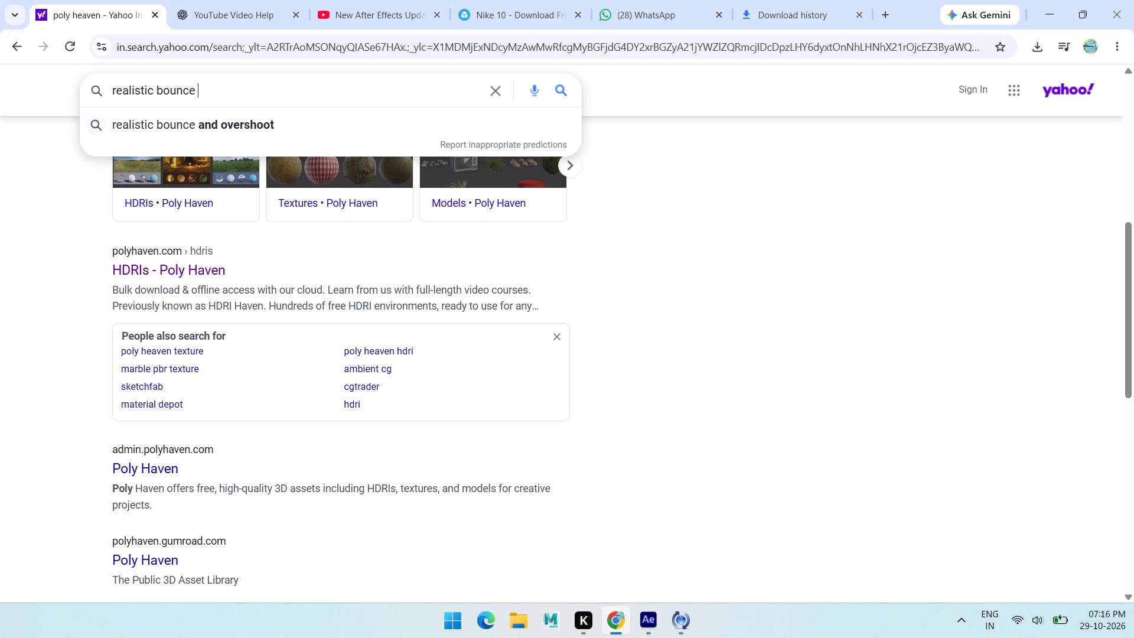
type("and ov")
type("ershoot")
key("Return")
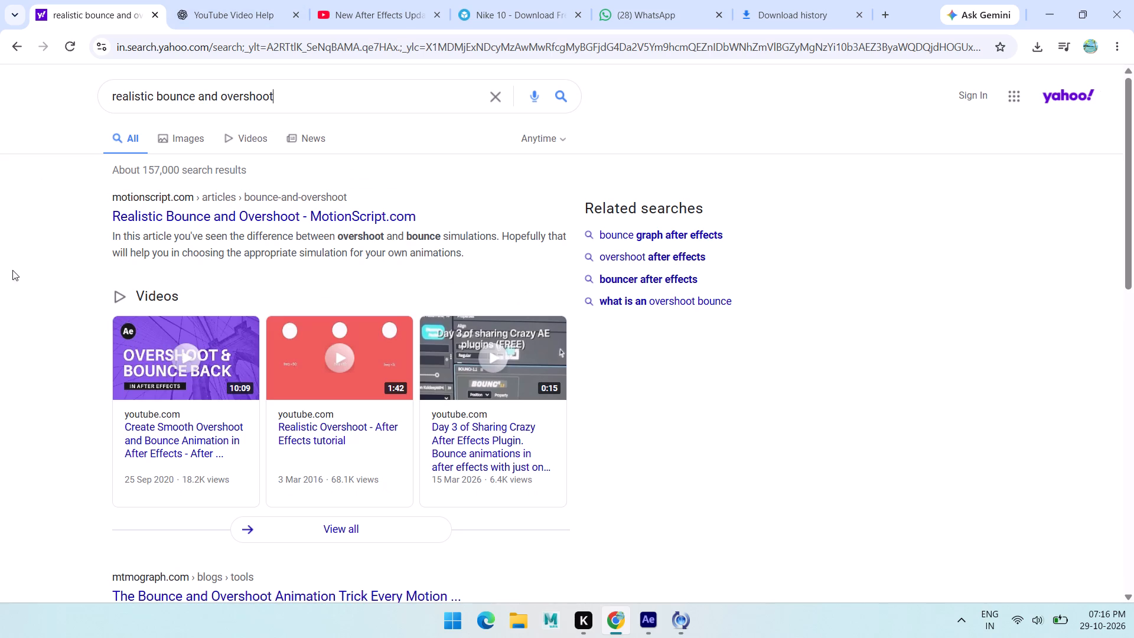
Open MotionScript's Realistic Bounce and Overshoot article and copy the full Keyframe Bounce Back expression, from "e = .7;" to the final "value".
left_click(325, 210)
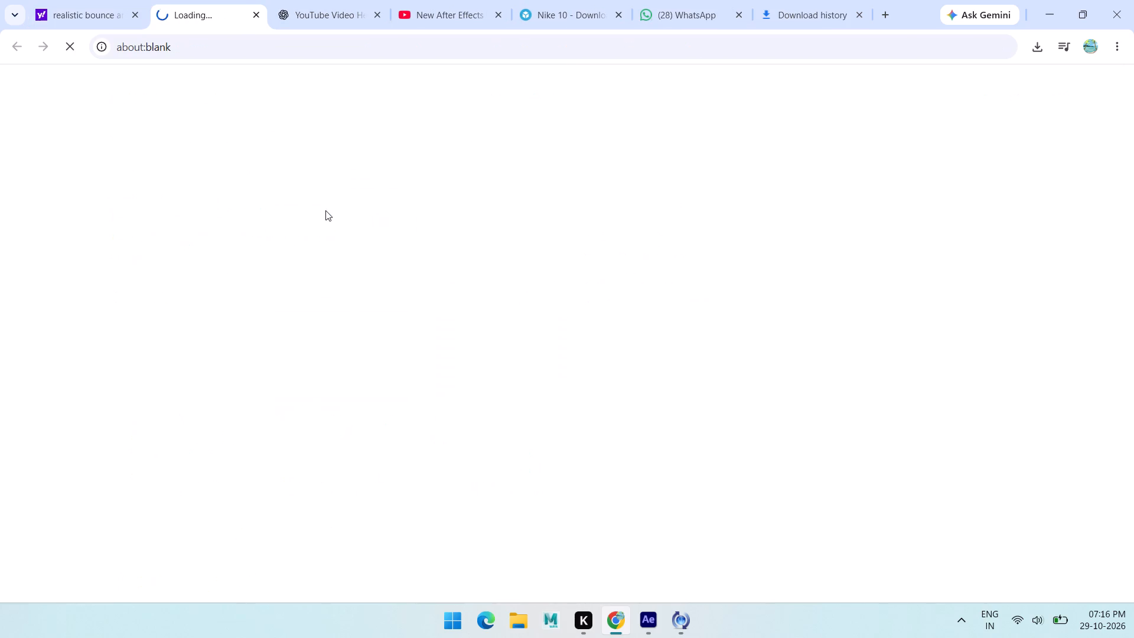
scroll(324, 416, "down", 7)
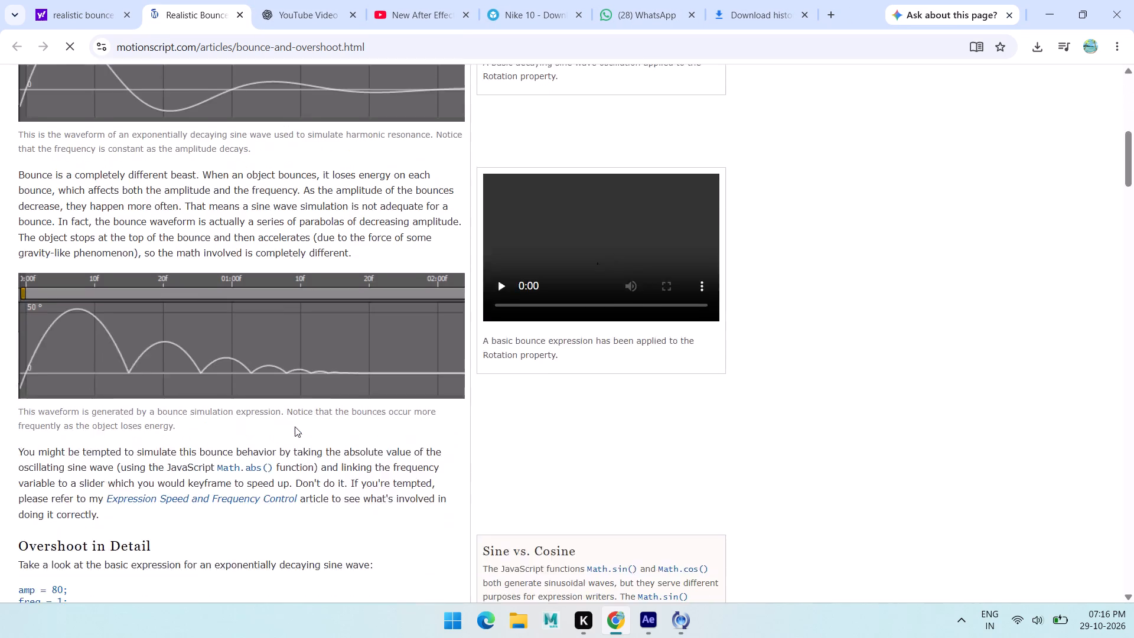
scroll(295, 427, "down", 16)
scroll(311, 399, "down", 6)
scroll(217, 406, "down", 12)
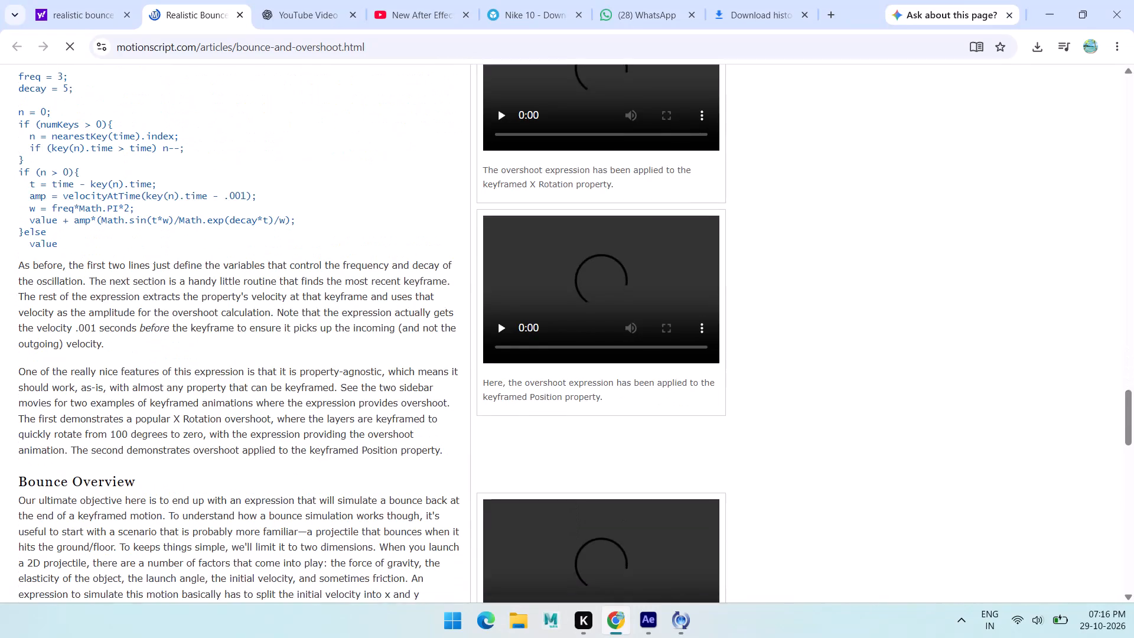
scroll(214, 404, "down", 20)
scroll(214, 404, "down", 12)
scroll(253, 358, "up", 5)
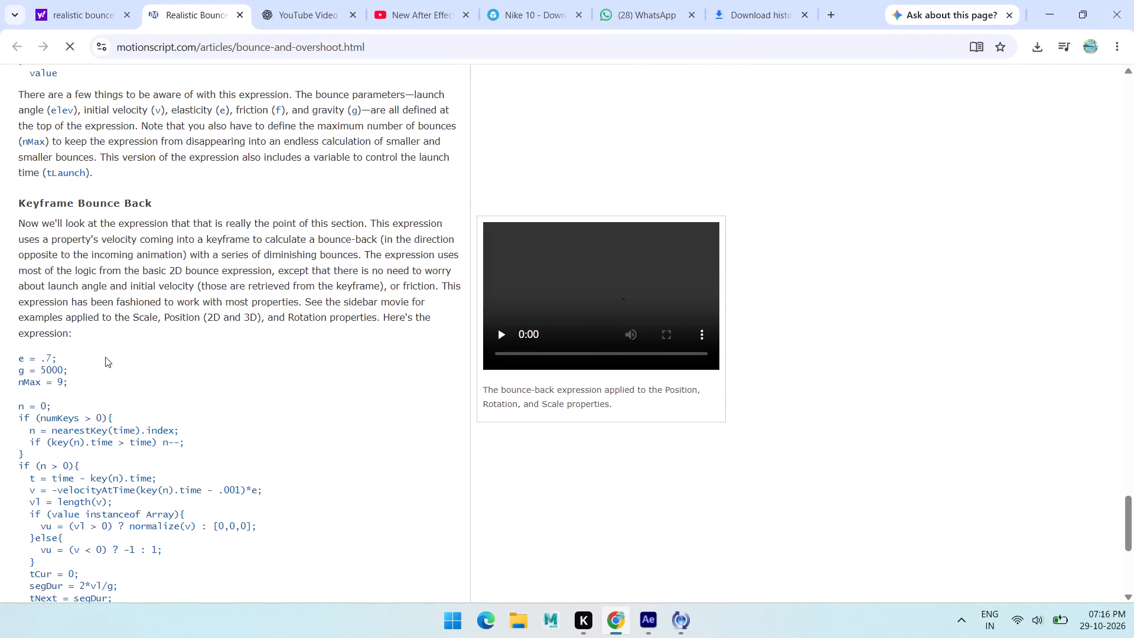
left_click_drag(15, 359, 11, 353)
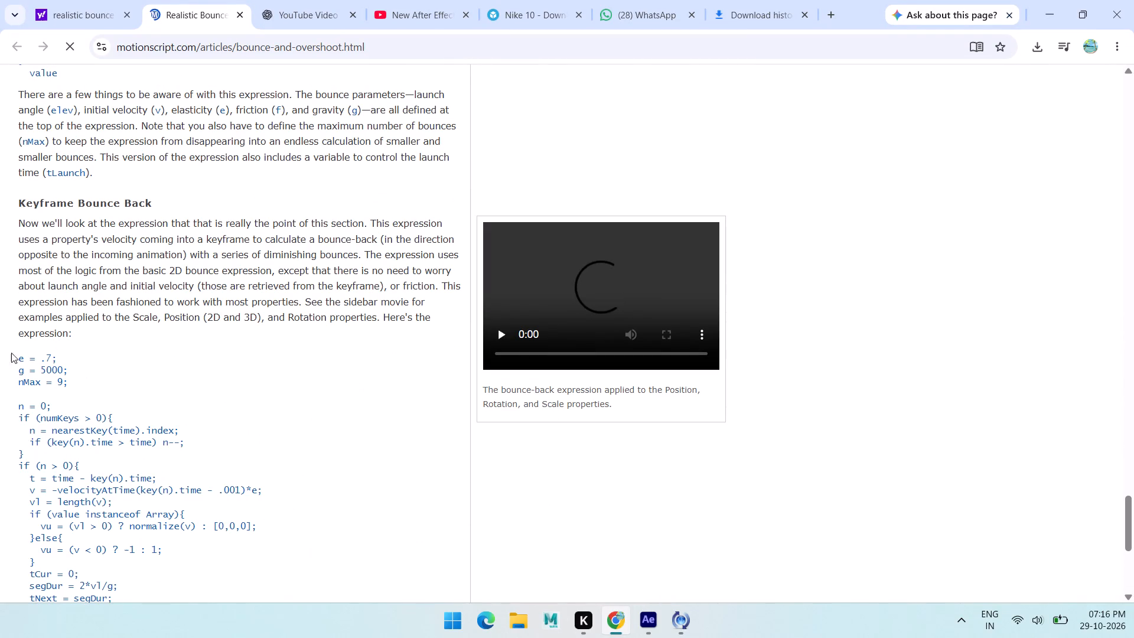
left_click_drag(11, 353, 9, 353)
left_click(122, 370)
left_click_drag(22, 356, 49, 363)
left_click_drag(49, 363, 82, 404)
left_click_drag(17, 357, 34, 361)
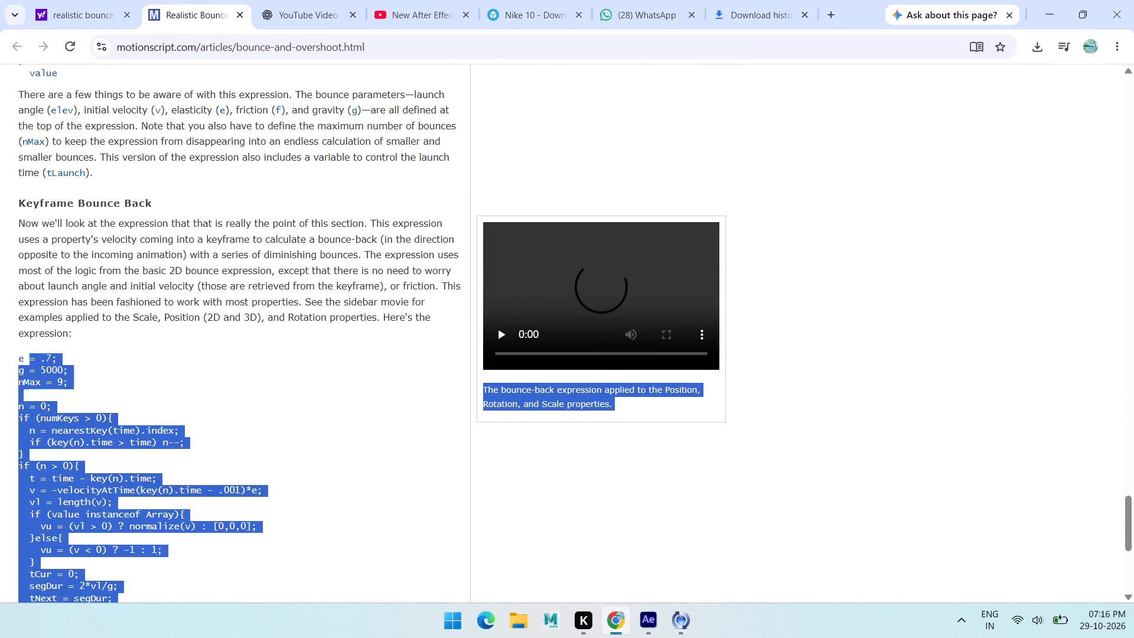
left_click_drag(34, 361, 38, 364)
left_click(18, 355)
left_click_drag(18, 355, 99, 470)
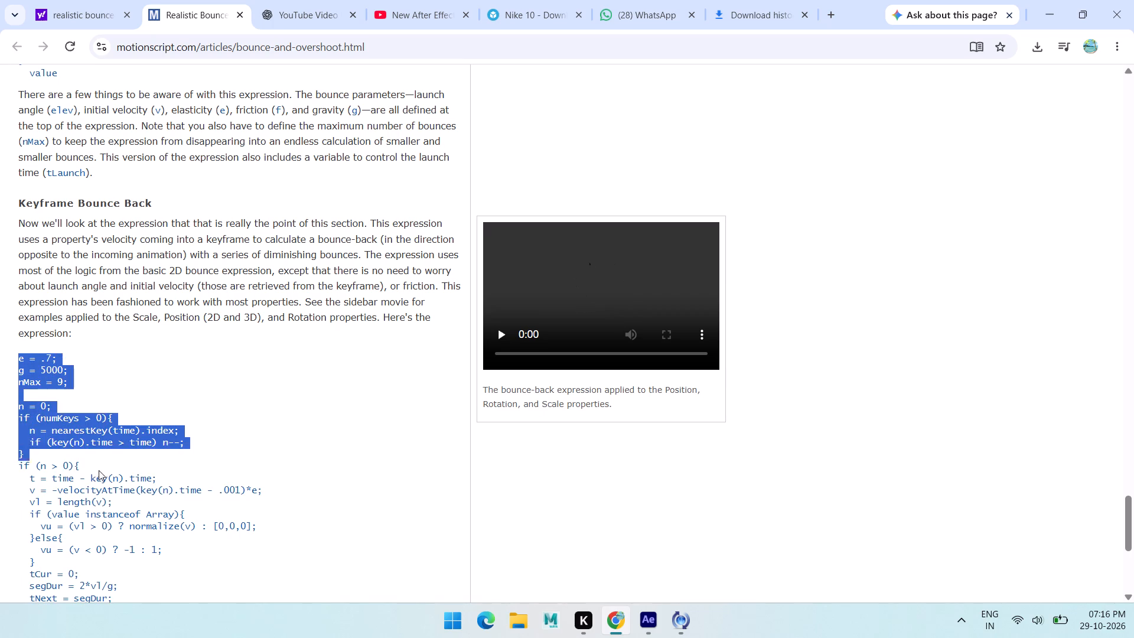
left_click_drag(99, 470, 57, 421)
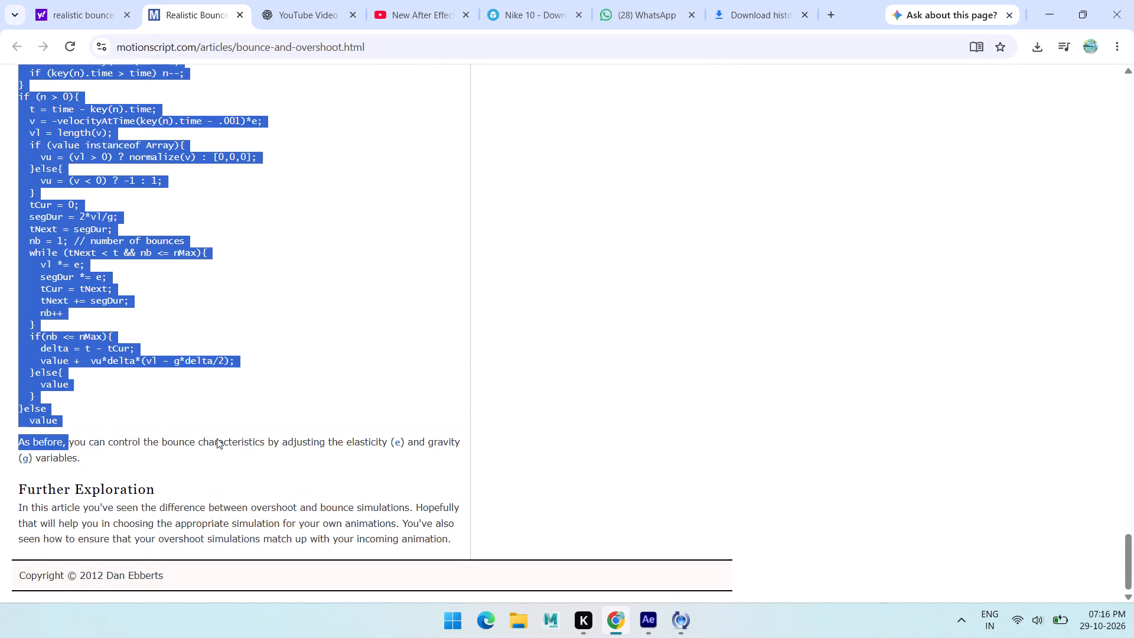
scroll(283, 385, "up", 2)
key("ctrl+c")
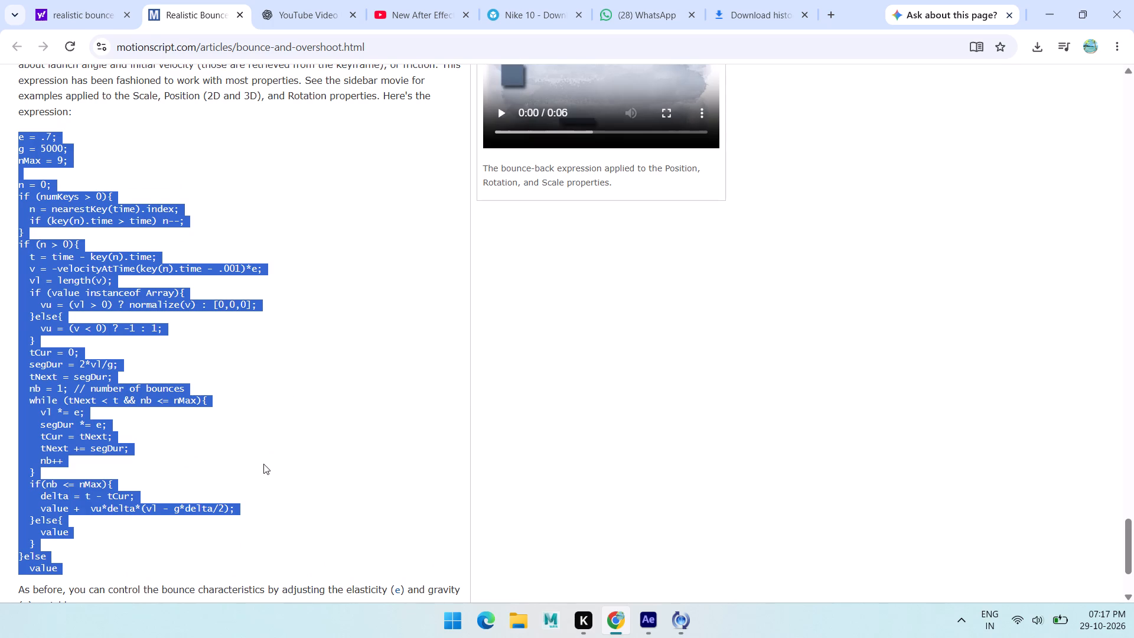
key("ctrl+c")
scroll(350, 403, "up", 3)
scroll(351, 403, "down", 5)
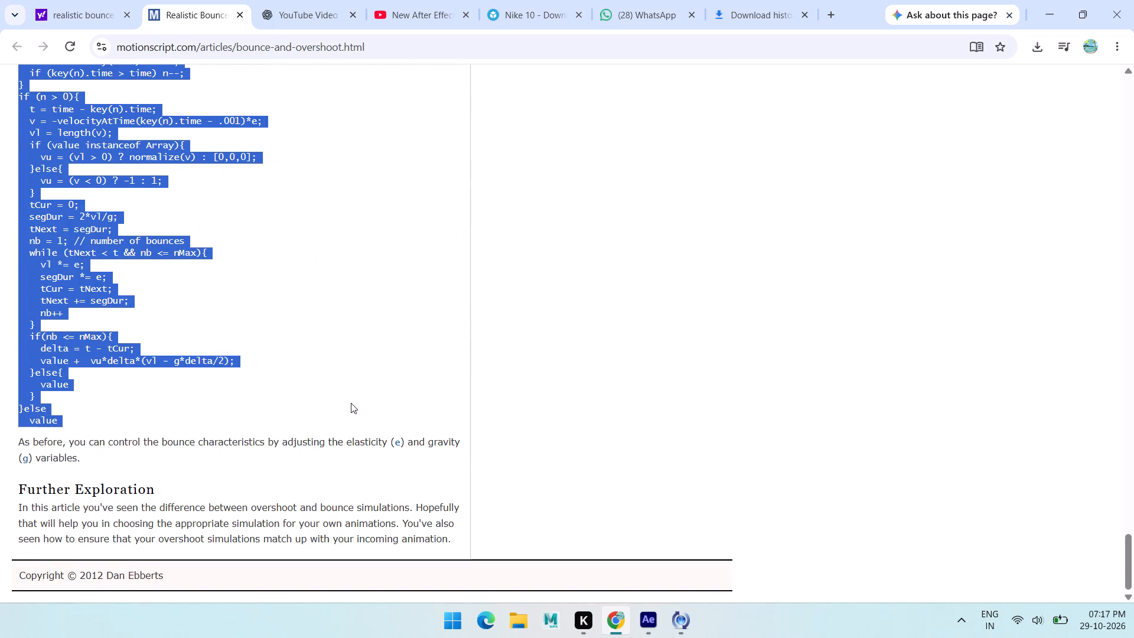
Back in After Effects, apply the copied bounce-back expression with e = .7 and g = 5000 to the shoe box's Position.
left_click(649, 618)
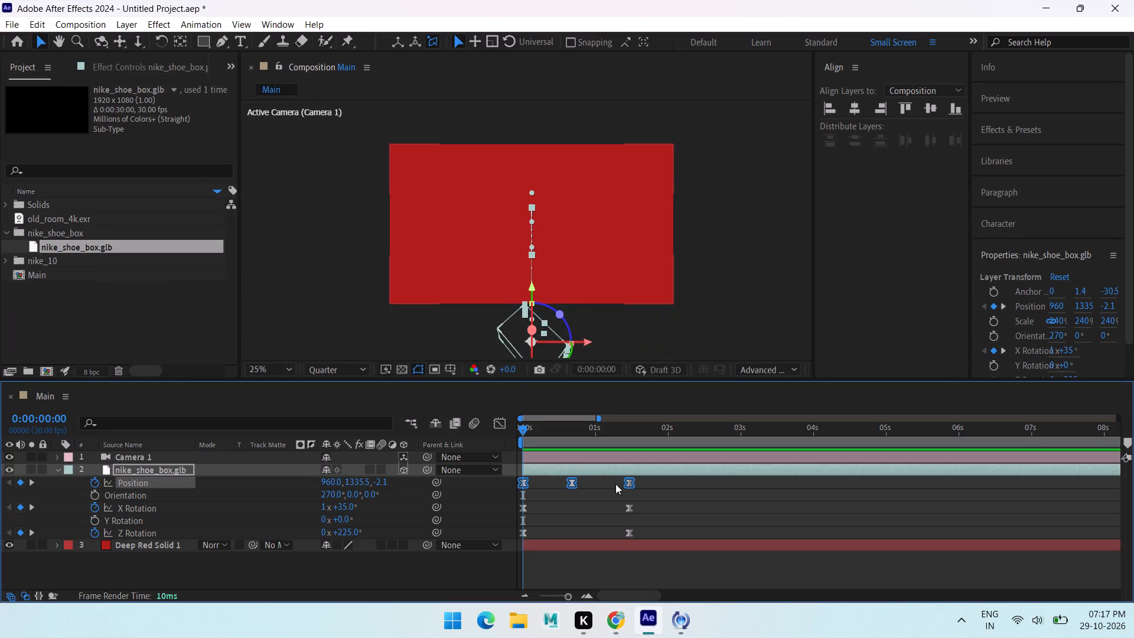
left_click(95, 483, "alt")
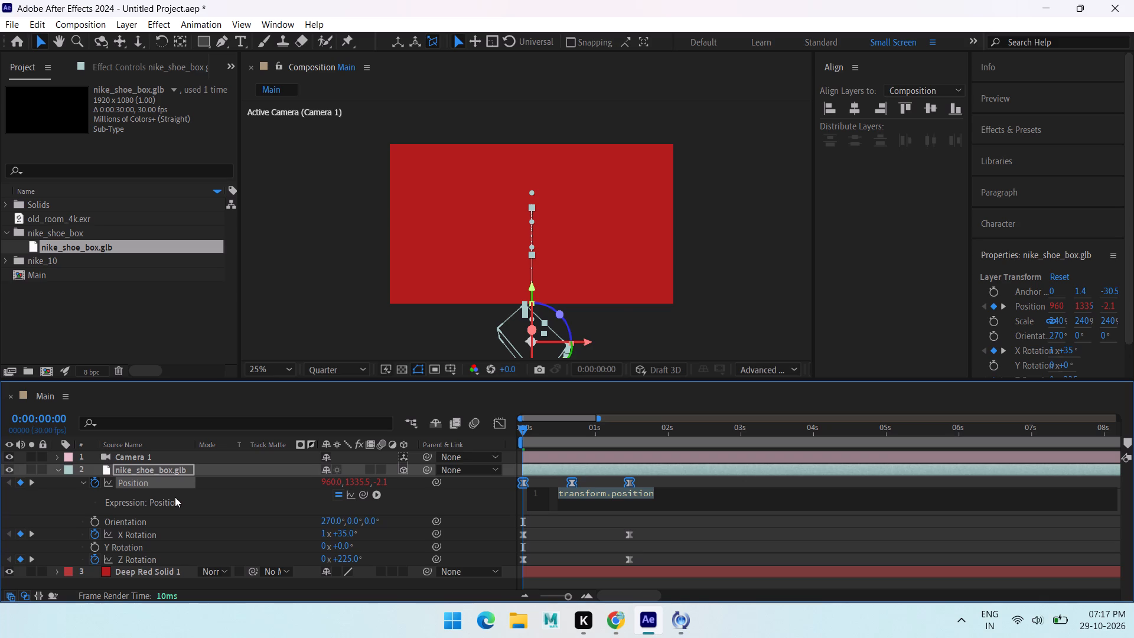
key("ctrl+v")
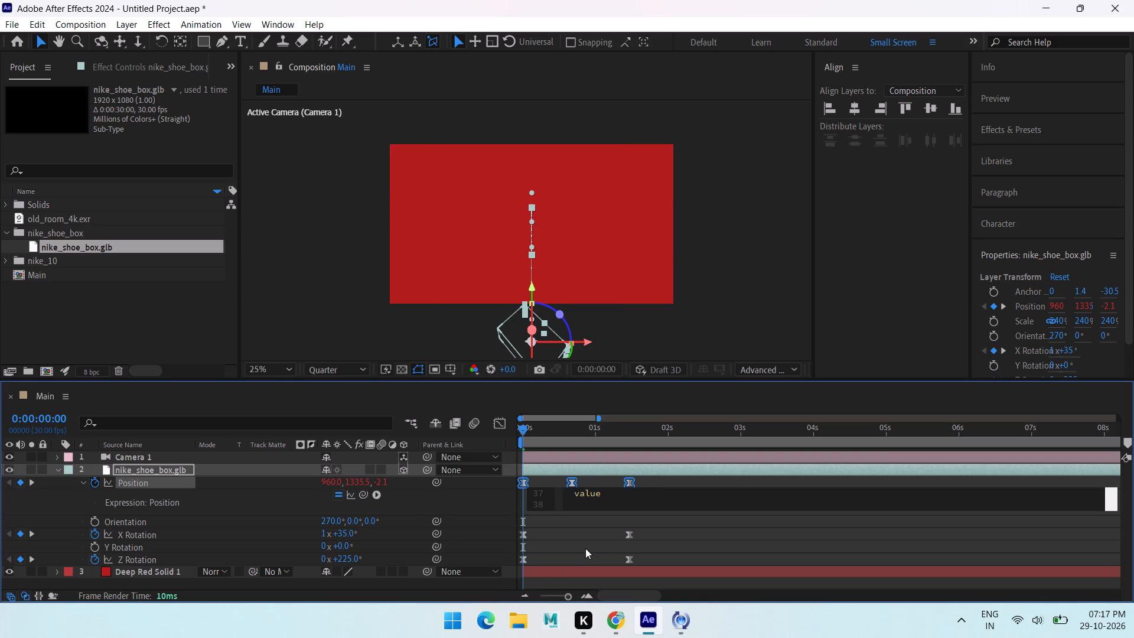
scroll(612, 498, "up", 10)
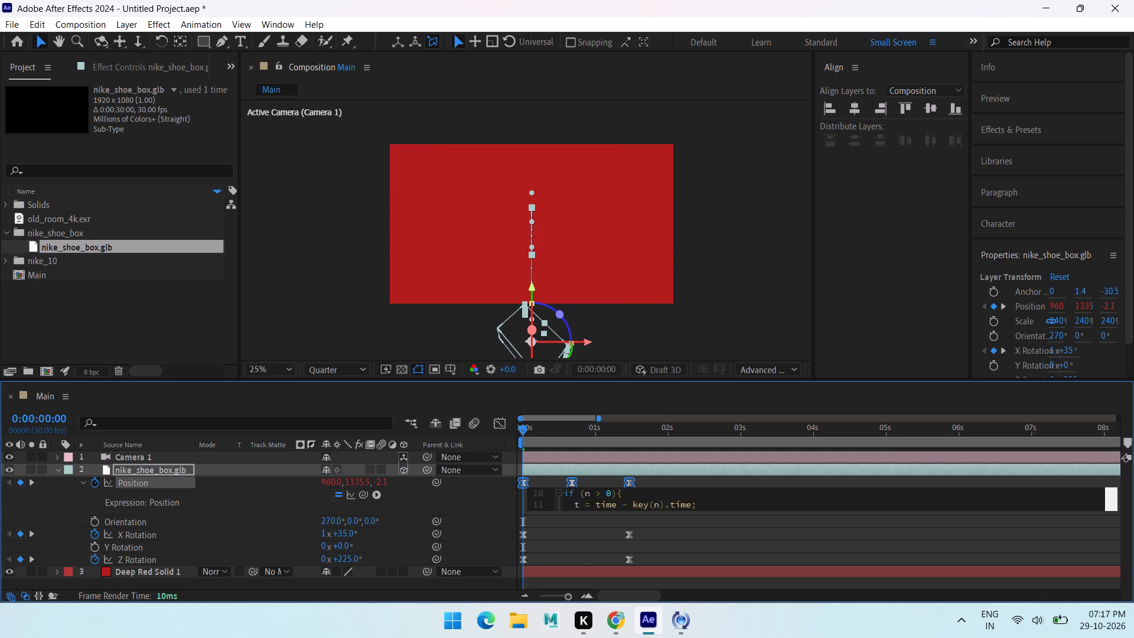
scroll(614, 502, "up", 5)
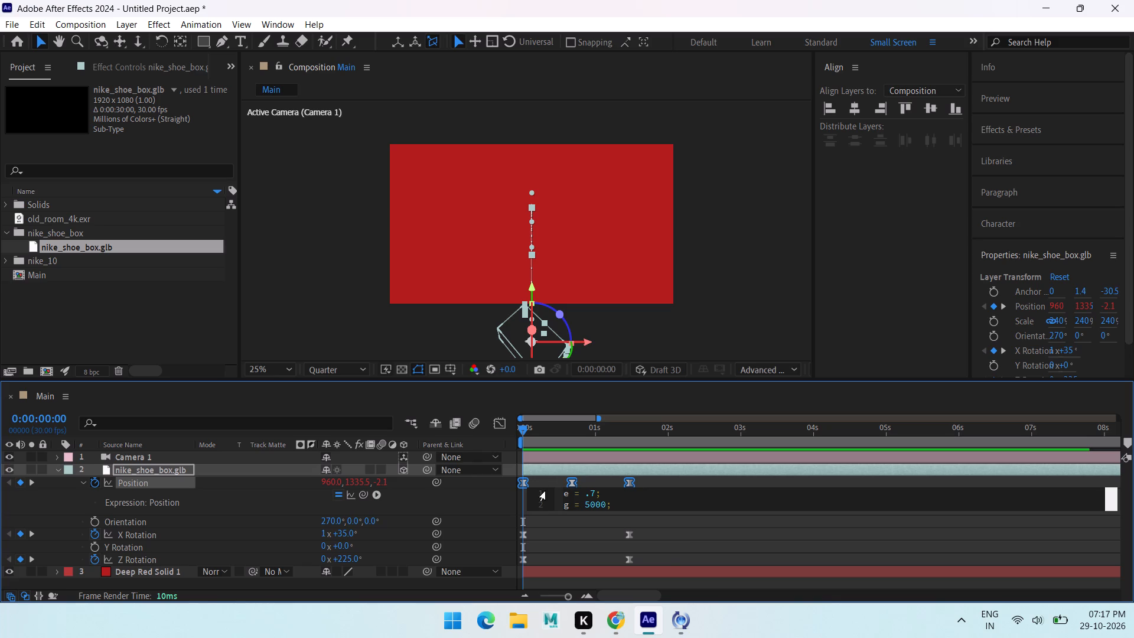
left_click(670, 528)
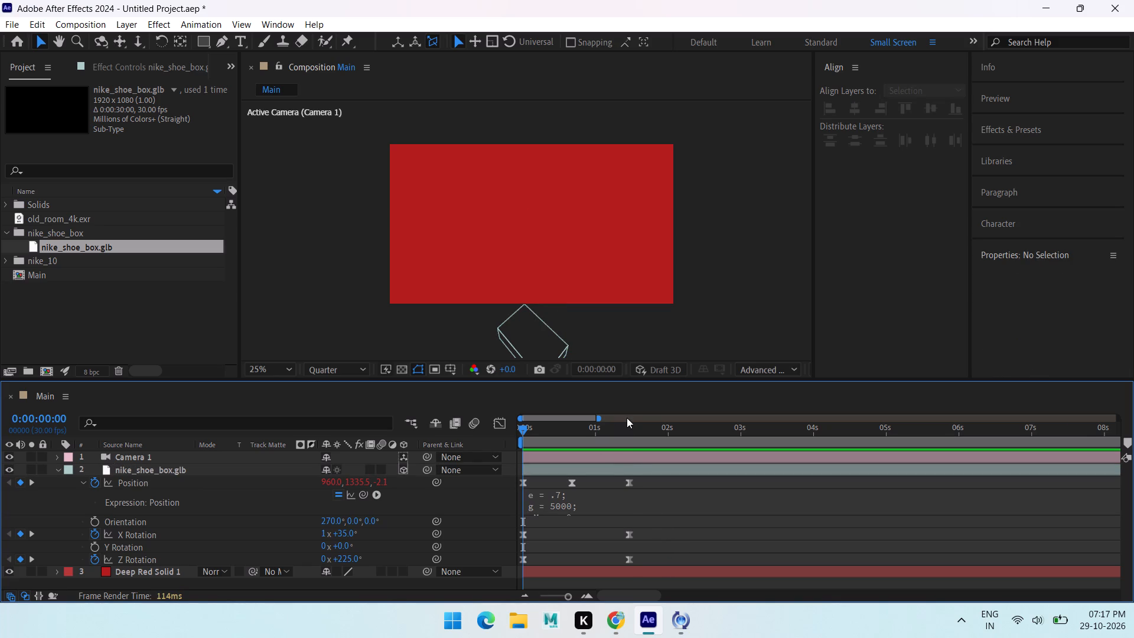
Convert the shoe box's last Position keyframe at 0:00:01:14 from eased to linear.
left_click(632, 432)
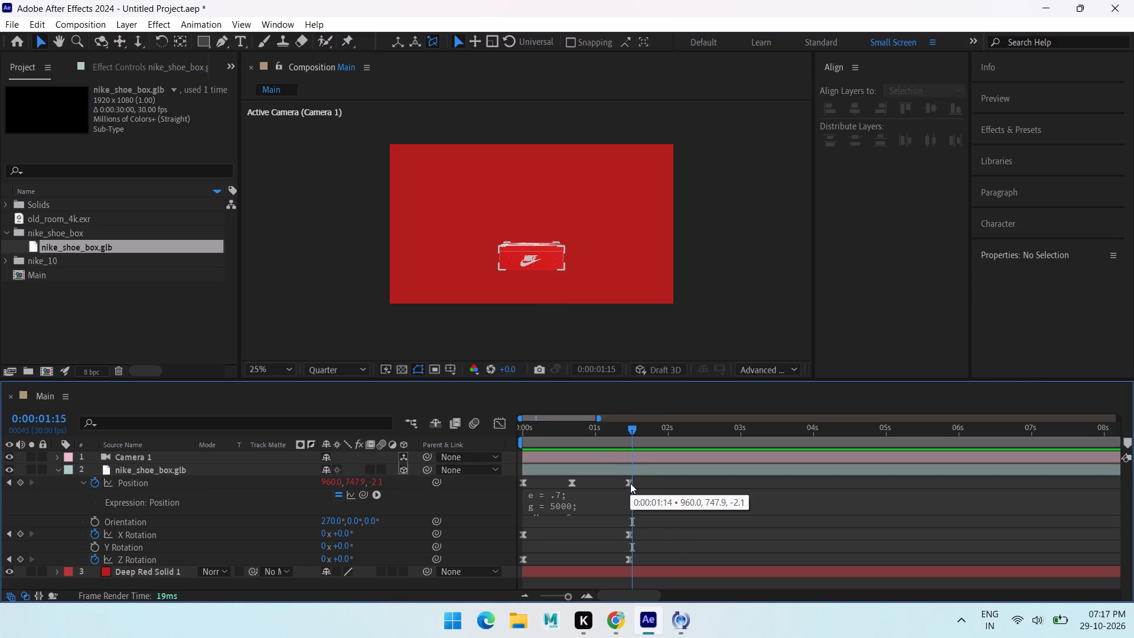
left_click(630, 482, "ctrl")
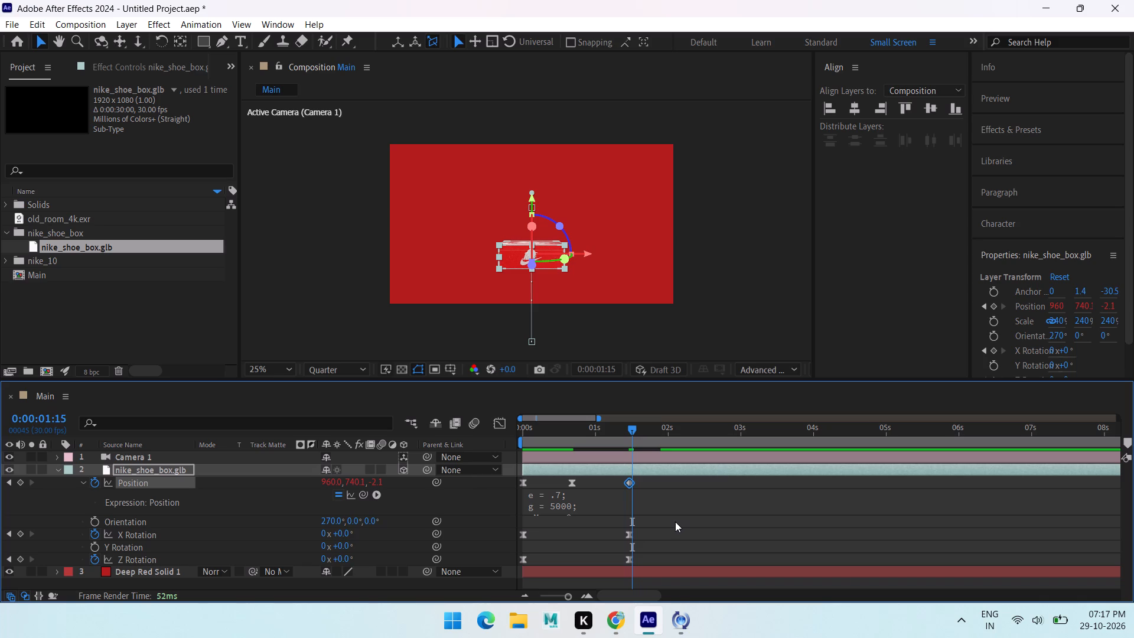
Play the shoe box animation repeatedly, from the middle keyframe and from 0:00:00:00, to check the bounce after the drop.
left_click_drag(628, 426, 578, 440)
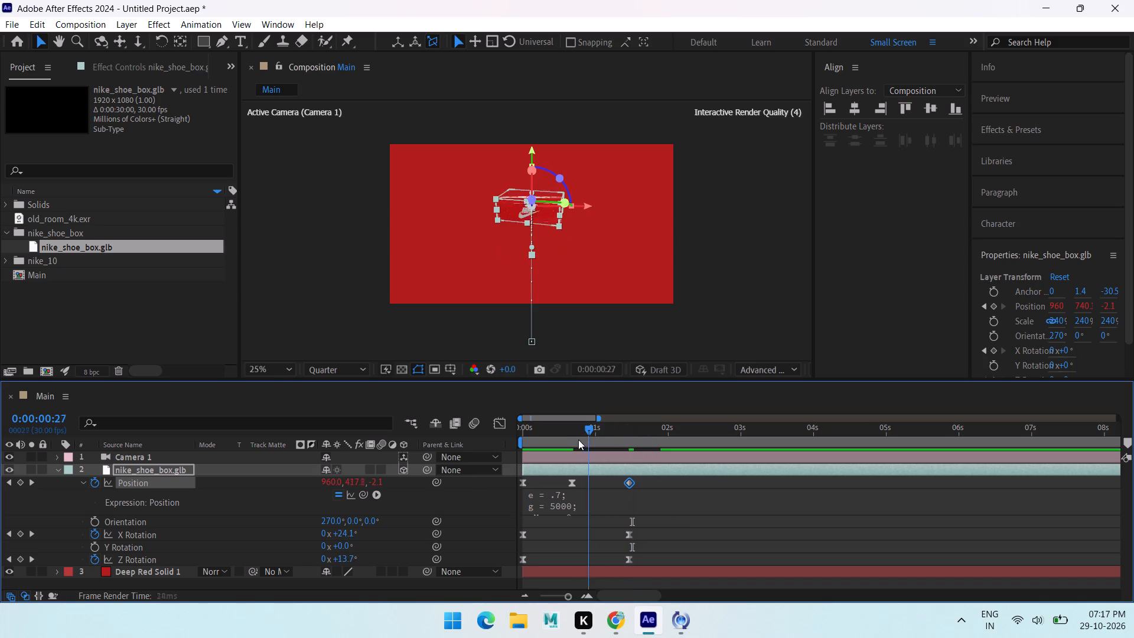
left_click_drag(578, 440, 569, 440)
key("space")
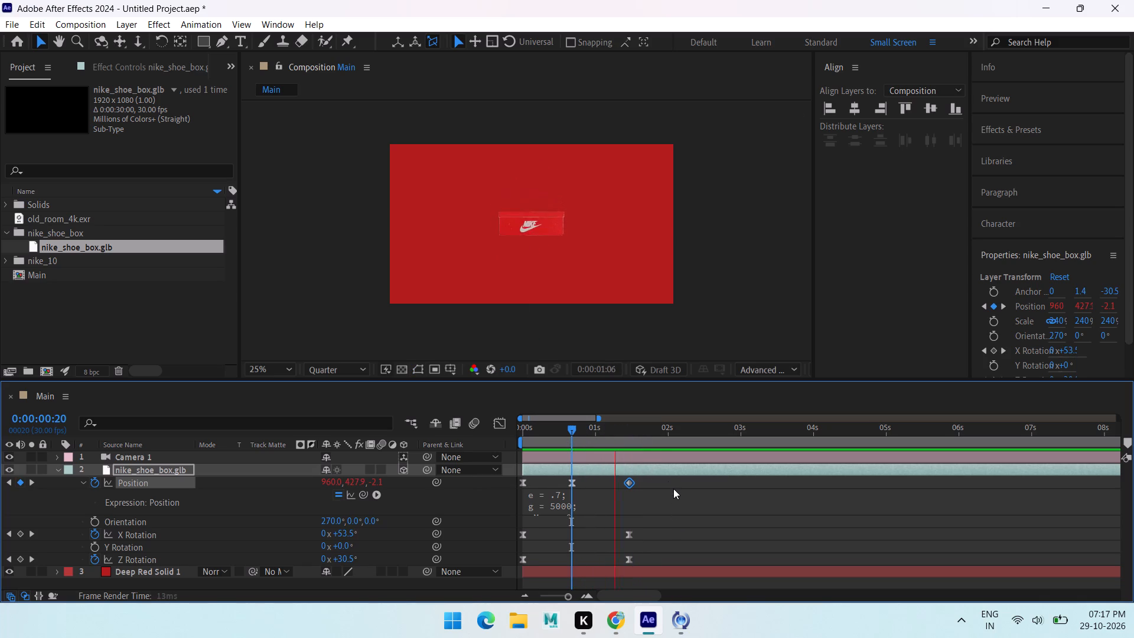
key("space")
left_click_drag(638, 431, 572, 445)
key("space")
key("space")
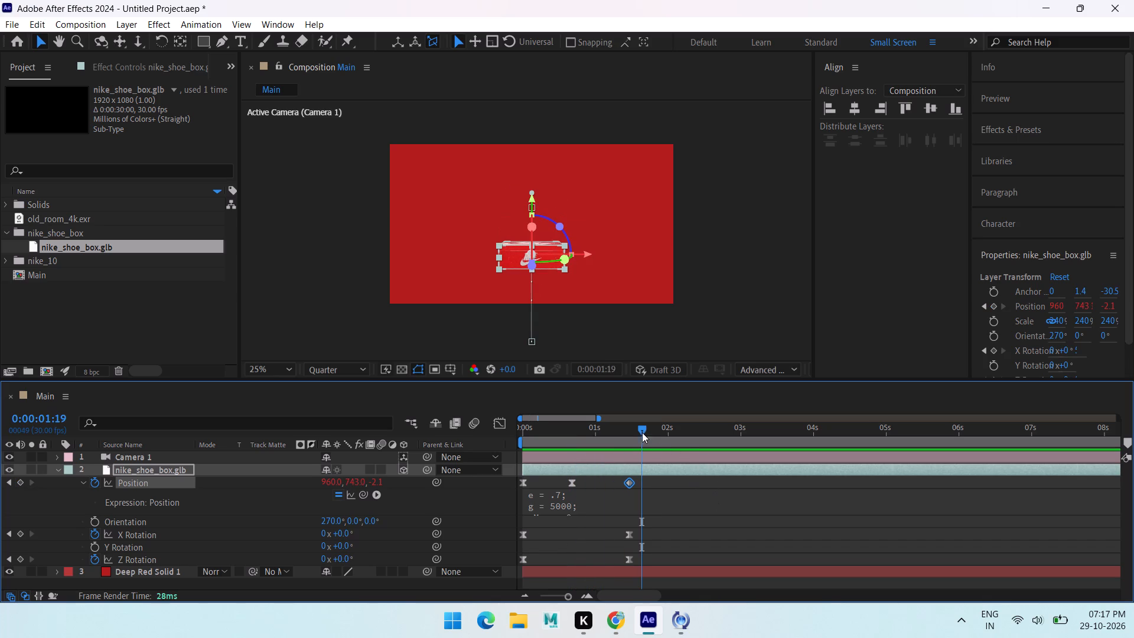
left_click_drag(640, 428, 254, 475)
key("space")
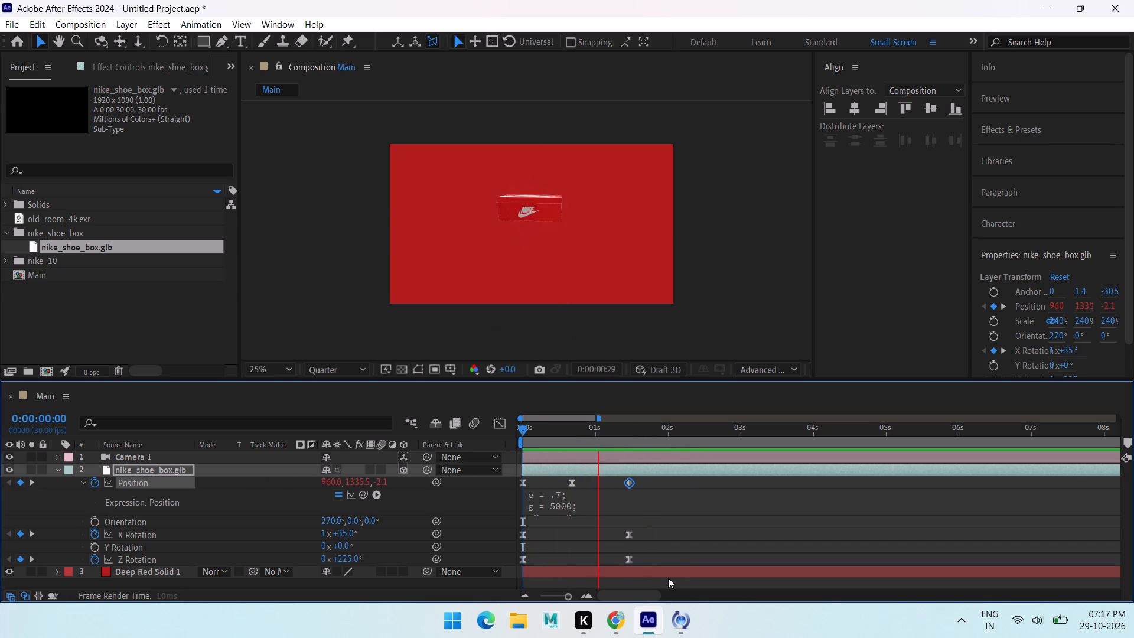
key("space")
left_click_drag(650, 432, 496, 468)
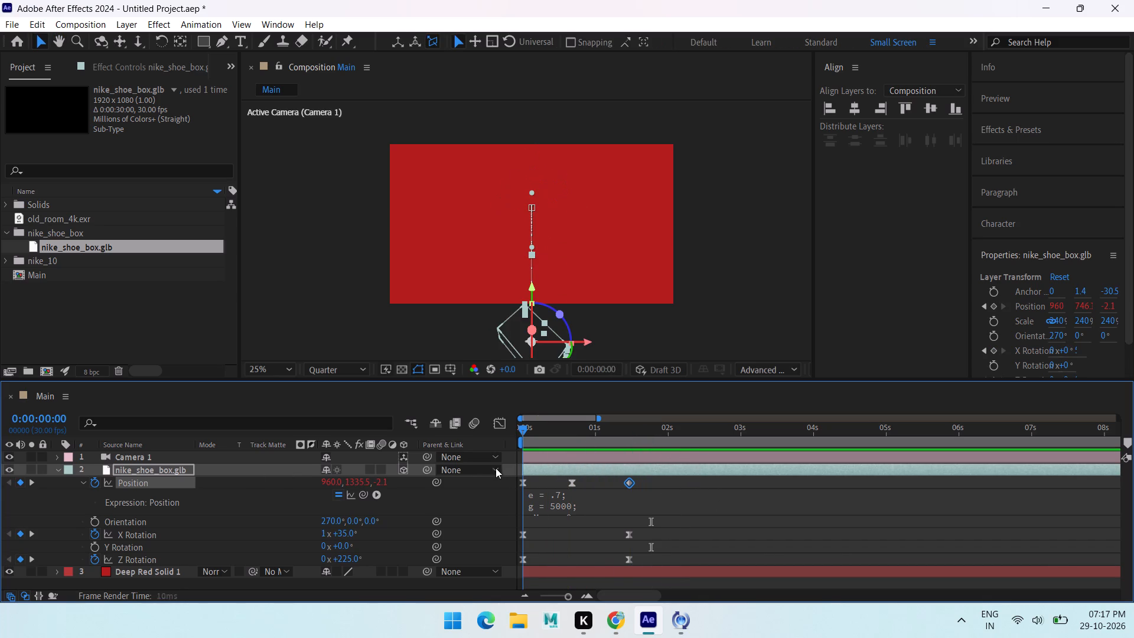
left_click_drag(496, 468, 615, 496)
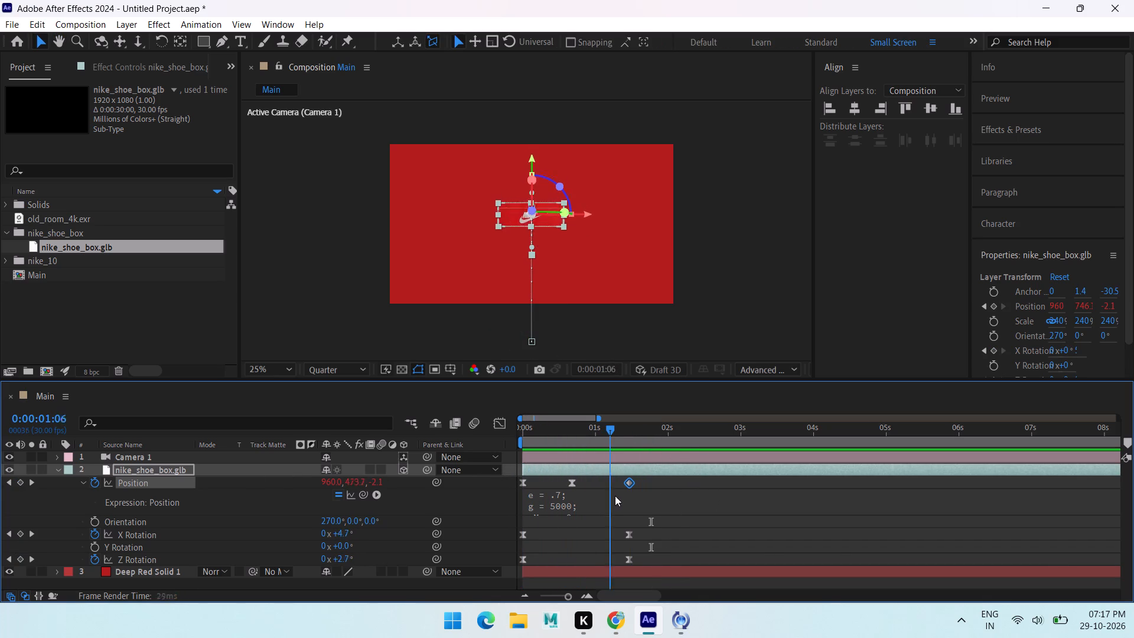
left_click_drag(615, 496, 272, 530)
key("space")
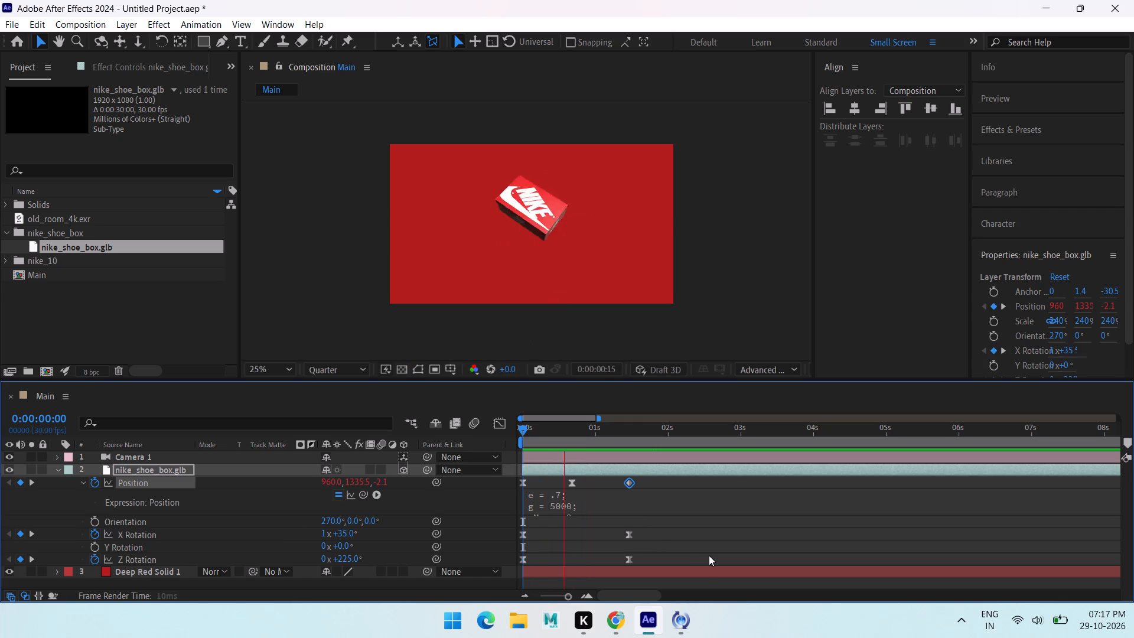
key("space")
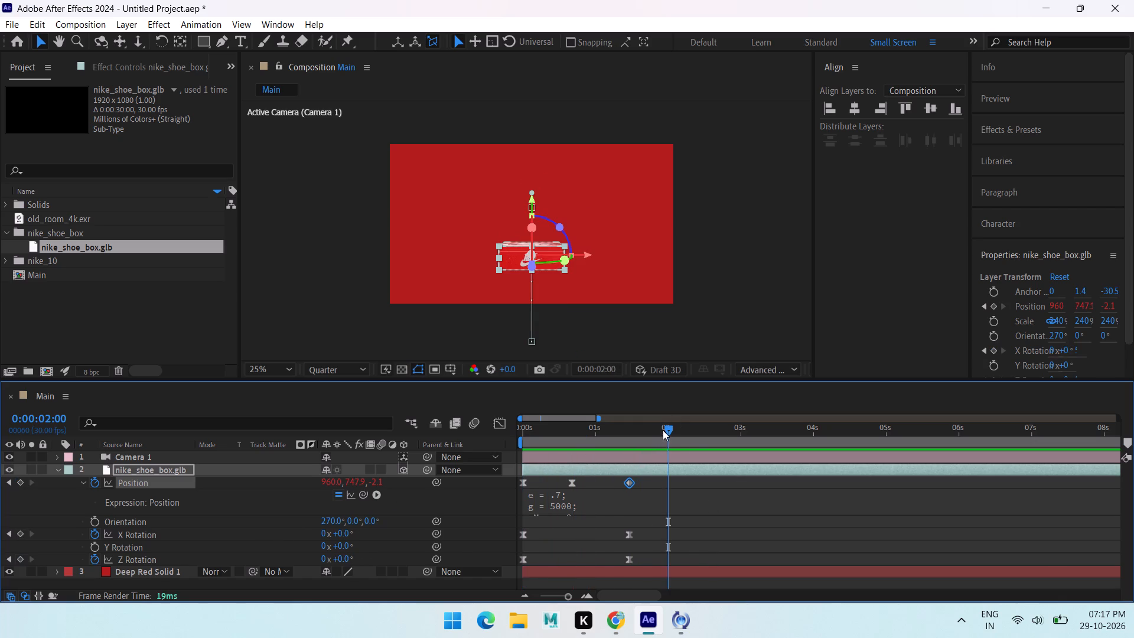
left_click_drag(663, 429, 23, 587)
key("space")
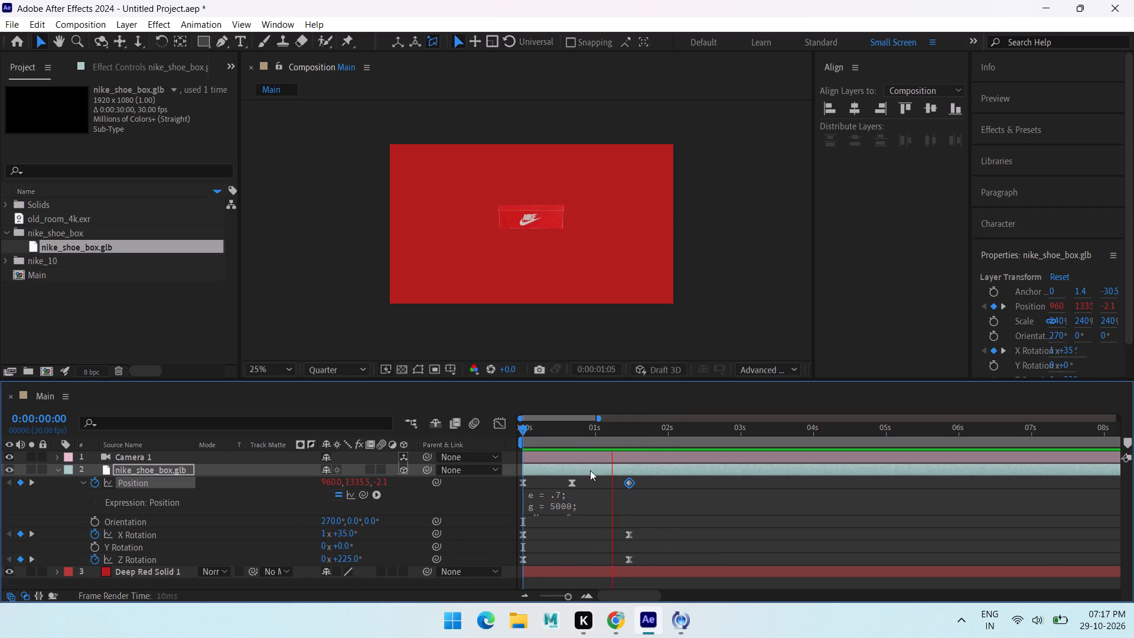
Play the shoe box animation from 0:00:00:00 and scrub through the rise and drop to judge the fall's timing.
key("space")
left_click_drag(647, 427, 284, 484)
key("space")
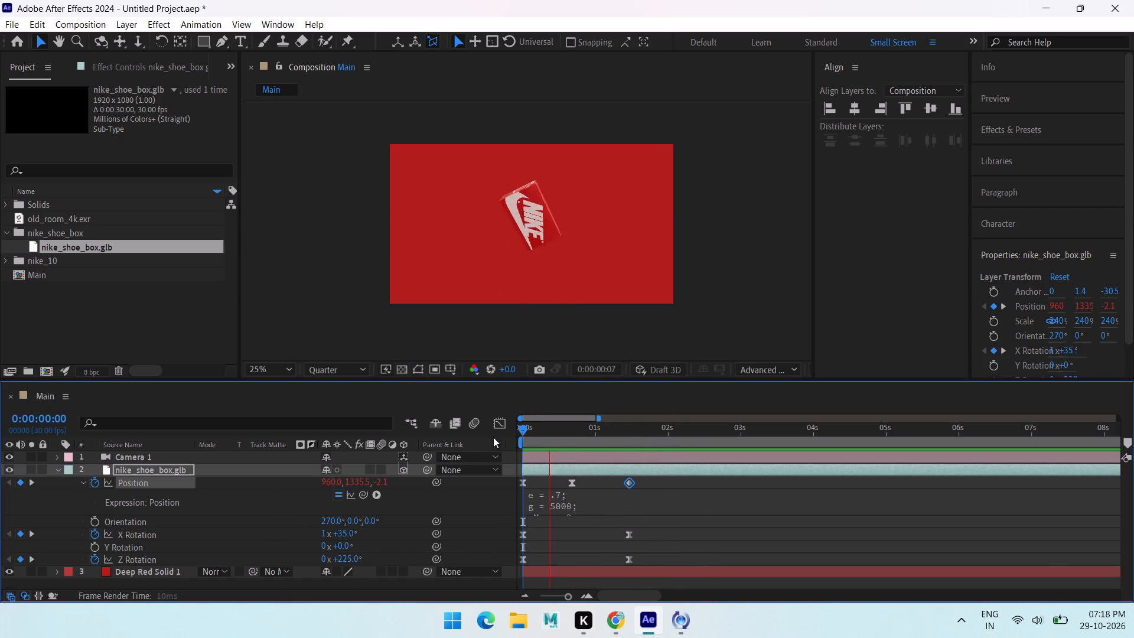
key("space")
left_click_drag(641, 429, 621, 432)
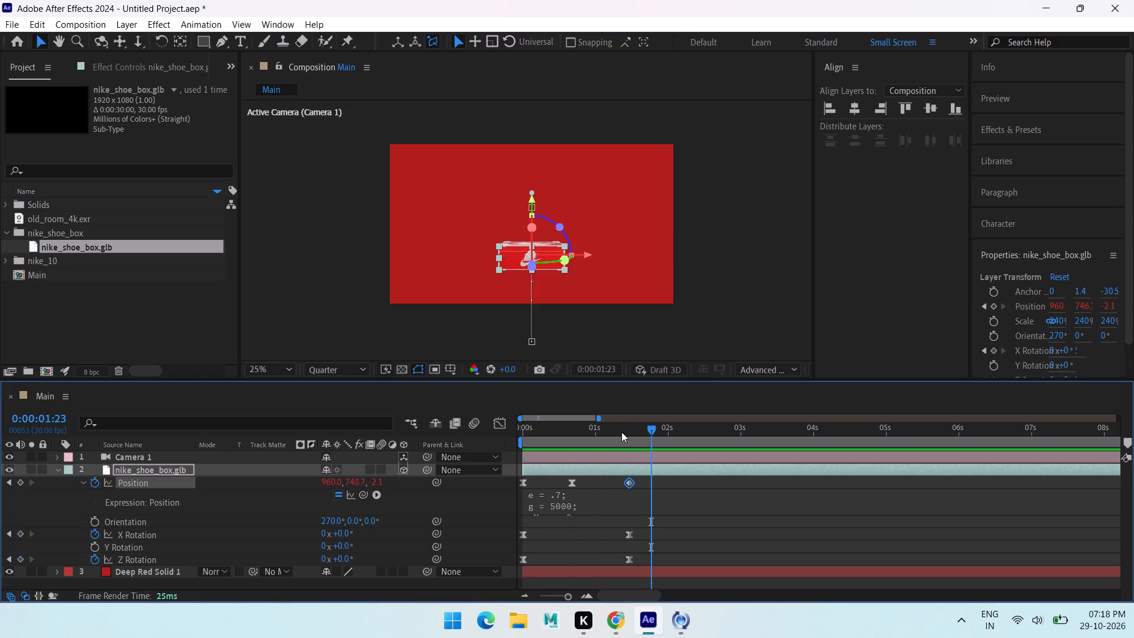
left_click_drag(621, 432, 572, 447)
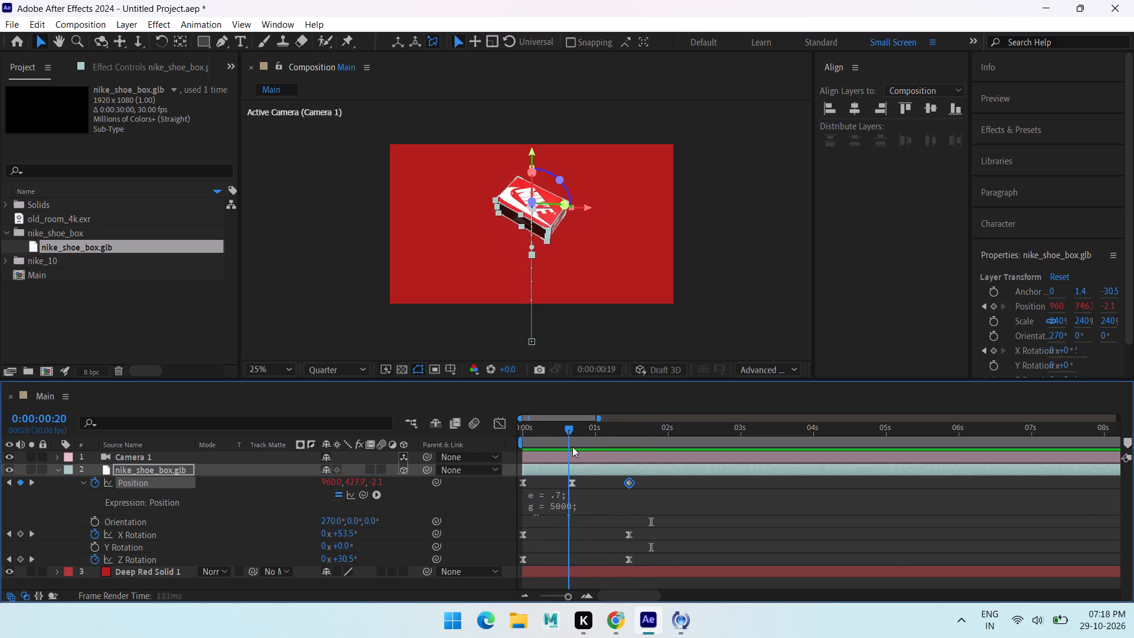
left_click_drag(572, 447, 641, 463)
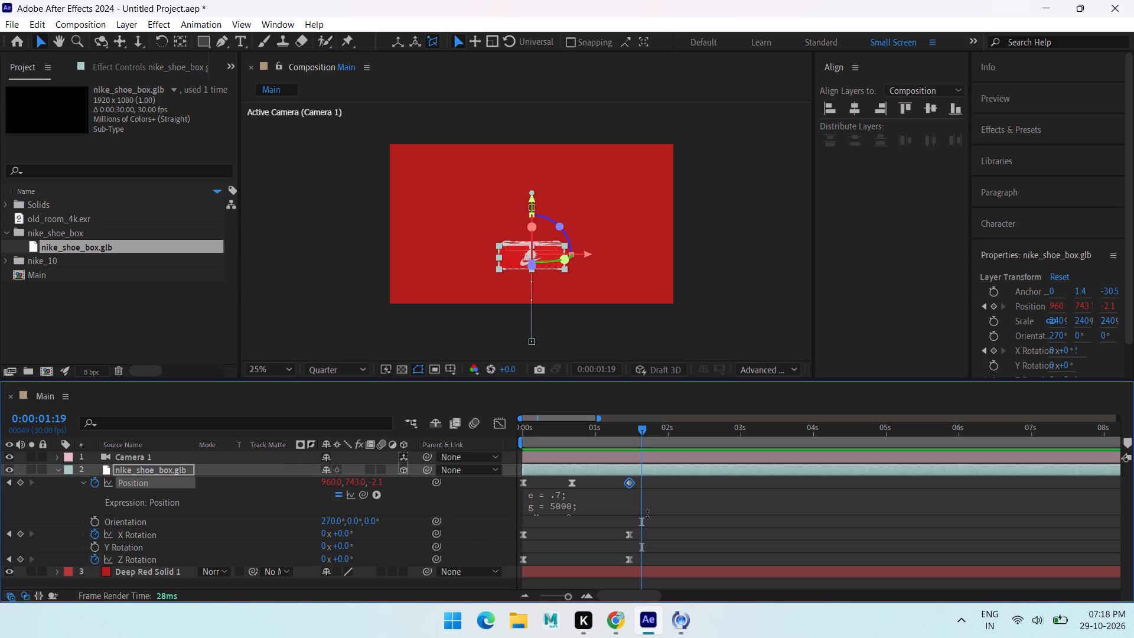
Move the shoe box's last Position keyframe earlier, to 0:00:01:05, leaving the rotation keyframes in place.
left_click_drag(641, 422, 612, 425)
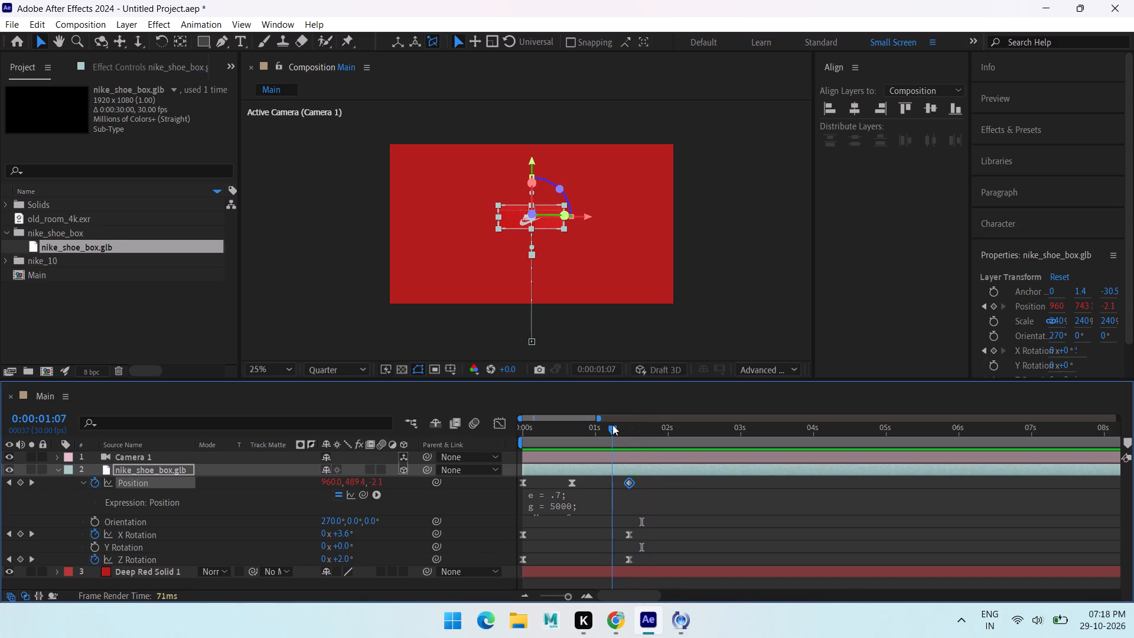
left_click_drag(612, 425, 607, 425)
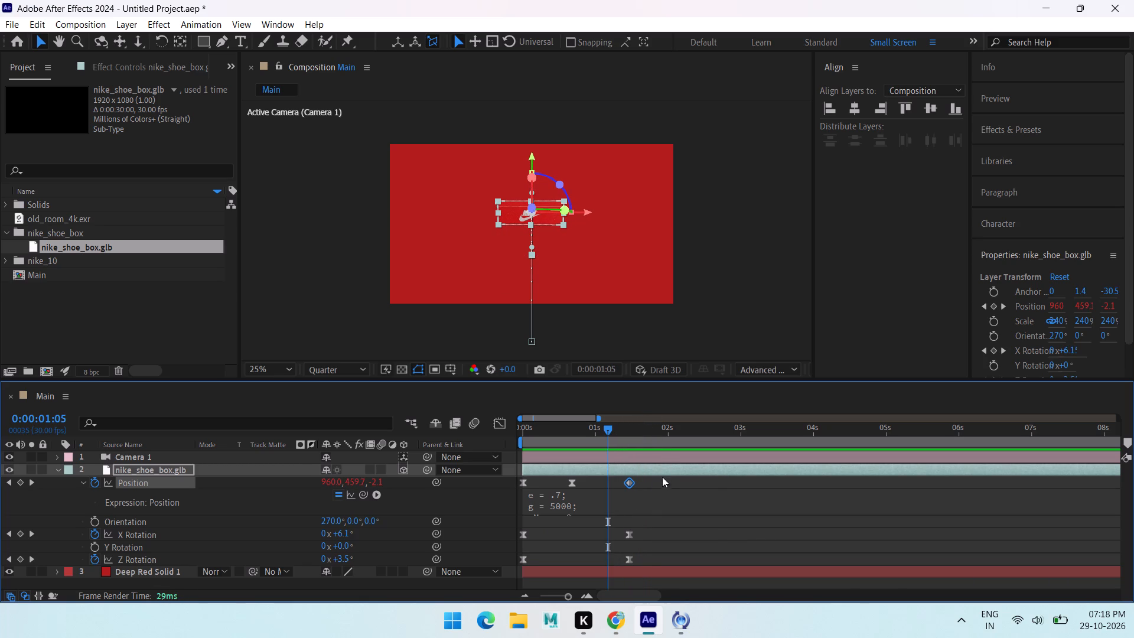
left_click_drag(628, 481, 608, 479)
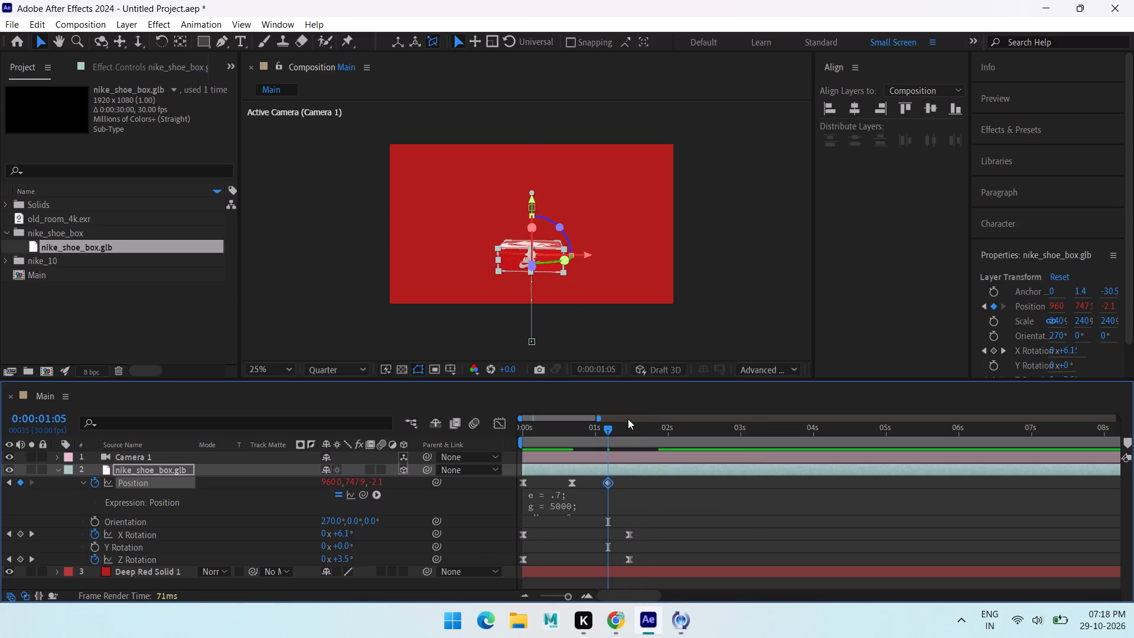
Replay the shoe box animation from the start and scrub around 0:00:01:01 to 0:00:01:05 to check the faster drop and bounce.
left_click_drag(609, 428, 254, 489)
key("space")
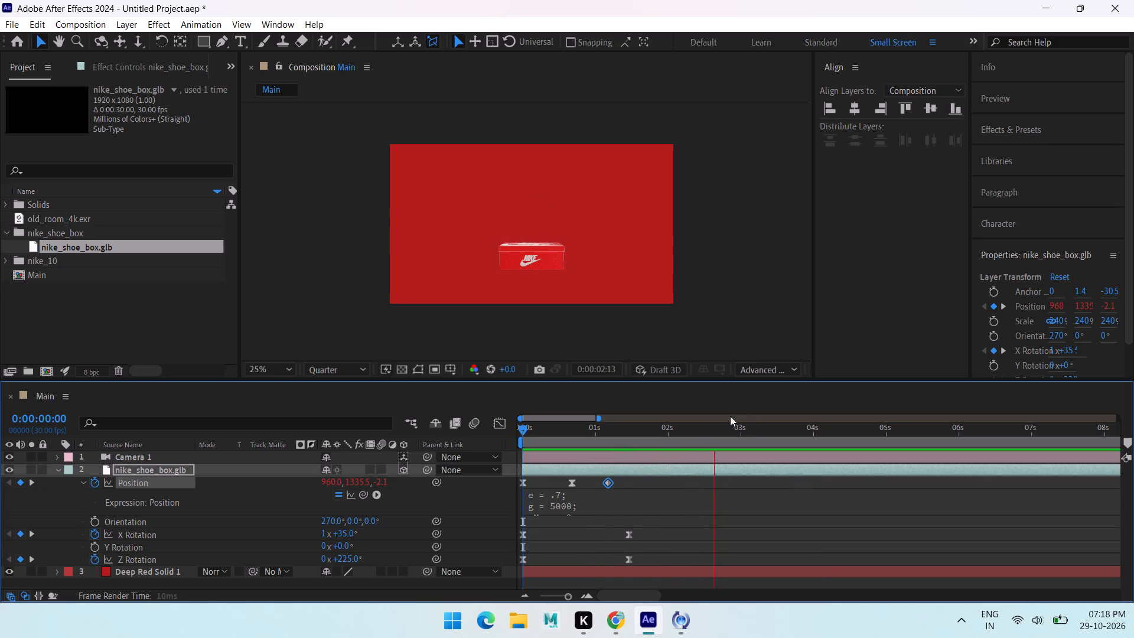
left_click_drag(694, 431, 234, 476)
key("space")
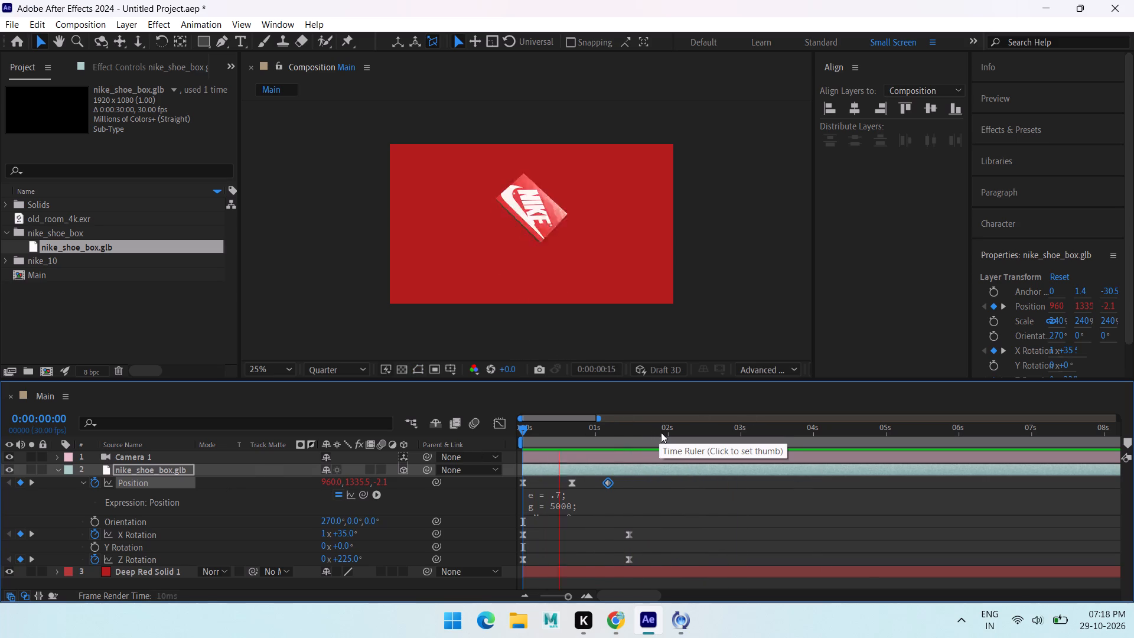
key("space")
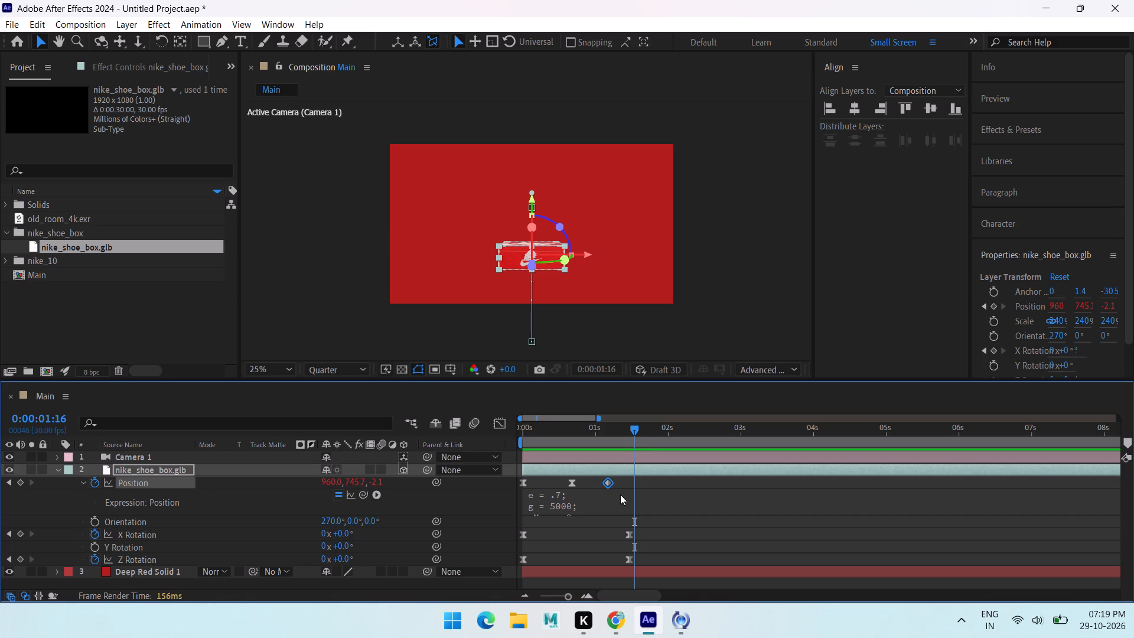
left_click_drag(627, 425, 600, 430)
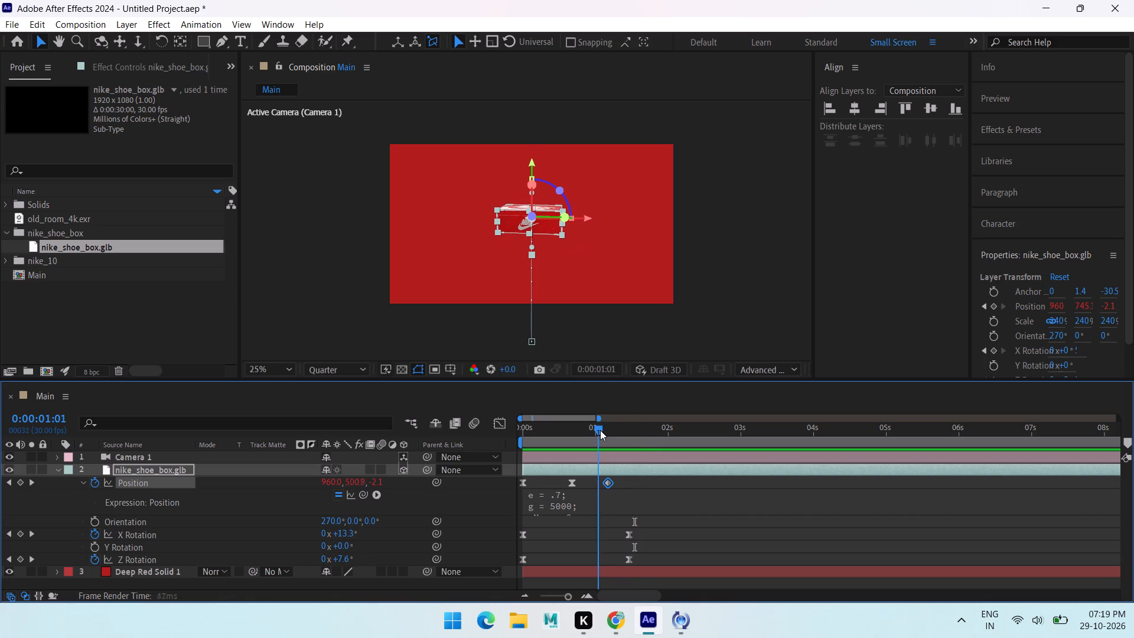
left_click_drag(600, 430, 601, 430)
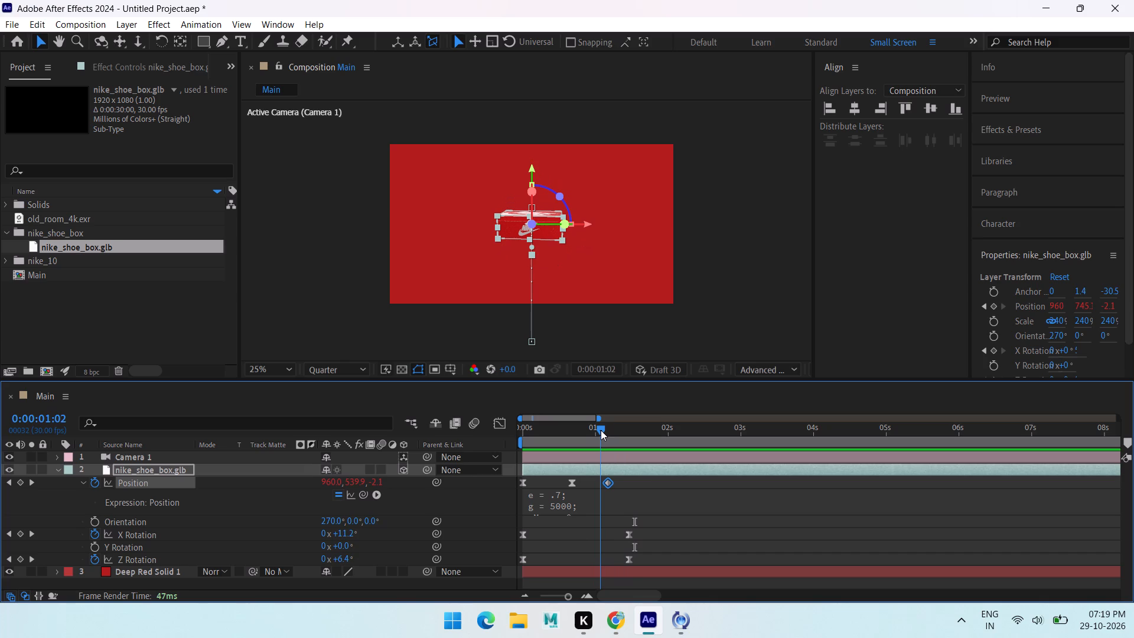
left_click_drag(601, 430, 607, 430)
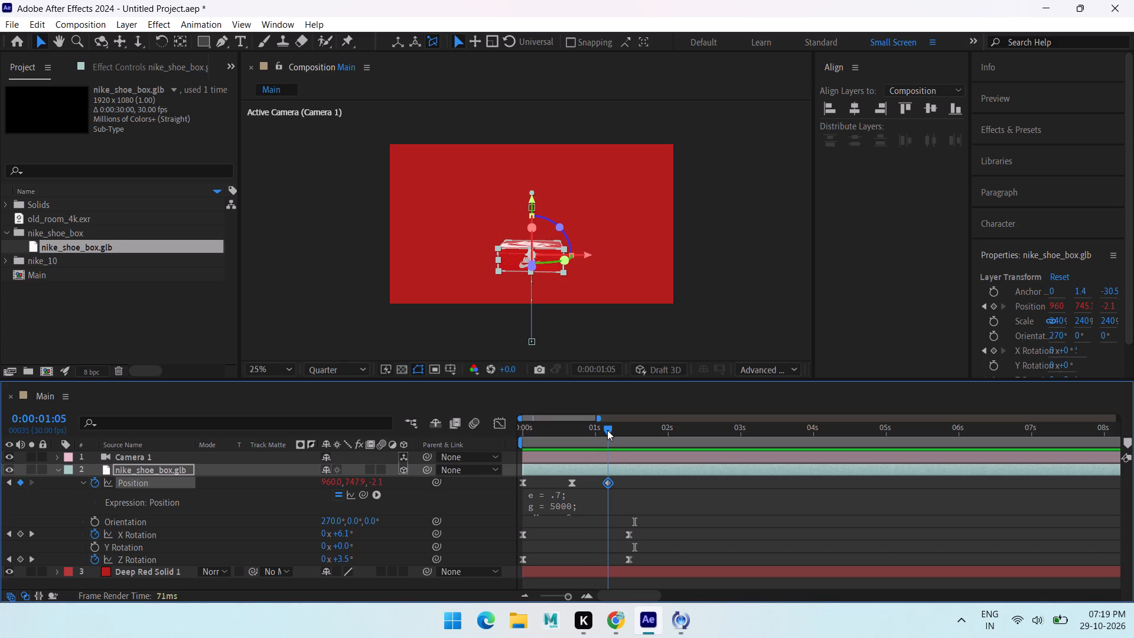
left_click_drag(607, 430, 366, 461)
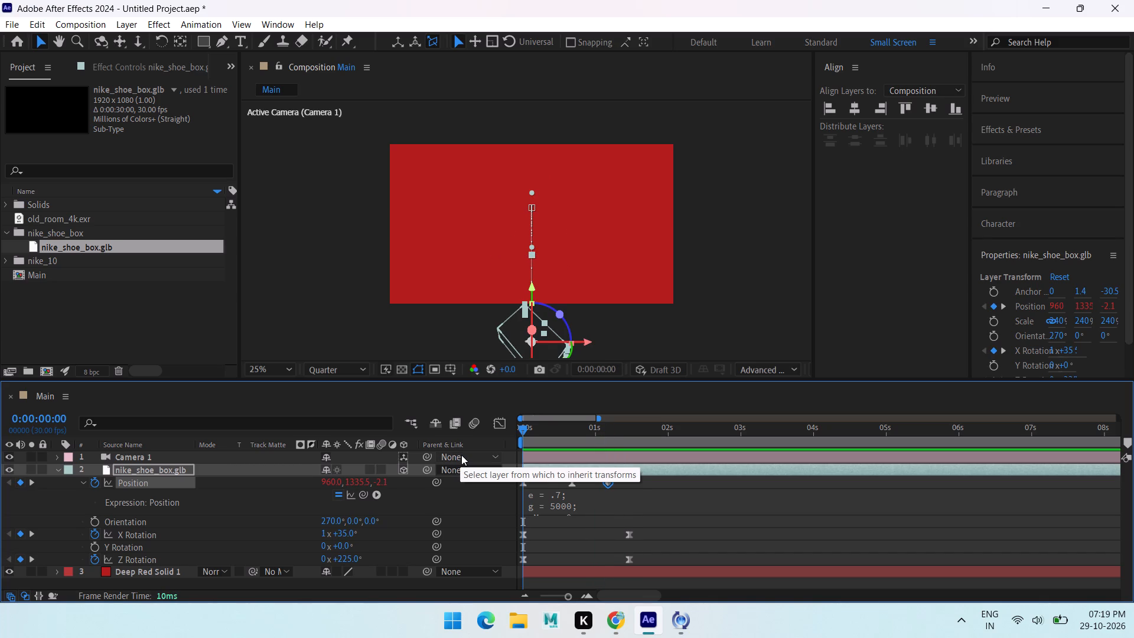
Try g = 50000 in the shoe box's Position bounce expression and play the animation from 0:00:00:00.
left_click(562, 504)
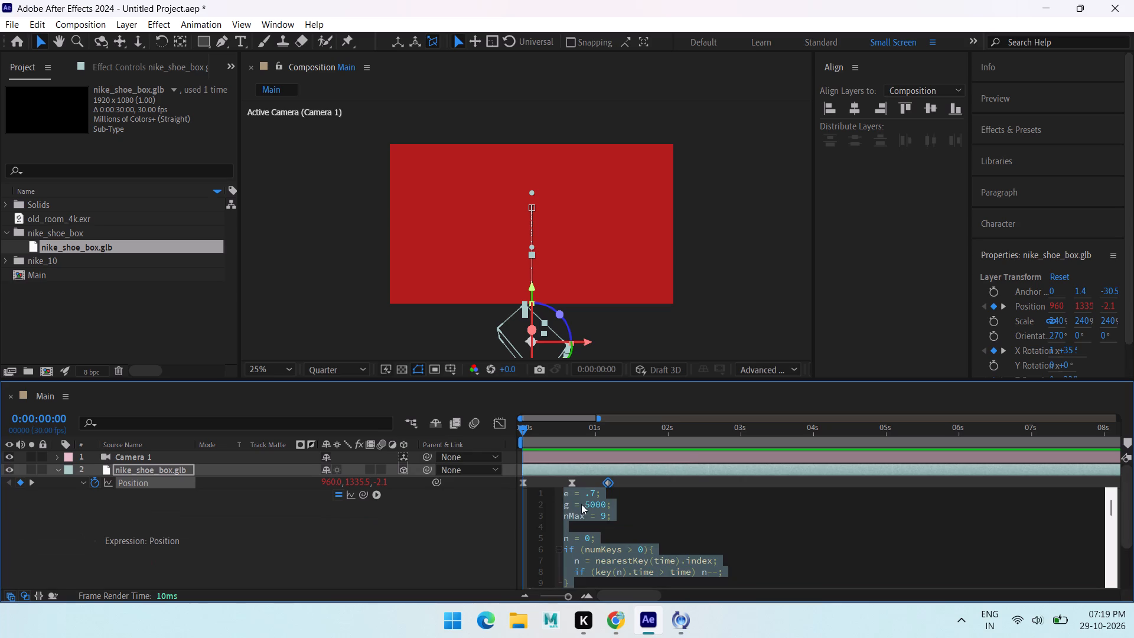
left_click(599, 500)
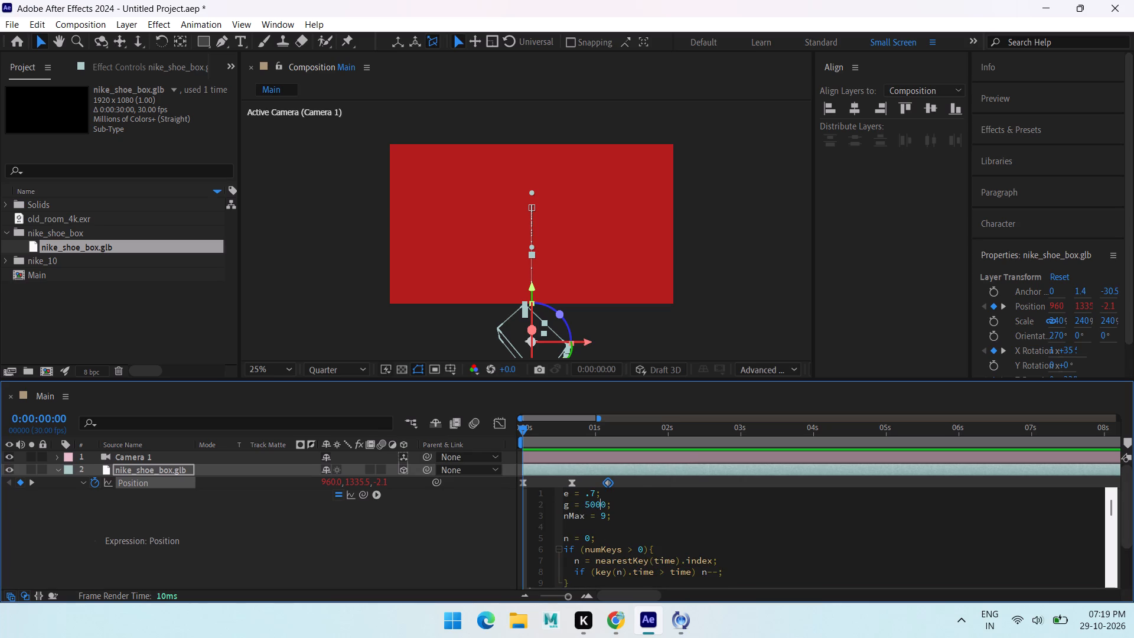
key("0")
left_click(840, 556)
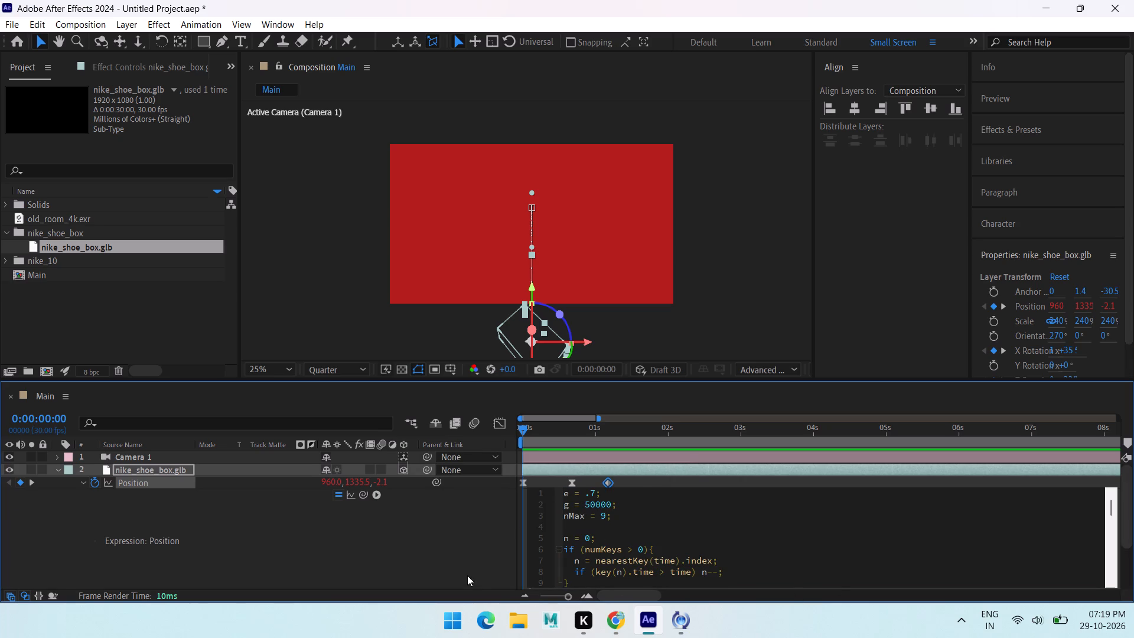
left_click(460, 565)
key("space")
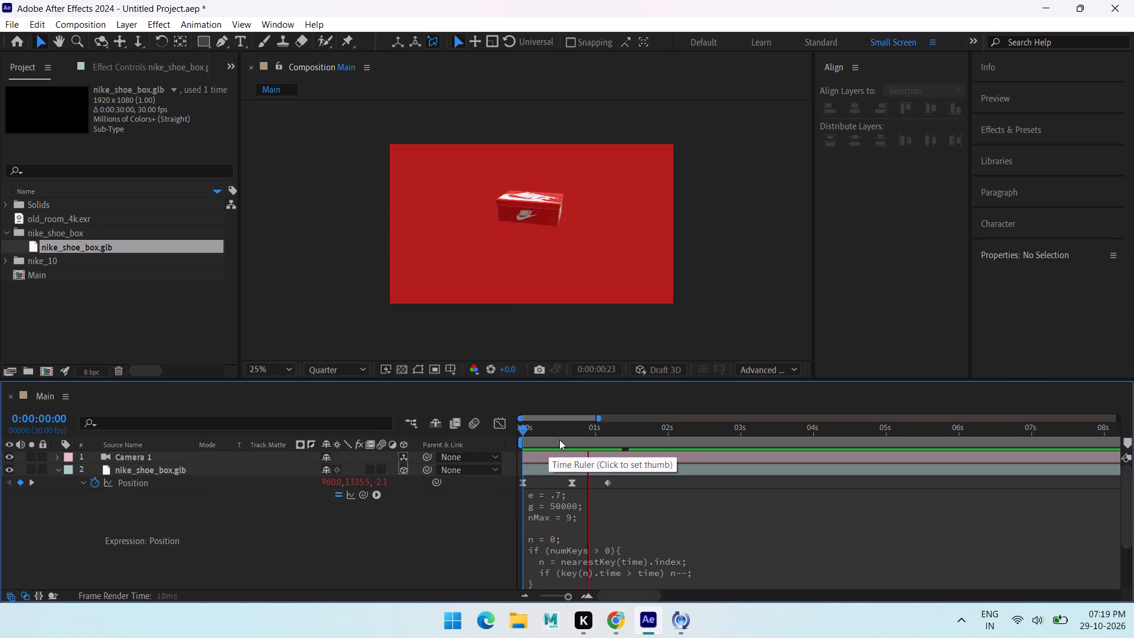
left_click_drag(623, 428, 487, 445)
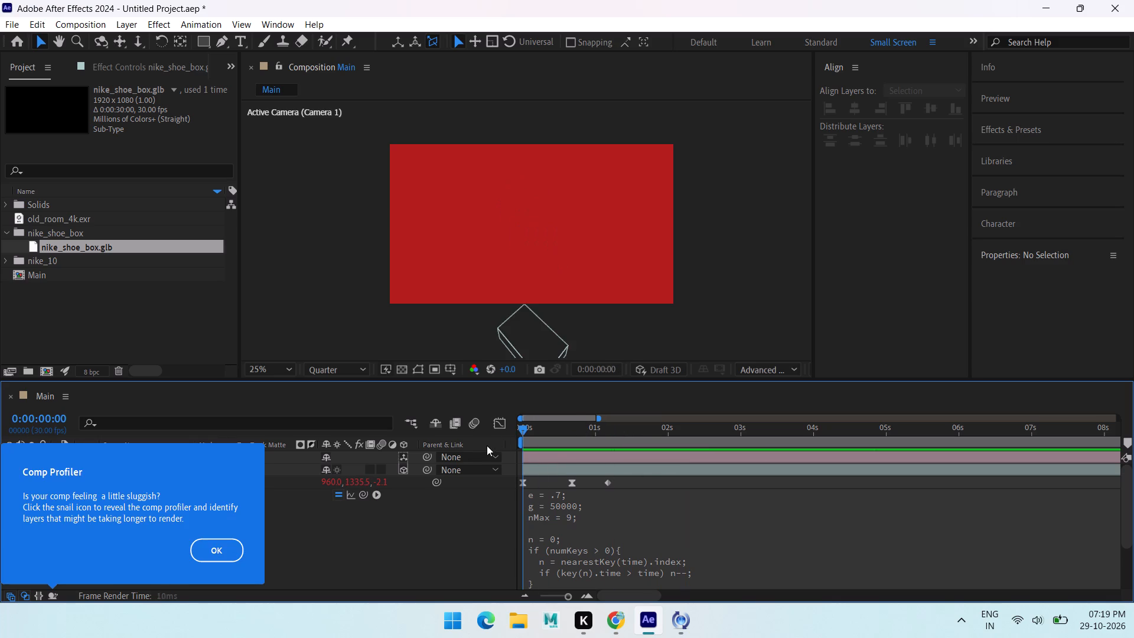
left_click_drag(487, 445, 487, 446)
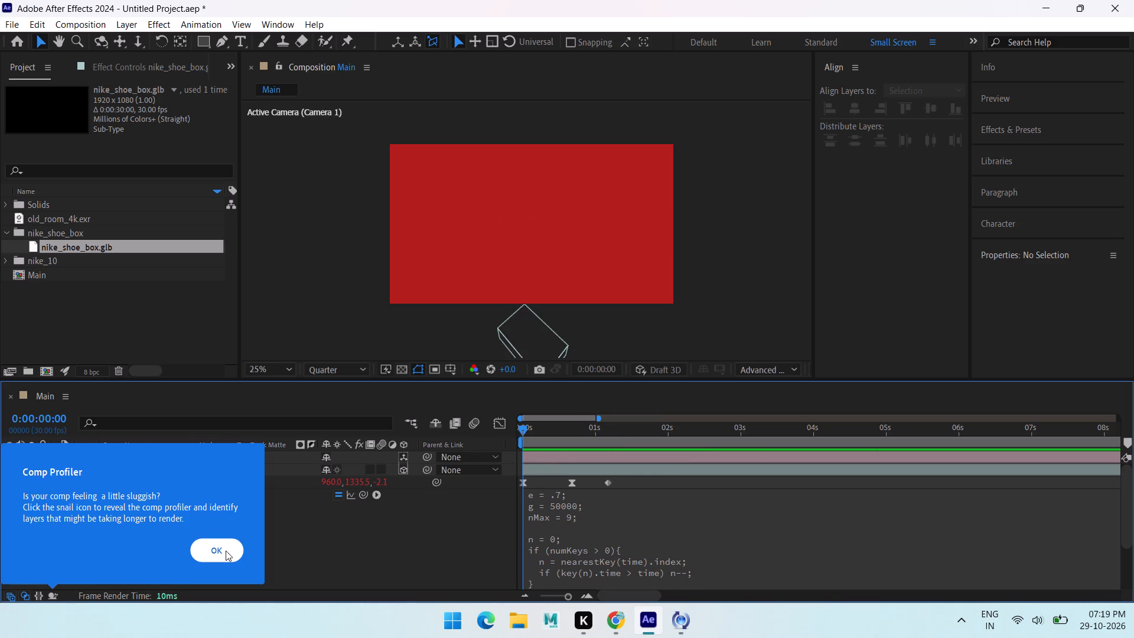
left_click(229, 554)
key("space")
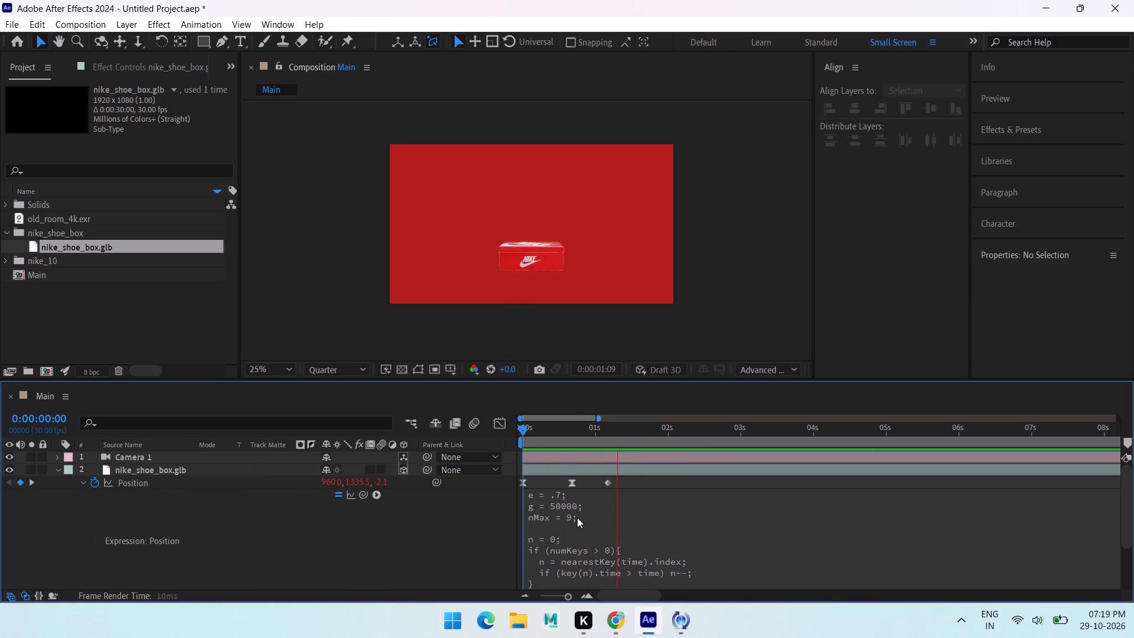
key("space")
Set g back to 5000 in the shoe box's Position expression and replay the animation from the start.
left_click(568, 505)
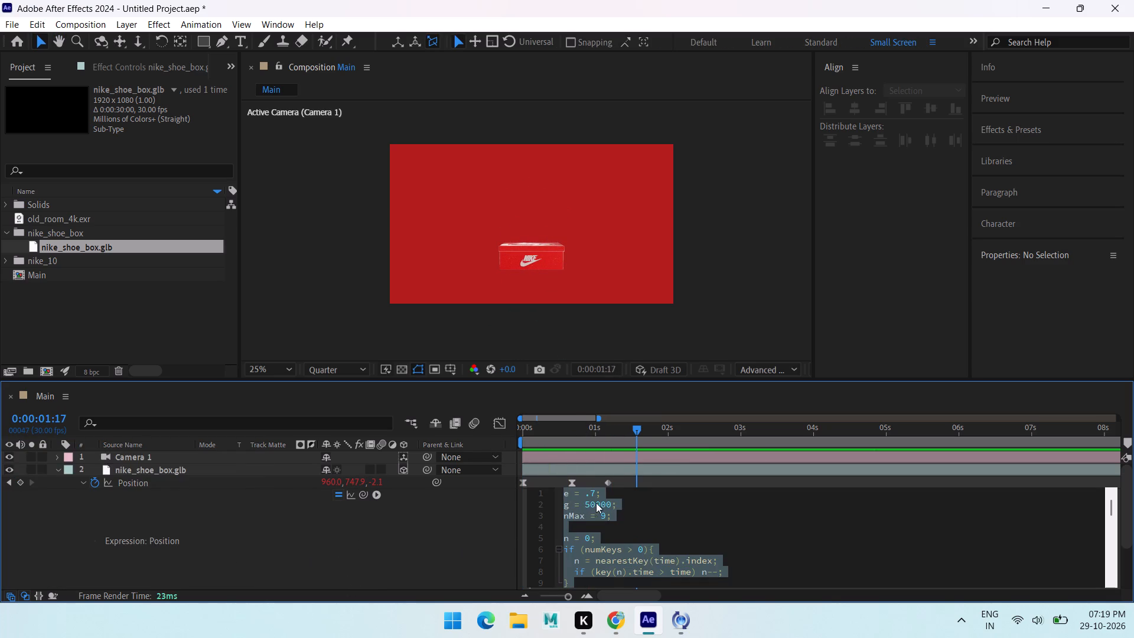
left_click(599, 500)
key("BackSpace")
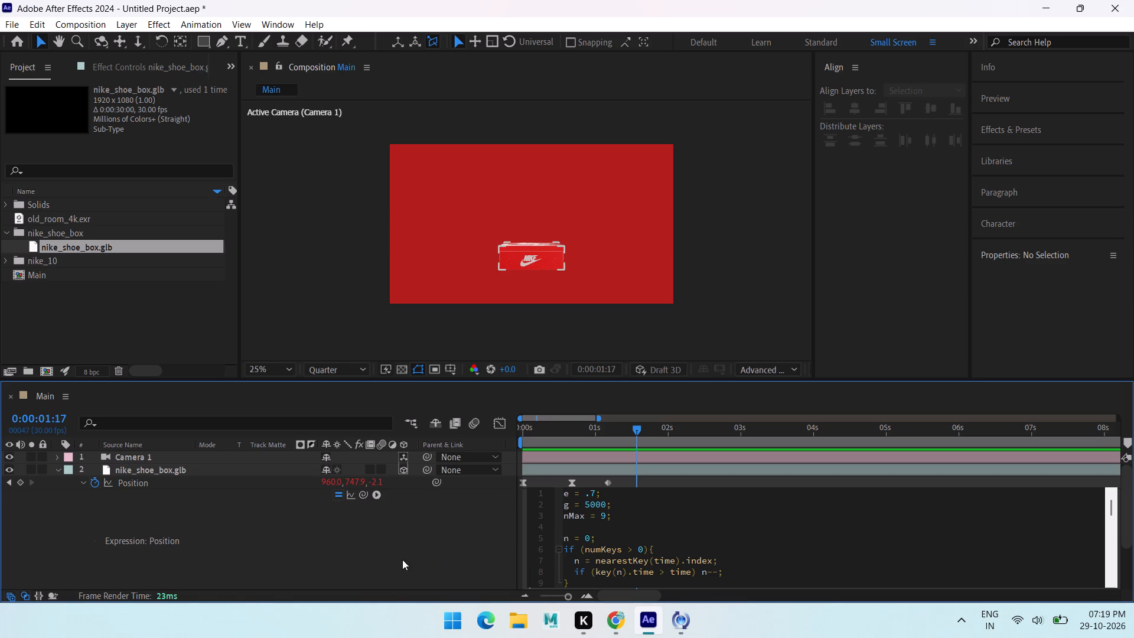
left_click(292, 539)
left_click_drag(644, 429, 395, 444)
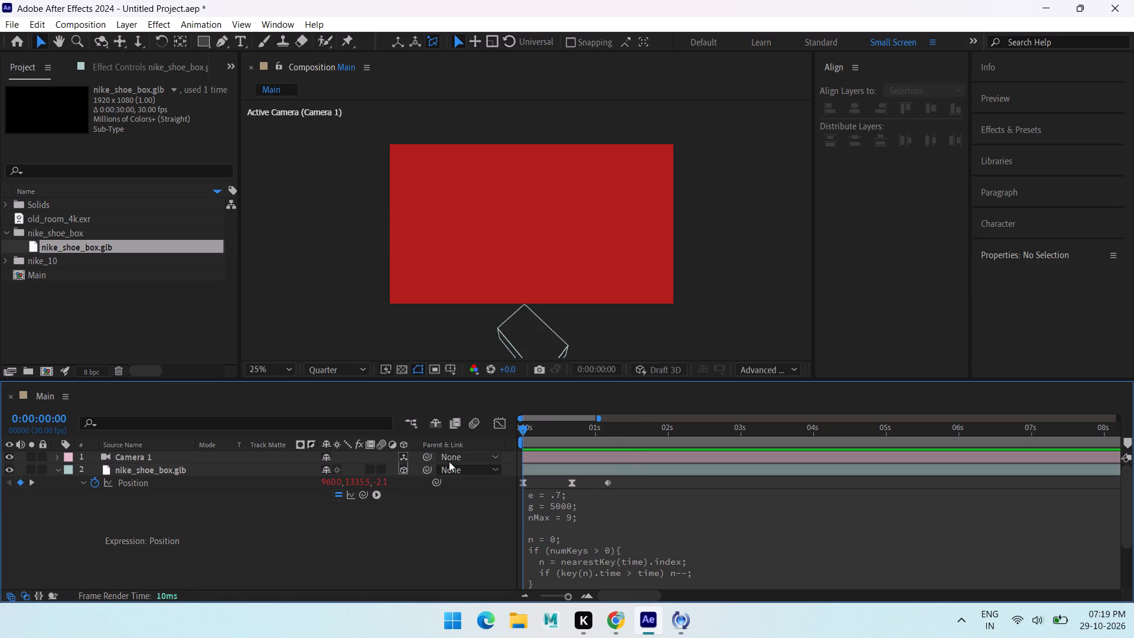
key("space")
key("space")
left_click_drag(620, 430, 455, 465)
left_click(444, 512)
Start saving the untitled project in the Jay-Work folder and enter Nike_Sn as the beginning of its file name.
key("ctrl+s")
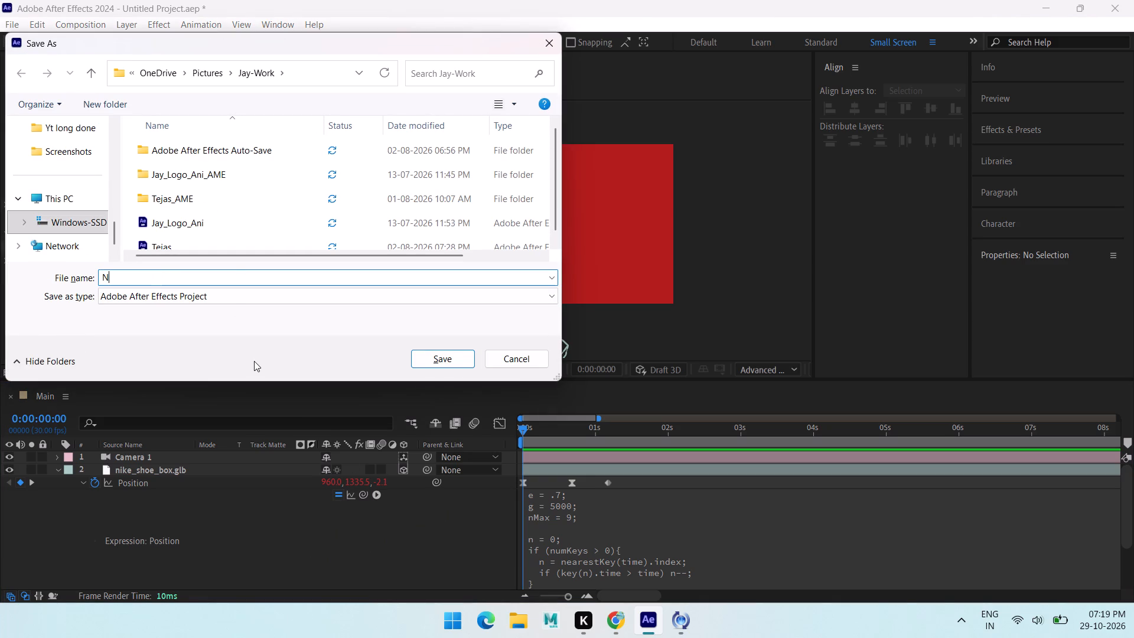
key("BackSpace")
key("shift+underscore")
type("hoe")
key("BackSpace")
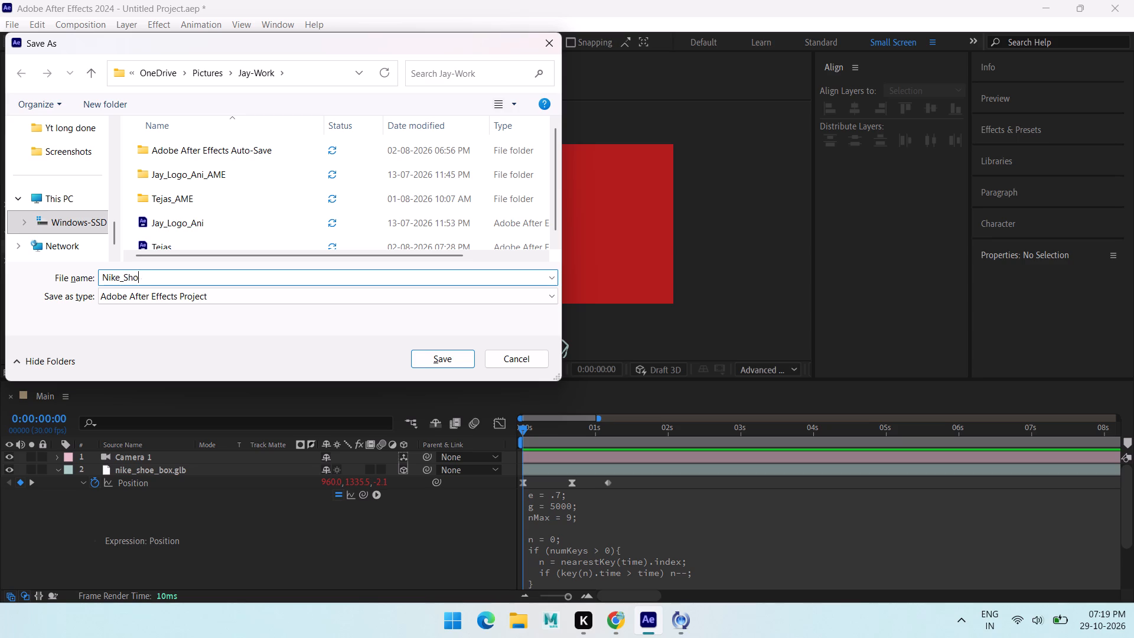
key("BackSpace")
key("BackSpace")
key("BackSpace")
type("nek")
key("BackSpace")
key("BackSpace")
key("BackSpace")
type("nicker")
key("BackSpace")
key("BackSpace")
key("BackSpace")
key("BackSpace")
key("BackSpace")
key("e")
type("cker")
key("space")
key("BackSpace")
key("BackSpace")
key("BackSpace")
key("BackSpace")
key("BackSpace")
key("BackSpace")
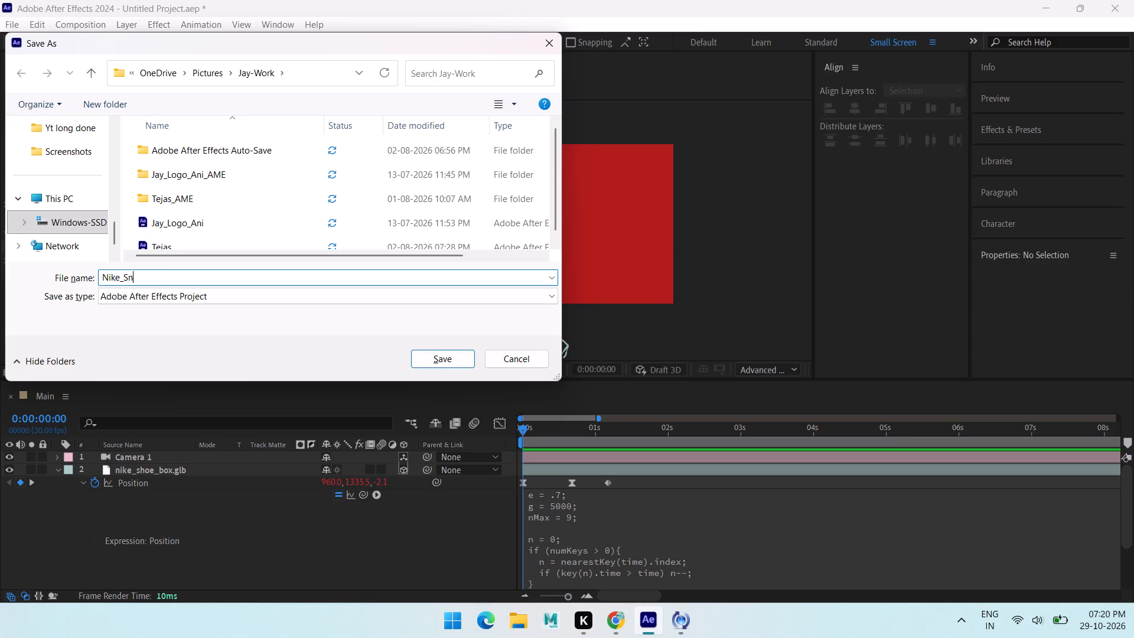
Switch to Chrome, enter "nike sneaker" in the Yahoo search box to check the spelling, and copy the word "sneaker".
left_click(620, 623)
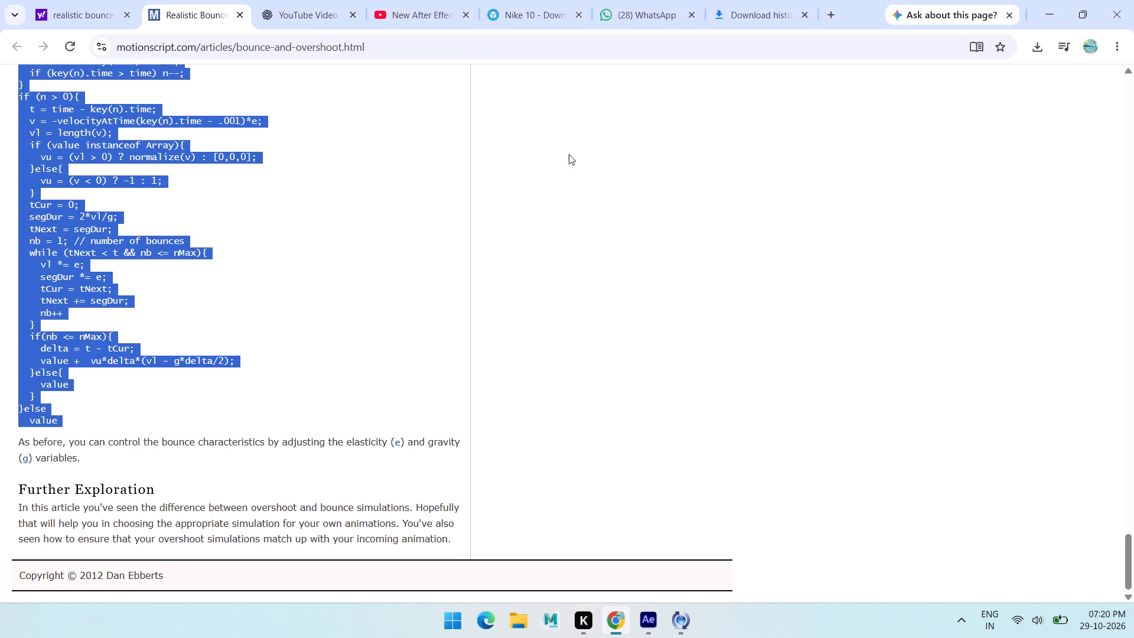
left_click(674, 134)
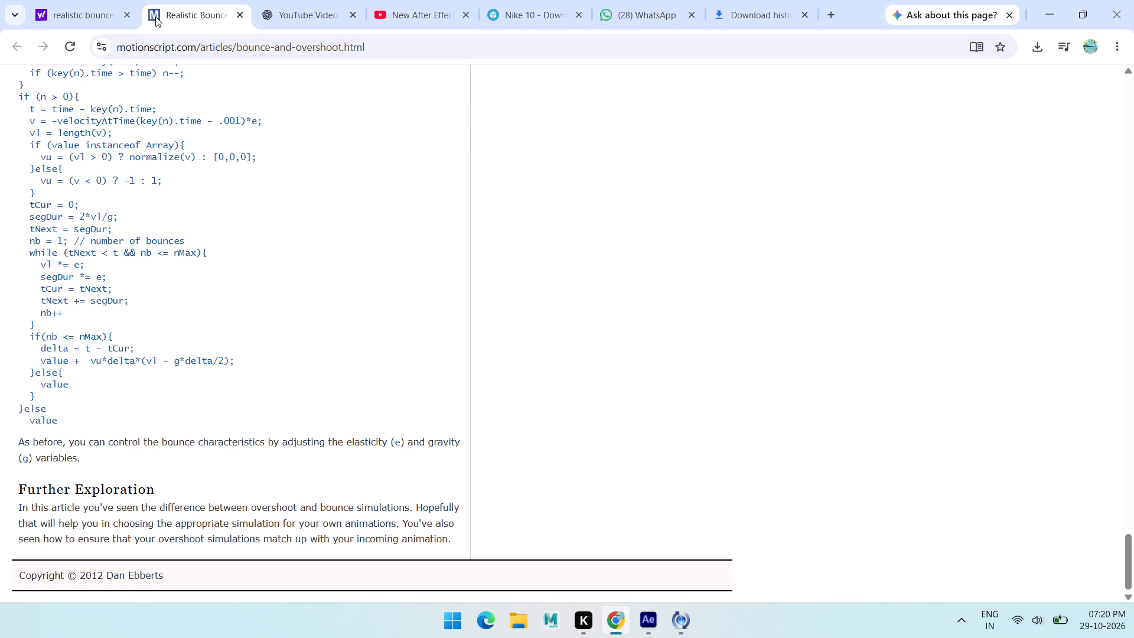
left_click(60, 0)
left_click_drag(300, 83, 0, 75)
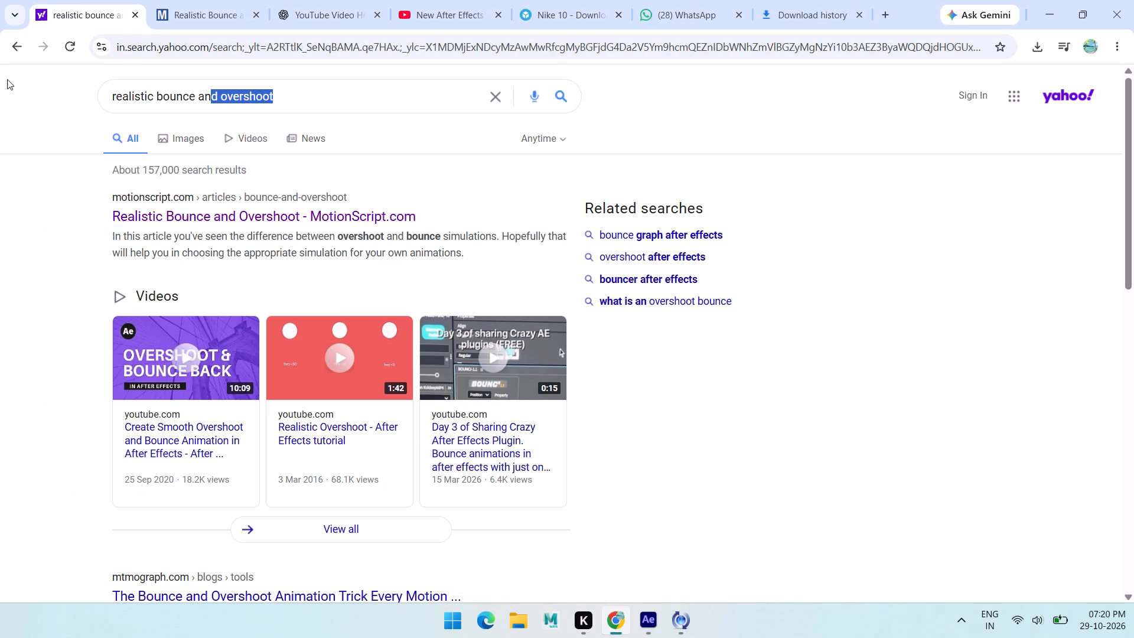
type("nie s")
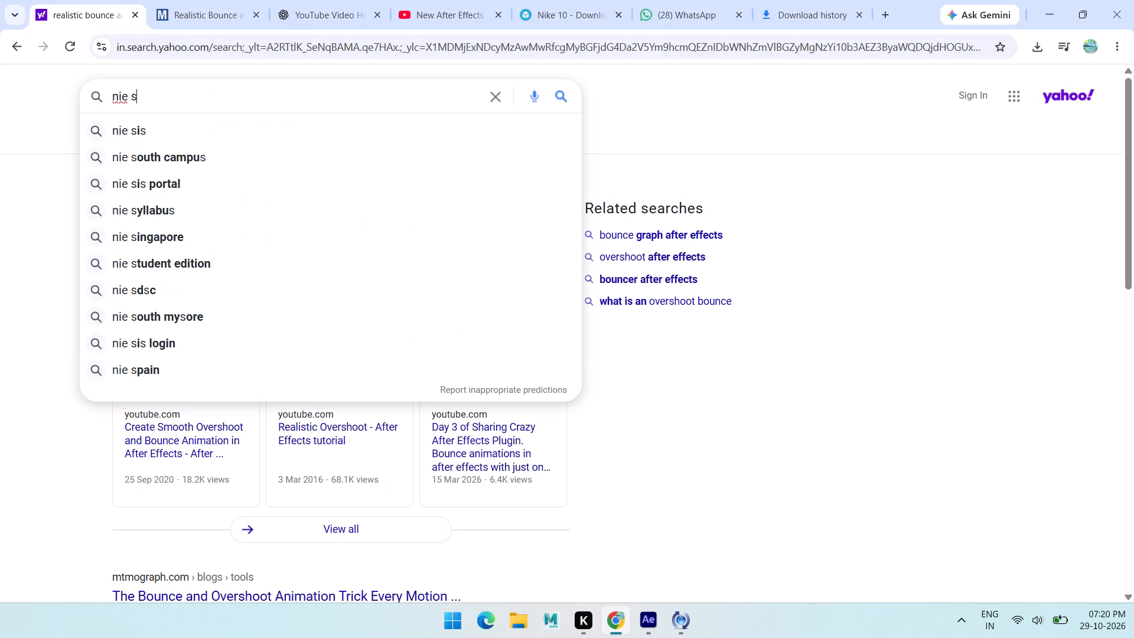
key("BackSpace")
key("BackSpace")
key("BackSpace")
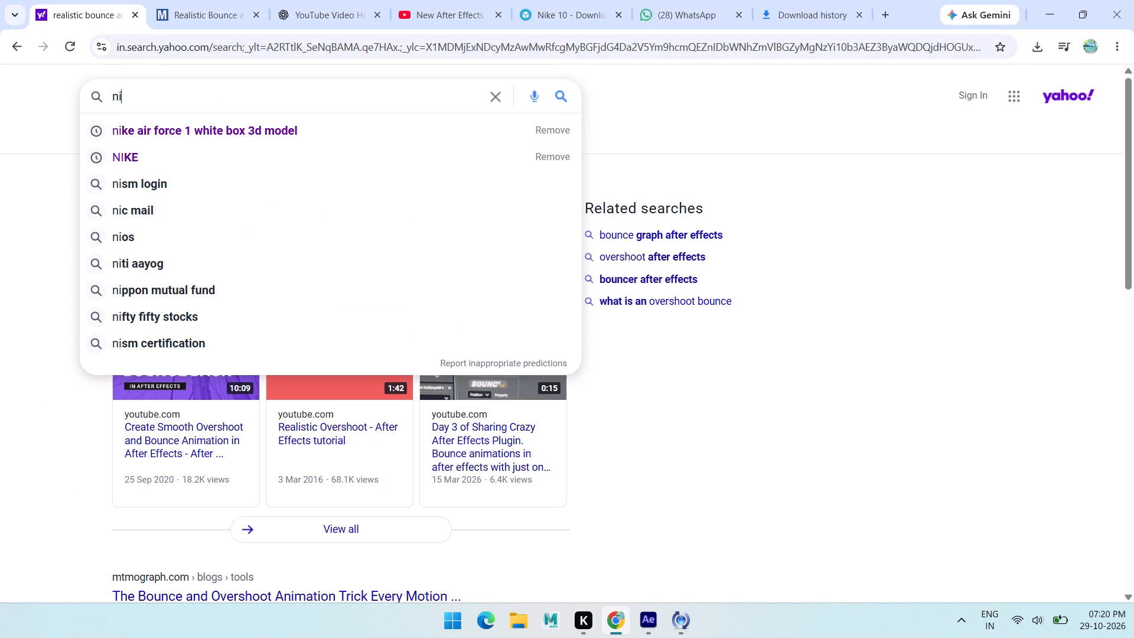
type("ke s")
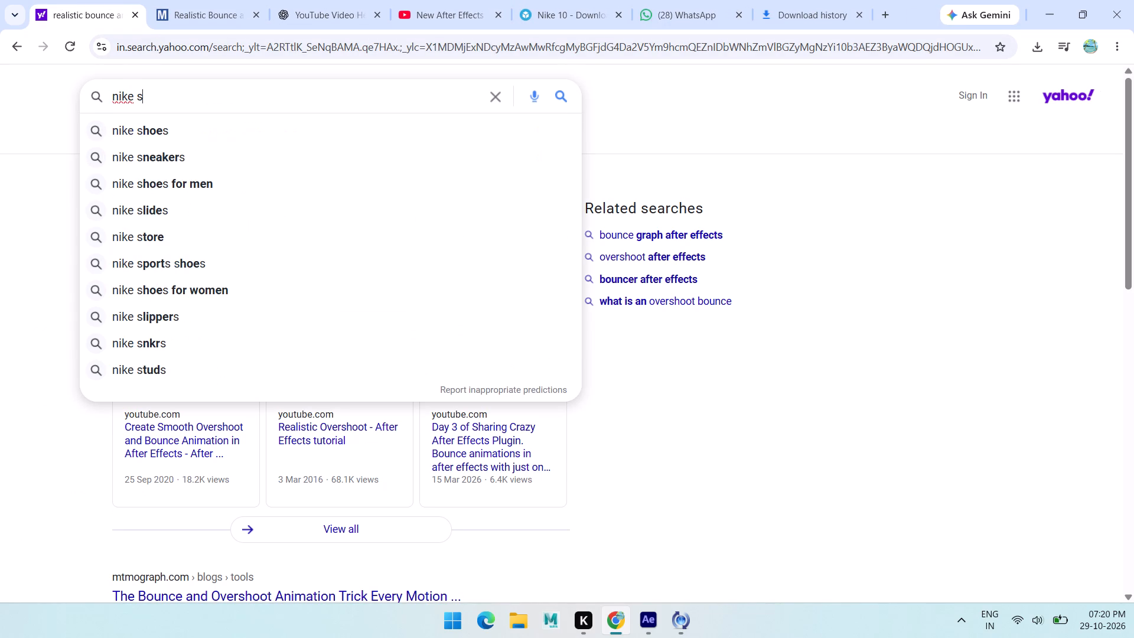
type("nea")
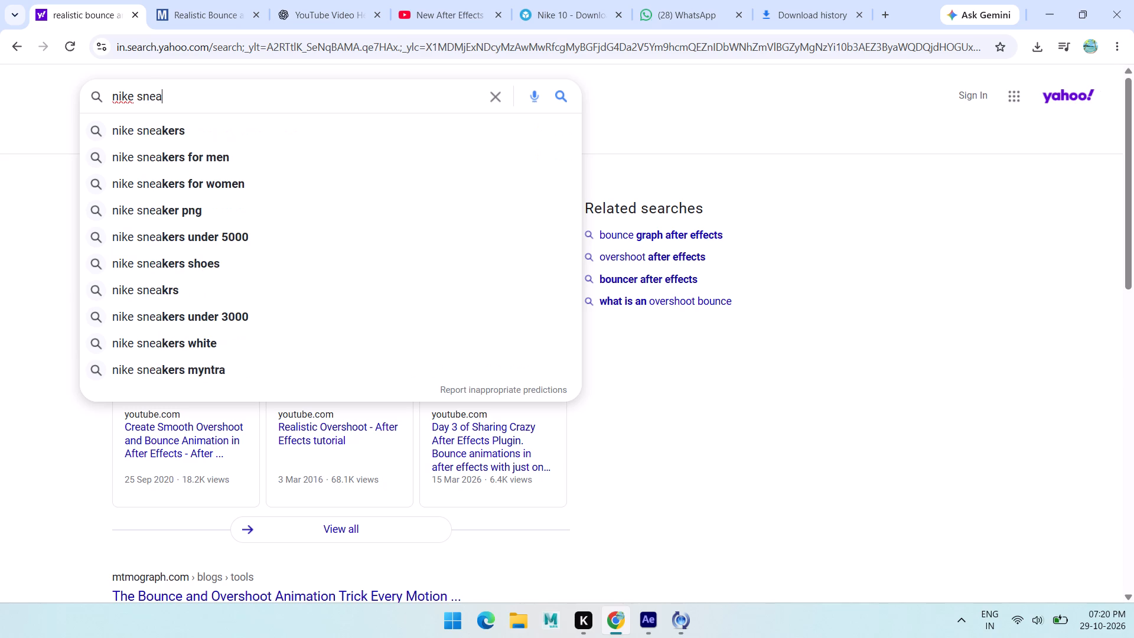
type("ker")
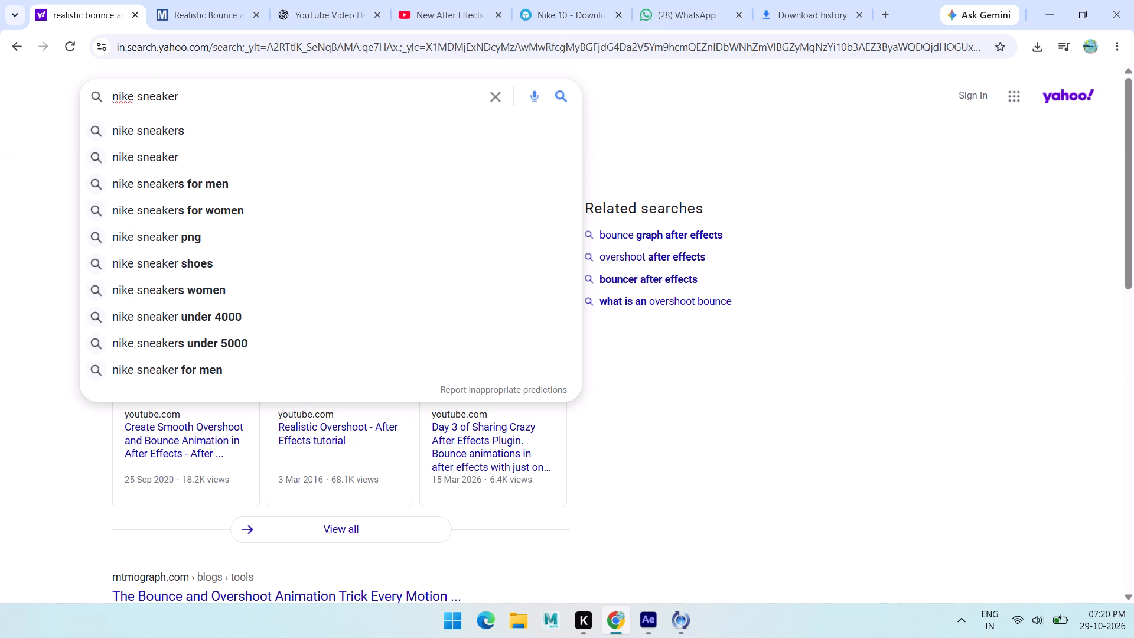
double_click(170, 101)
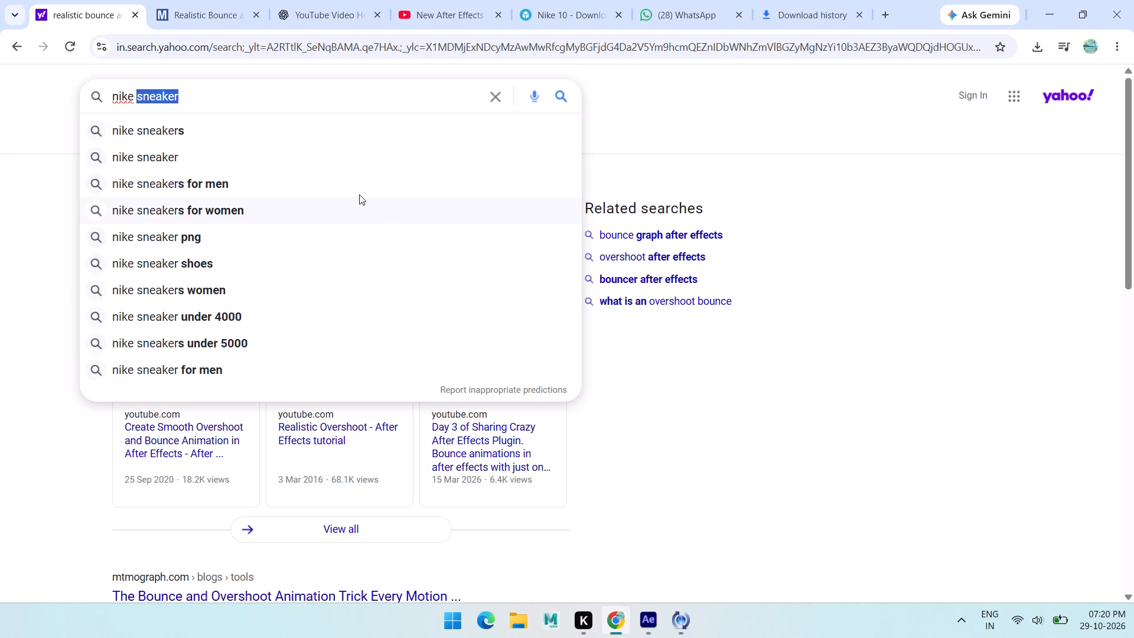
key("ctrl+c")
Return to After Effects and complete the project's file name as Nike_Sneaker_Animation, using the copied word with a capital S.
left_click(653, 620)
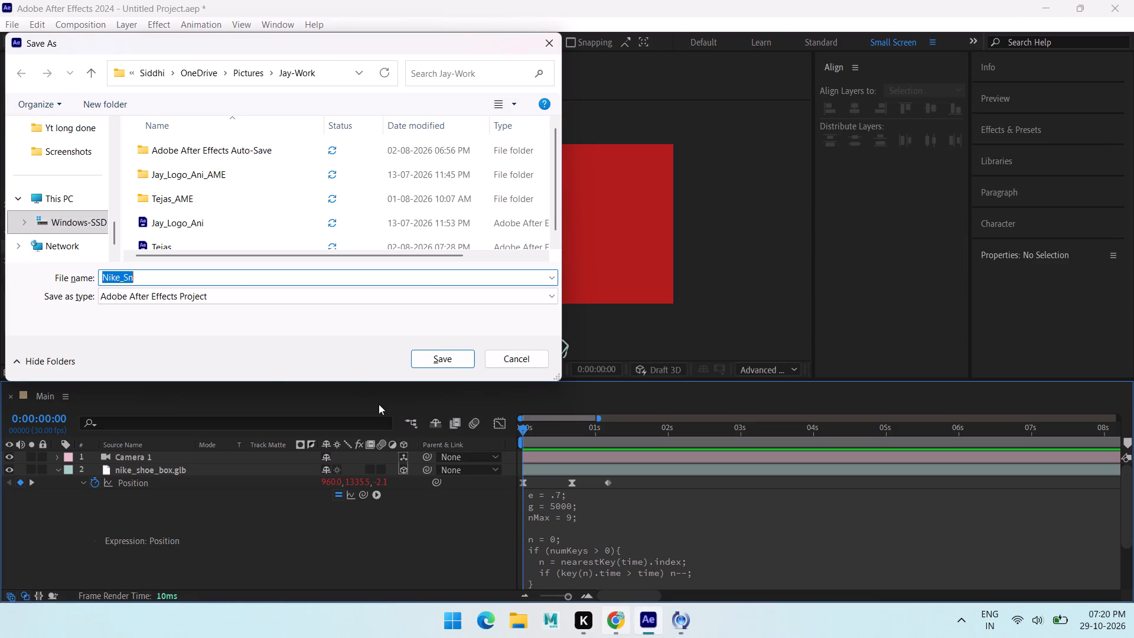
left_click(146, 277)
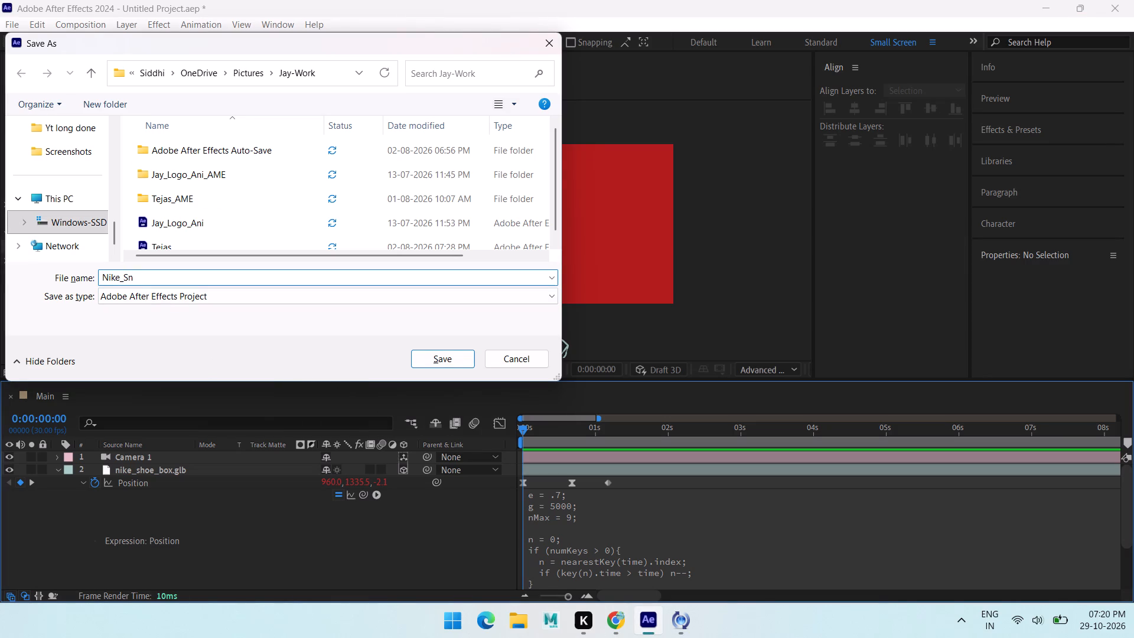
left_click_drag(144, 276, 118, 272)
left_click_drag(118, 272, 123, 274)
key("ctrl+v")
left_click(127, 277)
left_click(237, 282)
key("shift+underscore")
key("a")
type("ni")
type("mation")
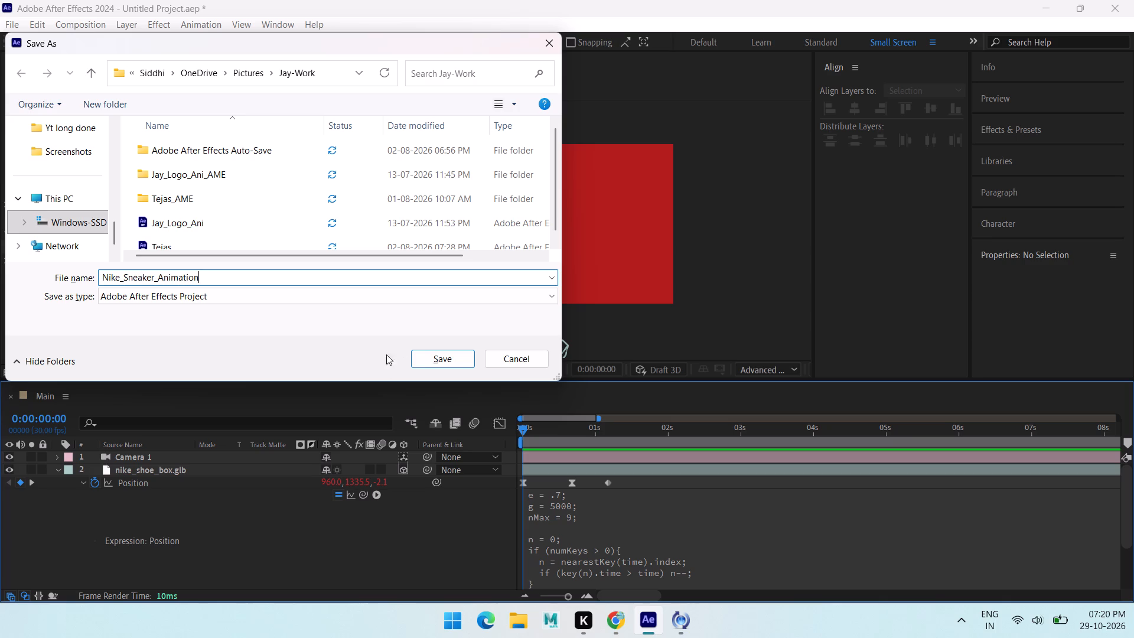
Look through the Jay-Work, Pictures, Network, Gallery and Desktop locations for a suitable place to save the project.
scroll(200, 214, "up", 4)
left_click_drag(557, 152, 556, 167)
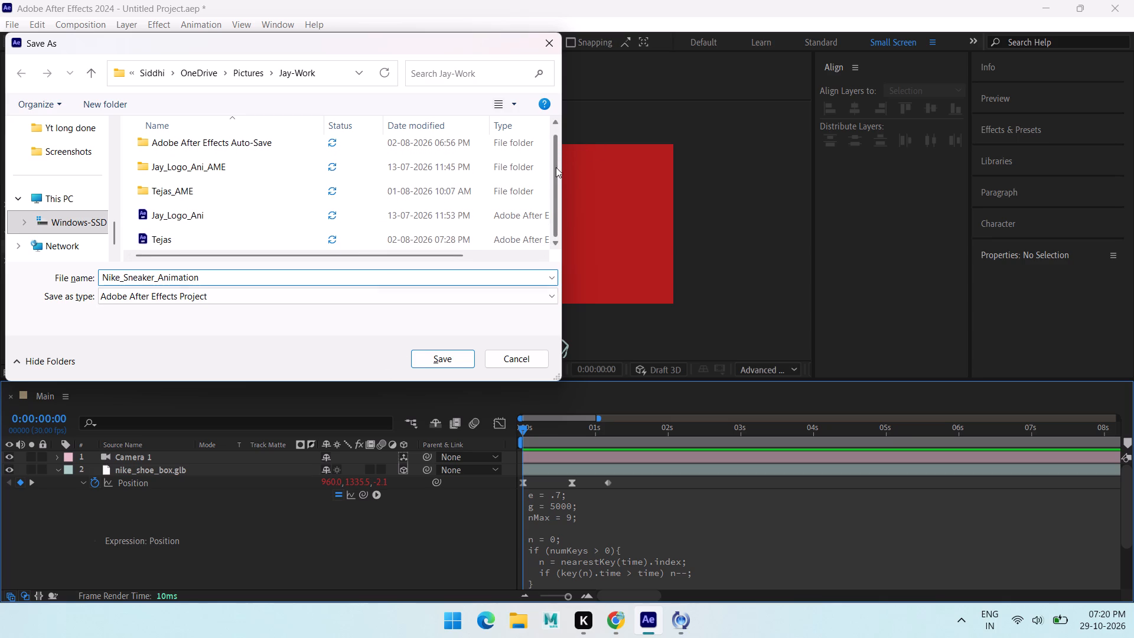
left_click_drag(556, 167, 553, 201)
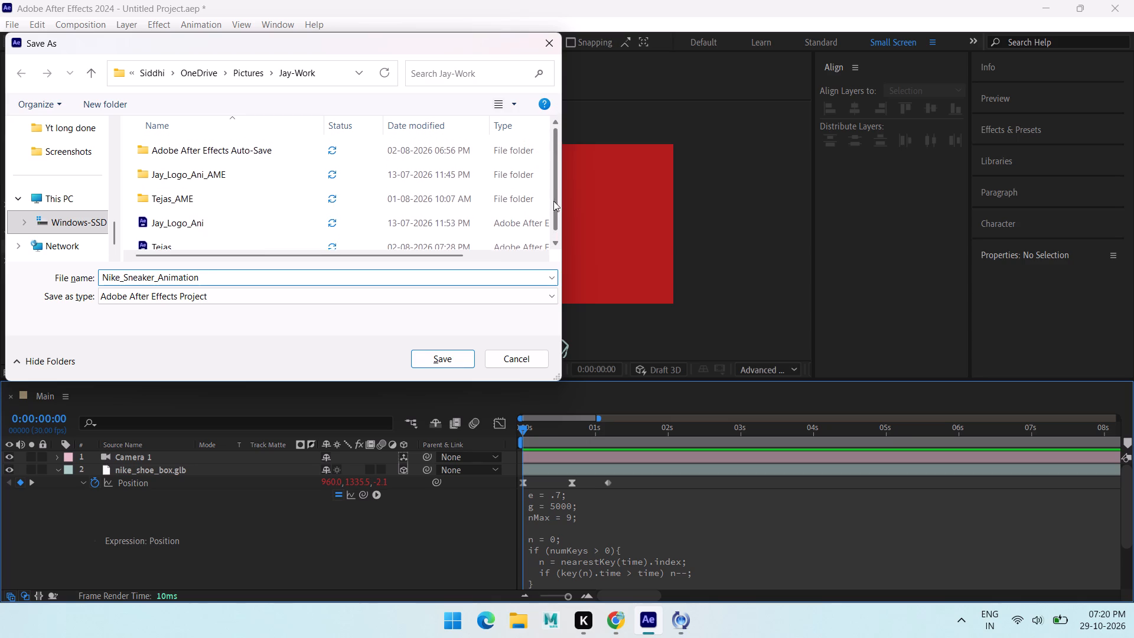
left_click_drag(553, 201, 515, 286)
left_click(86, 78)
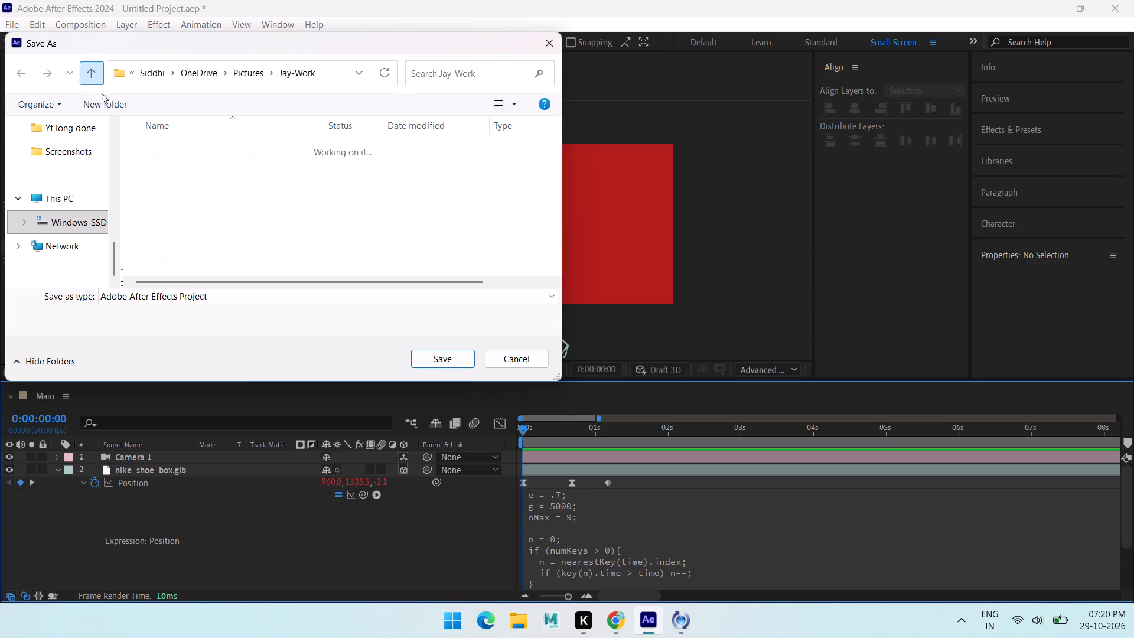
scroll(200, 216, "down", 3)
left_click(193, 244)
scroll(193, 231, "down", 5)
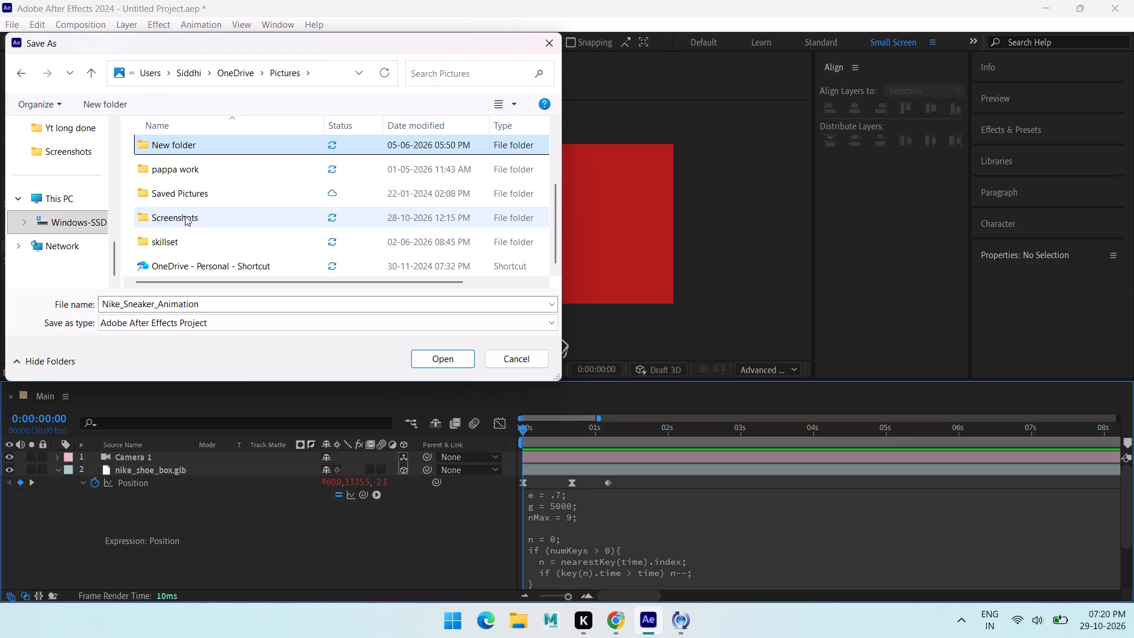
scroll(188, 216, "down", 3)
scroll(188, 214, "up", 3)
scroll(46, 214, "up", 4)
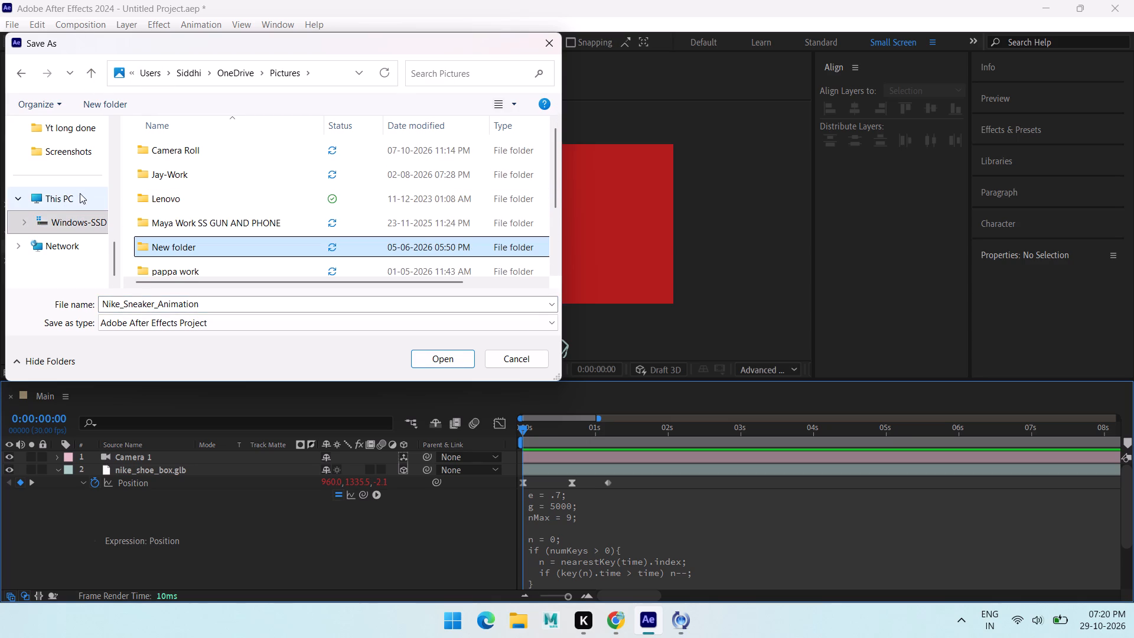
left_click(43, 252)
scroll(80, 231, "up", 5)
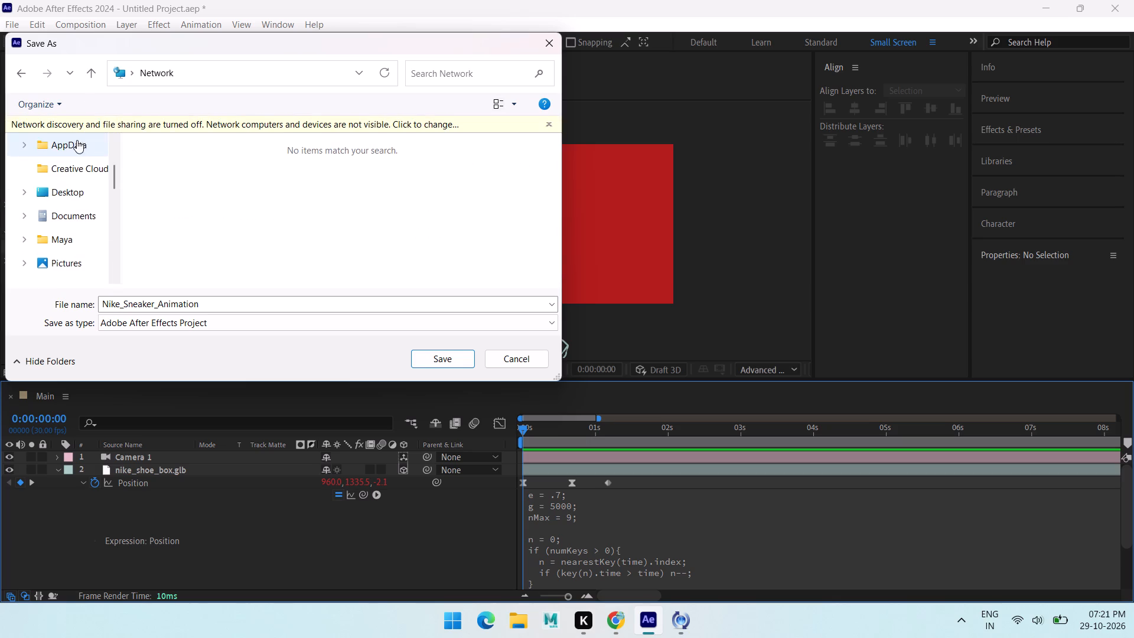
scroll(85, 201, "up", 3)
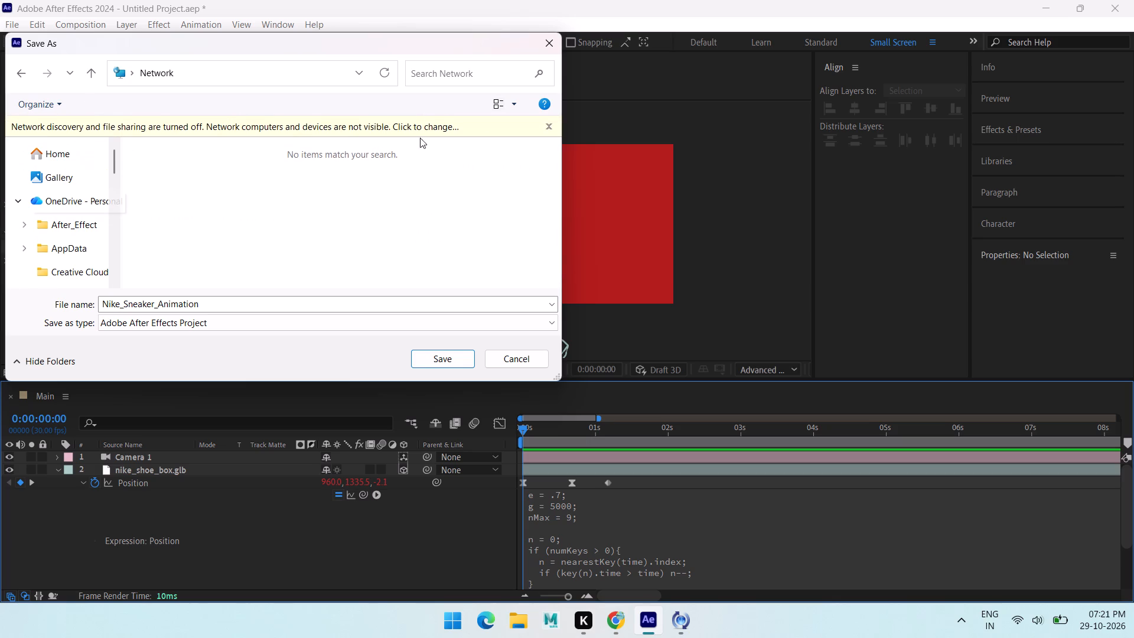
left_click(54, 170)
scroll(70, 236, "up", 2)
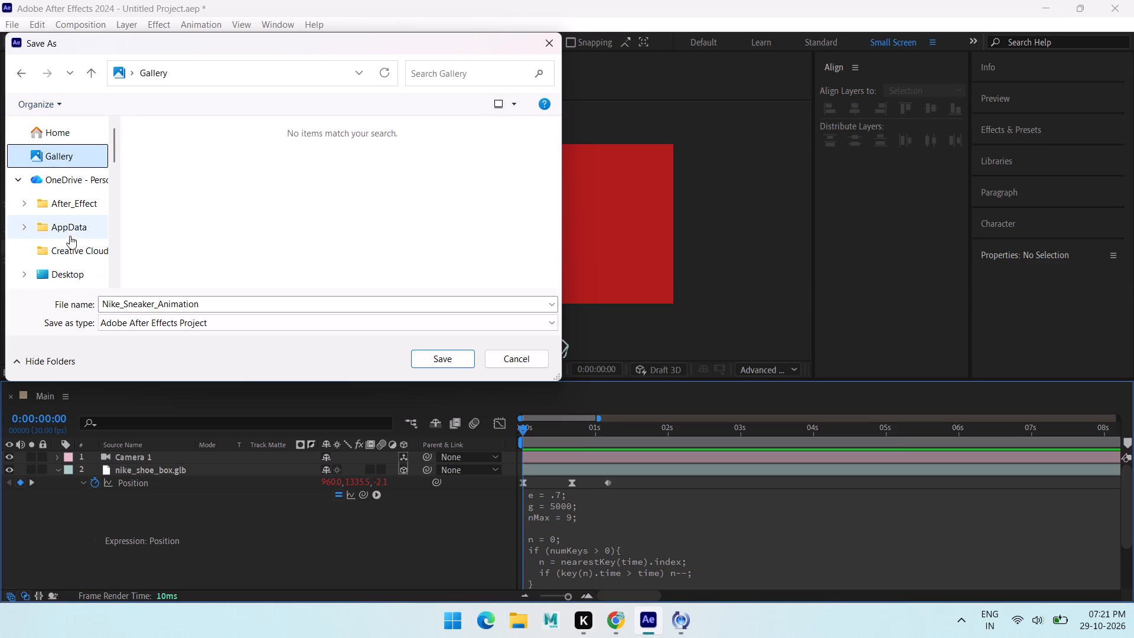
scroll(70, 236, "up", 2)
left_click(80, 277)
scroll(76, 226, "down", 4)
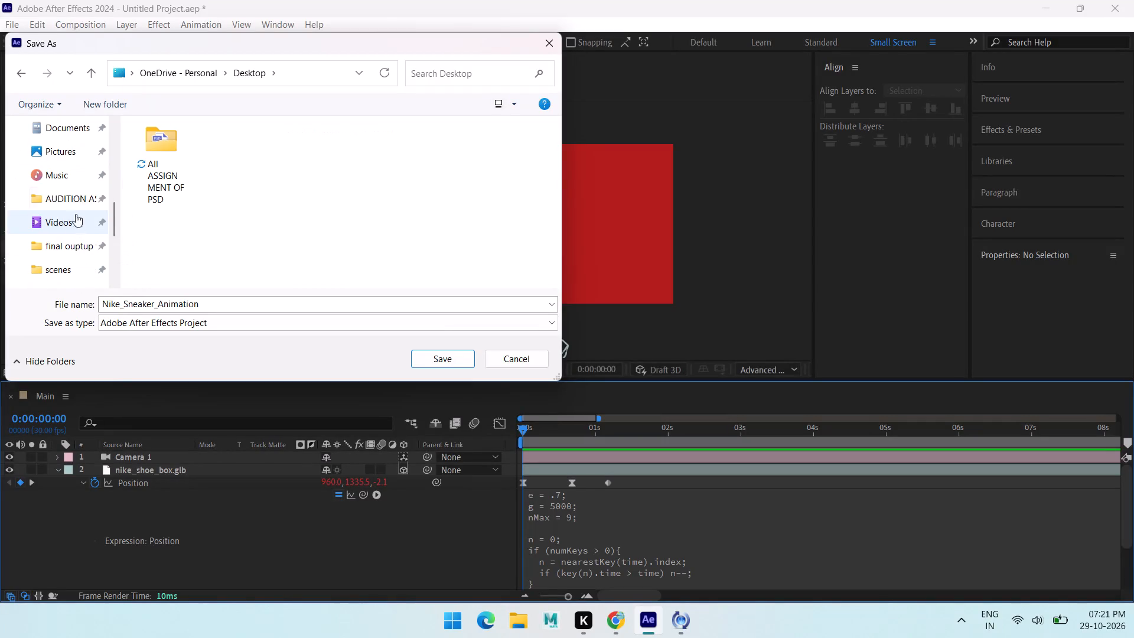
Set the save location to the After Effect _Mac folder inside Documents.
left_click(61, 118)
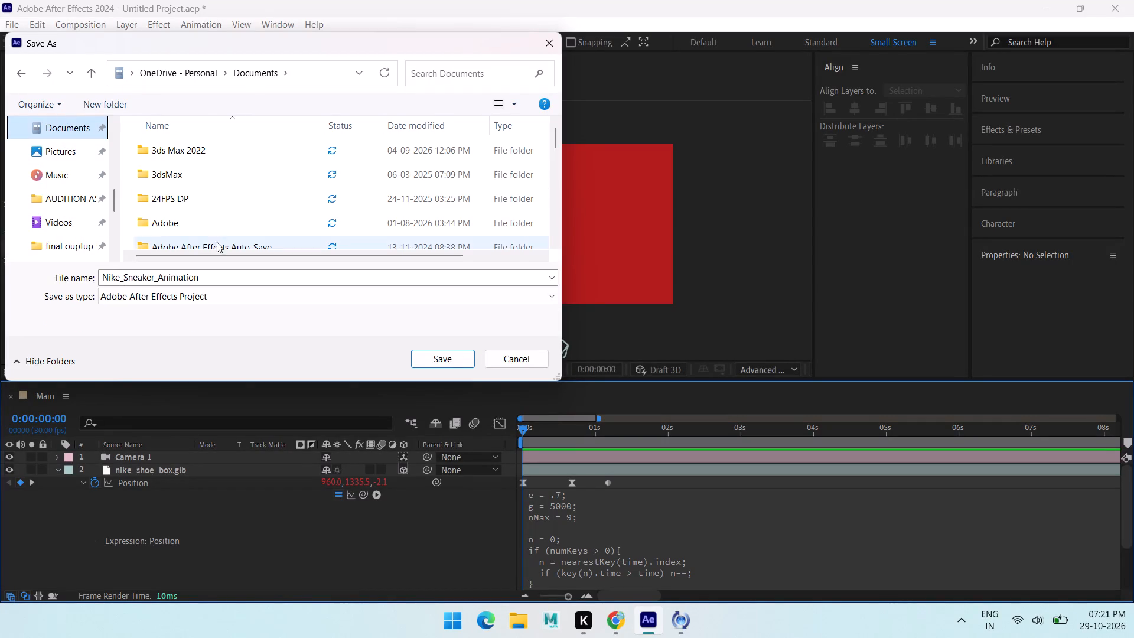
left_click(225, 198)
scroll(225, 198, "down", 9)
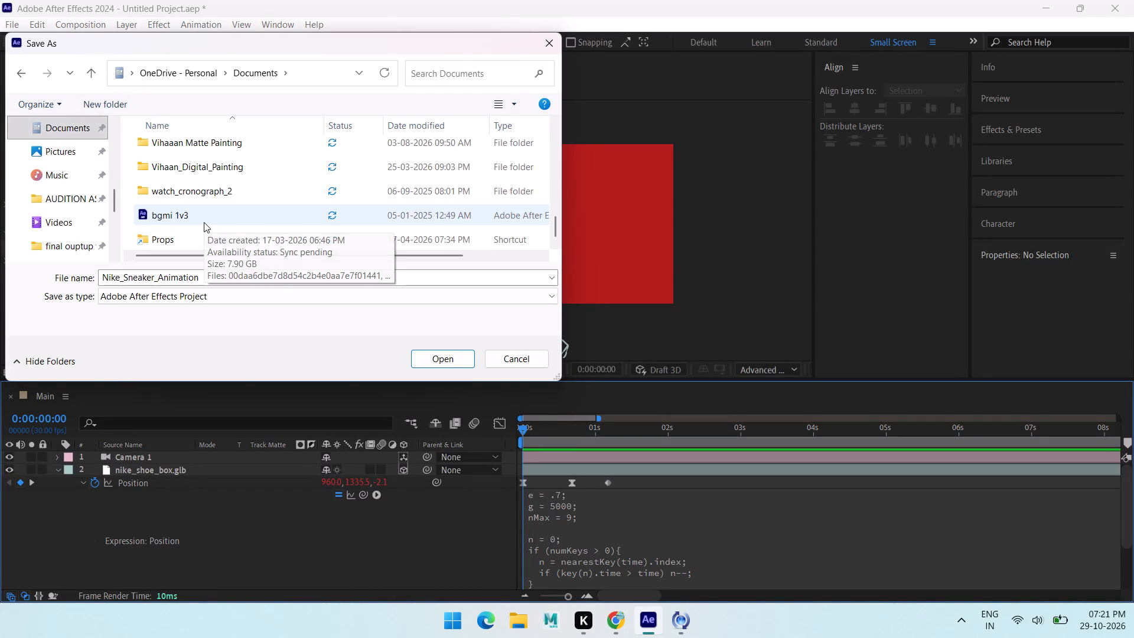
scroll(204, 222, "down", 3)
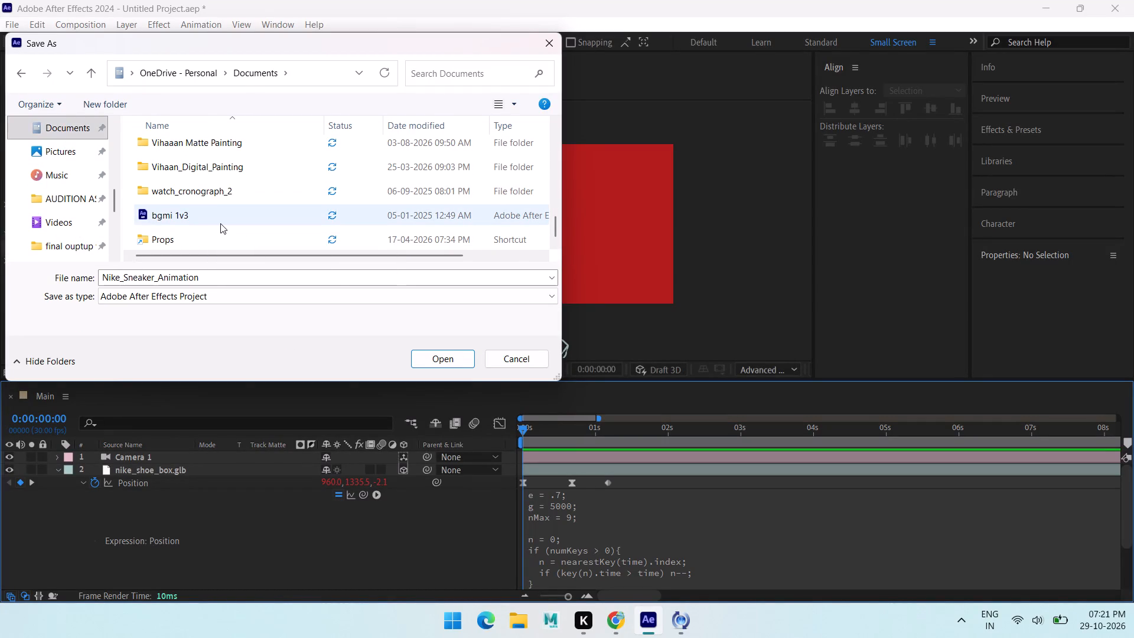
scroll(220, 223, "up", 8)
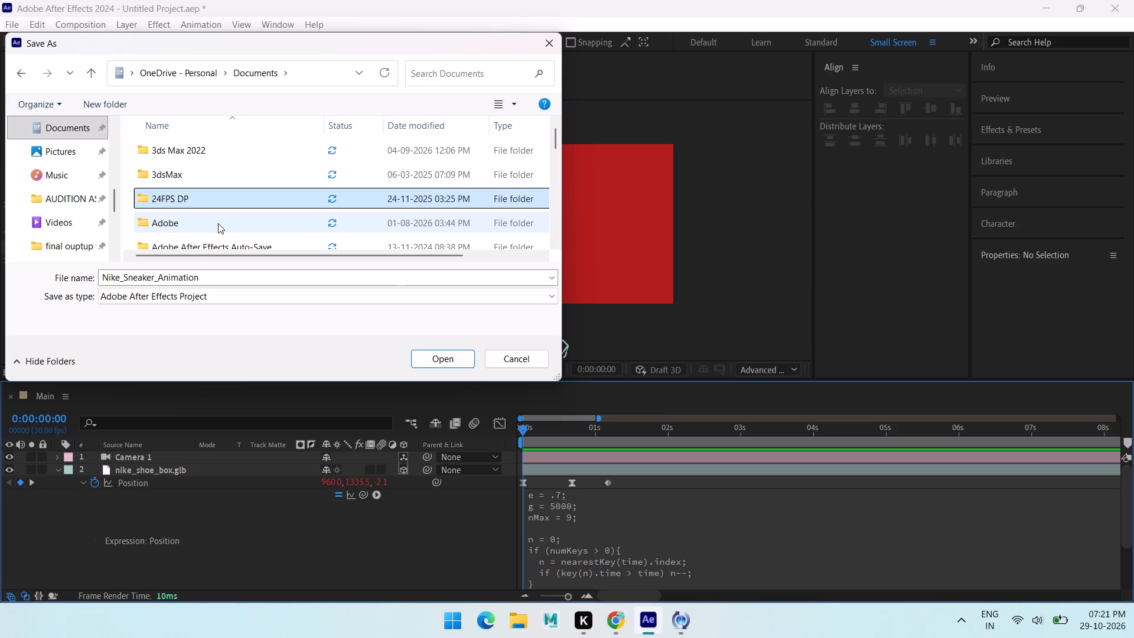
scroll(218, 223, "up", 4)
scroll(230, 191, "down", 1)
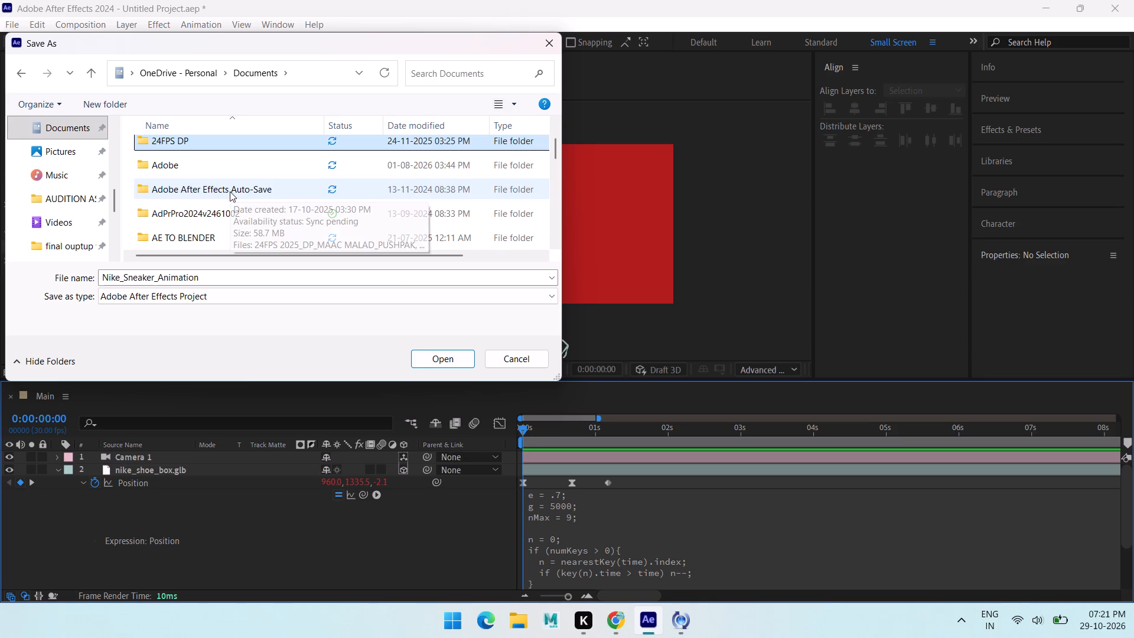
scroll(230, 191, "down", 1)
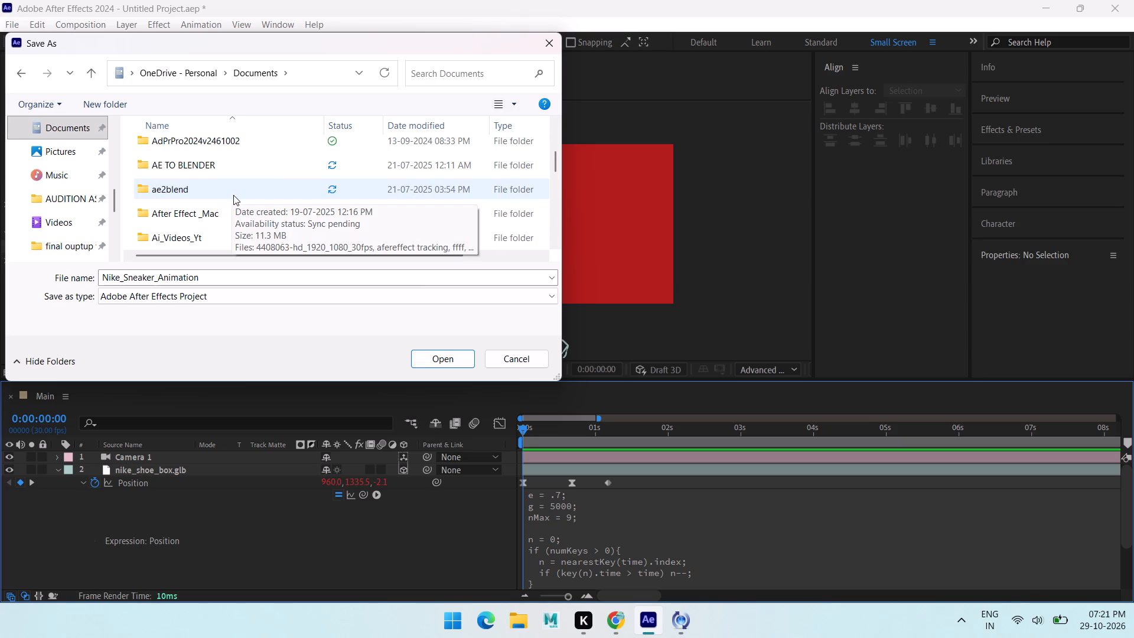
double_click(224, 210)
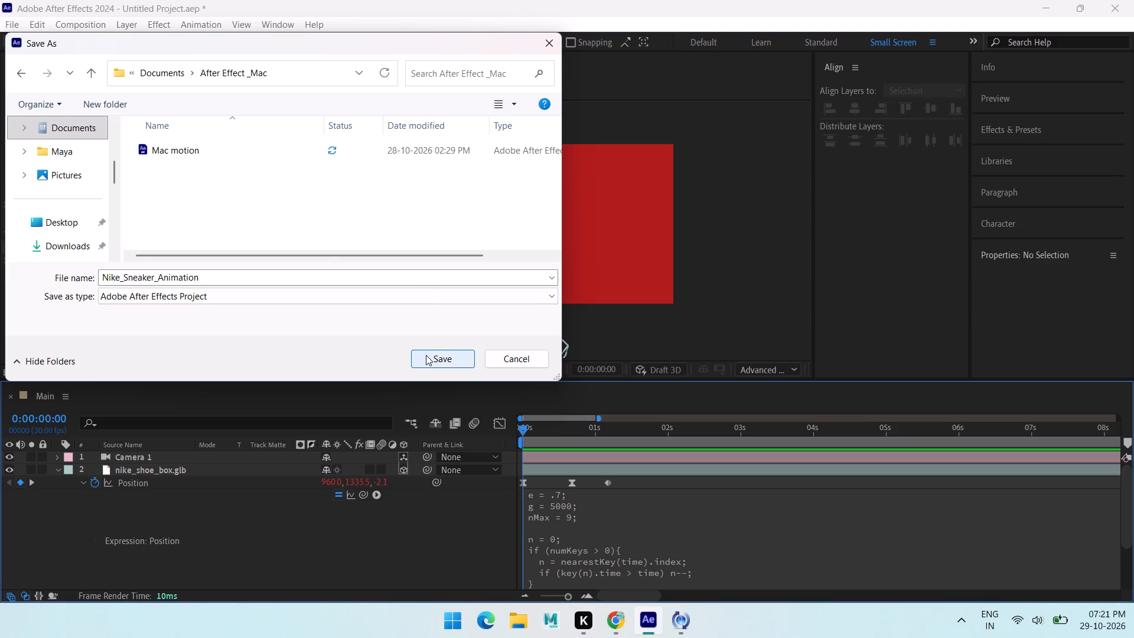
Create a new folder in After Effect _Mac and name it Nike_Sneaker_Animation, reusing the project's file name.
left_click(112, 108)
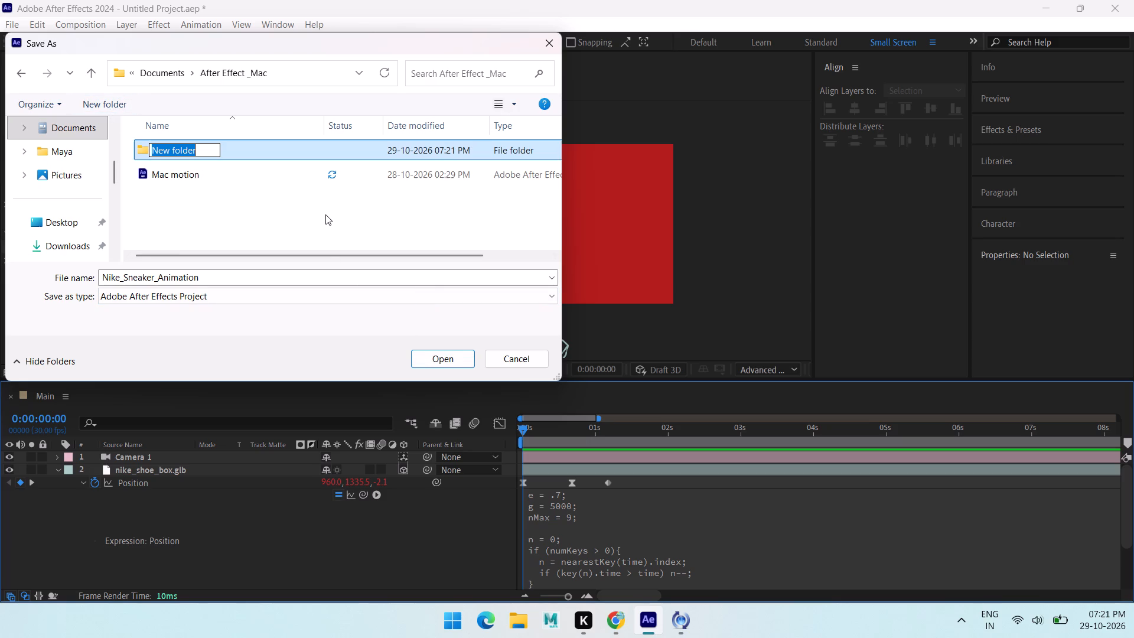
left_click_drag(206, 276, 79, 262)
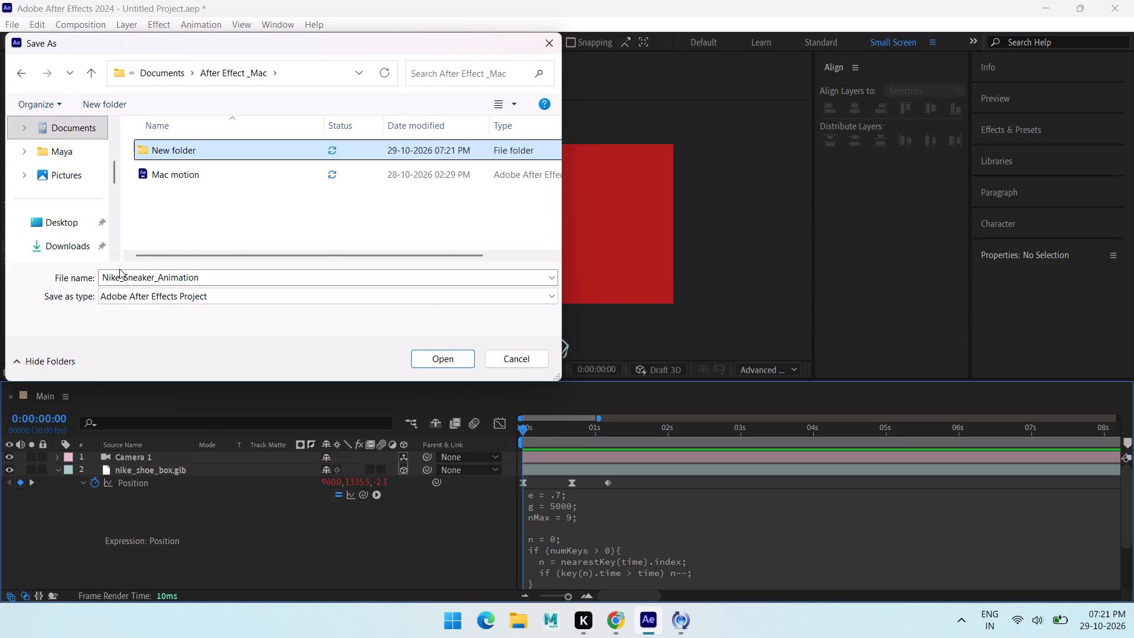
double_click(131, 272)
key("ctrl+c")
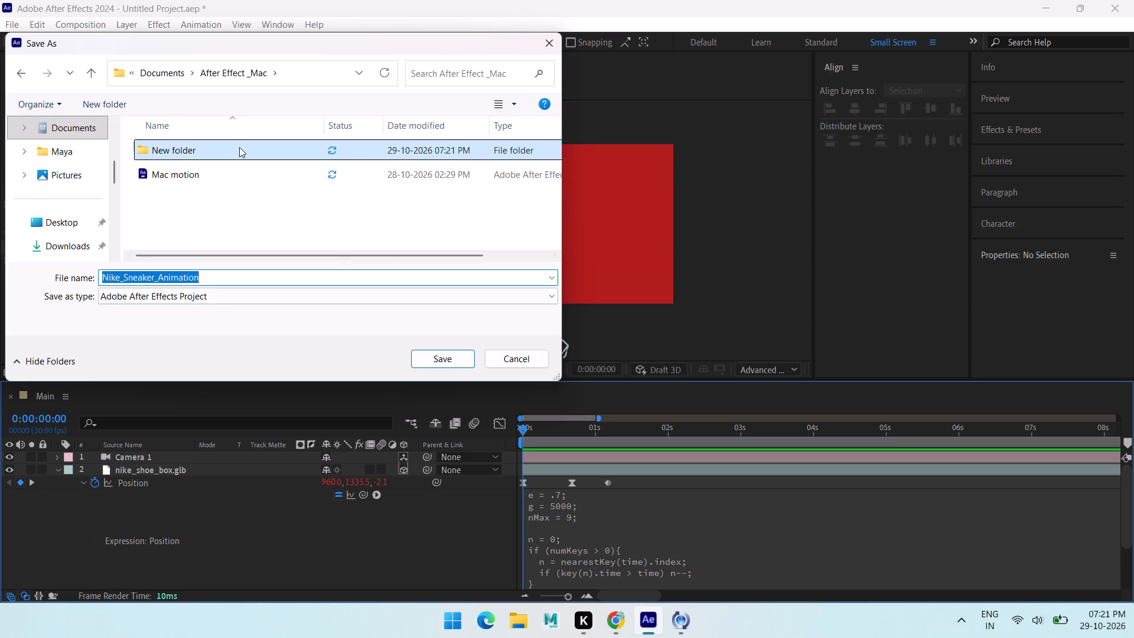
left_click(239, 147)
right_click(242, 147)
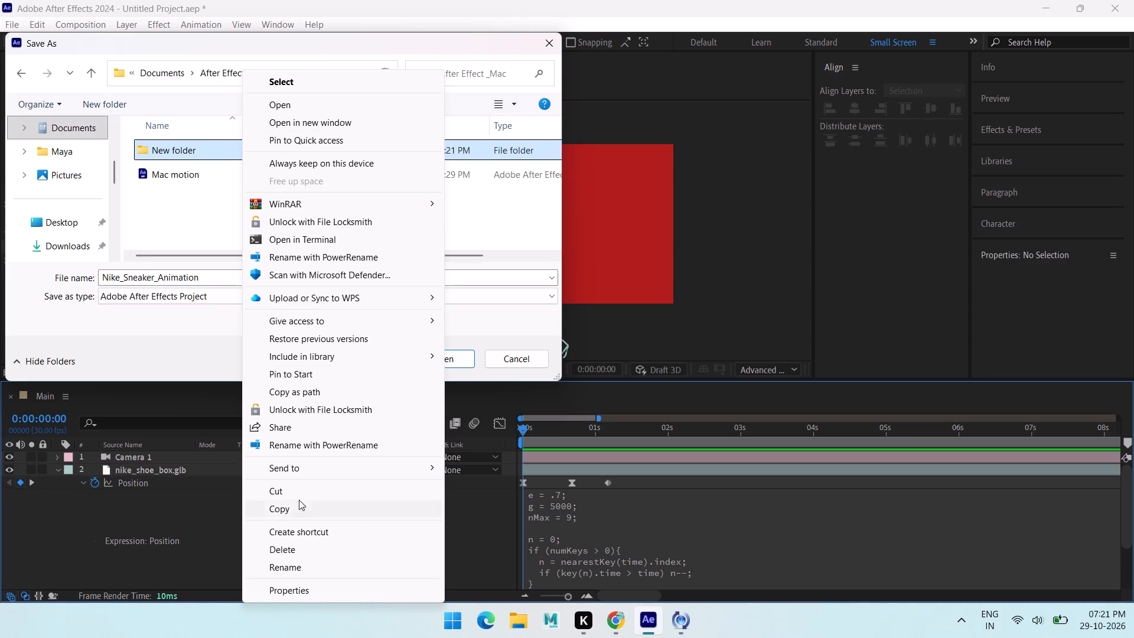
left_click(289, 567)
key("ctrl+v")
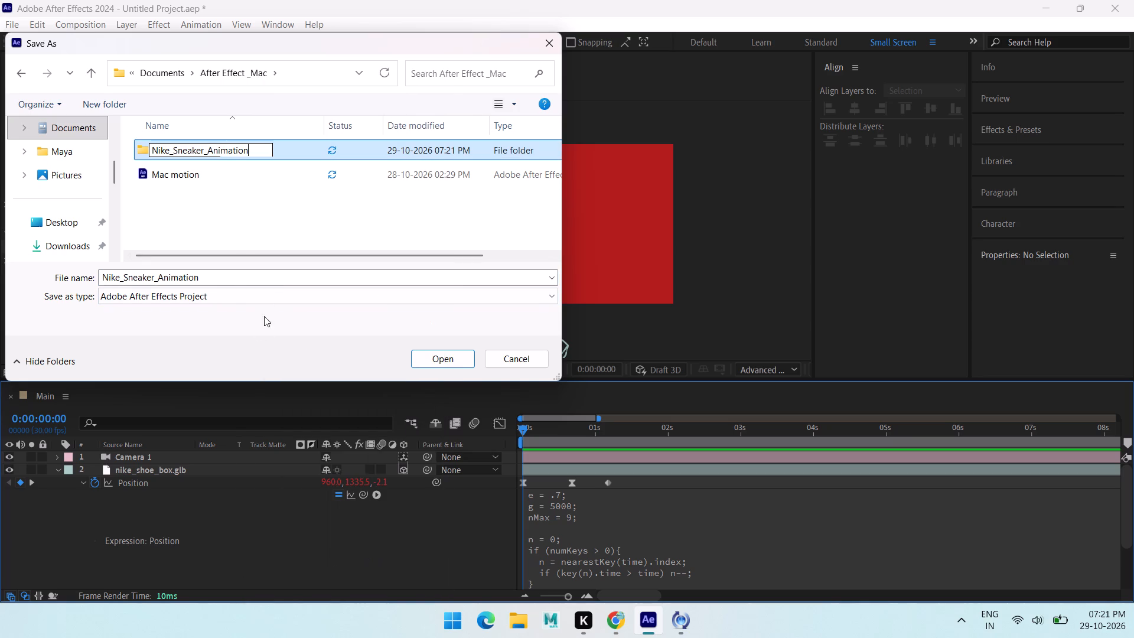
left_click(262, 208)
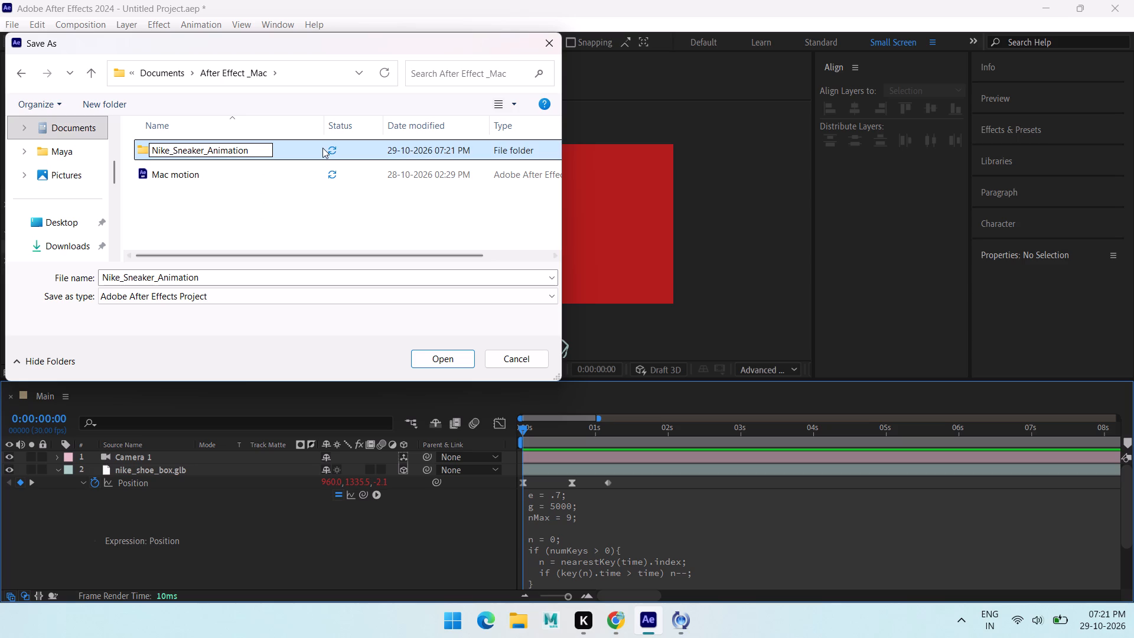
Save the project as Nike_Sneaker_Animation inside the new Nike_Sneaker_Animation folder.
double_click(253, 155)
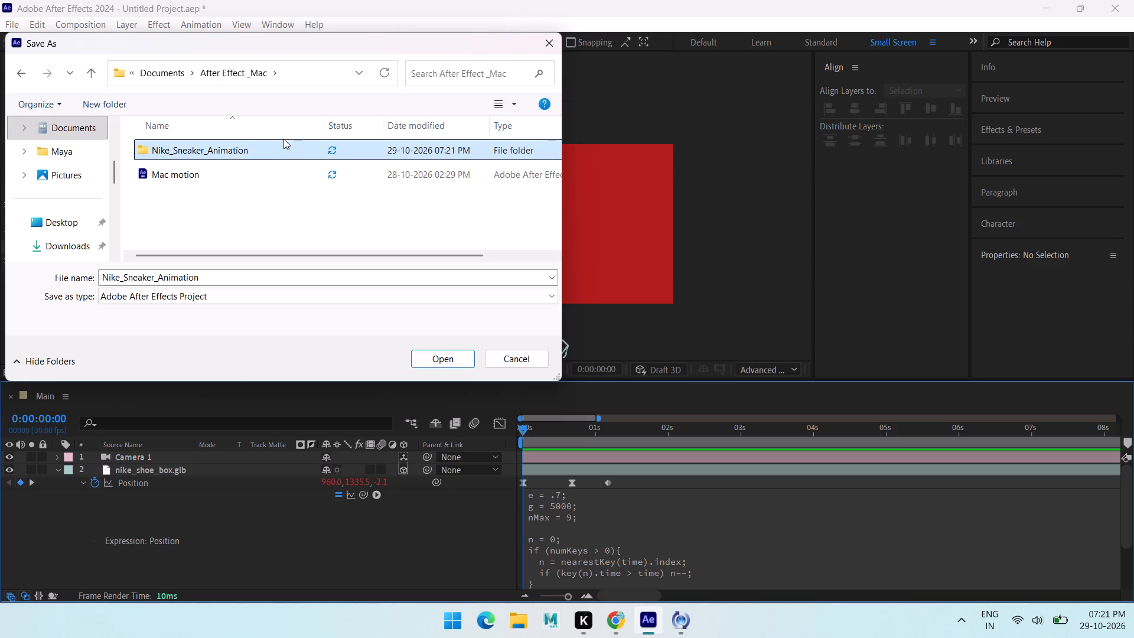
left_click(283, 139)
double_click(271, 149)
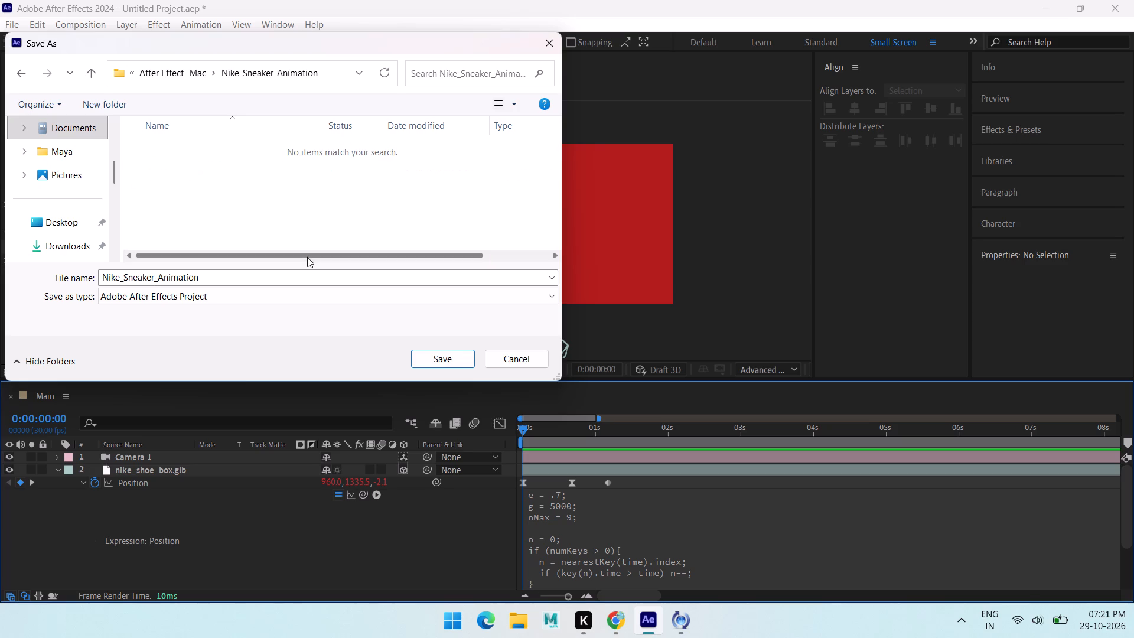
left_click(442, 360)
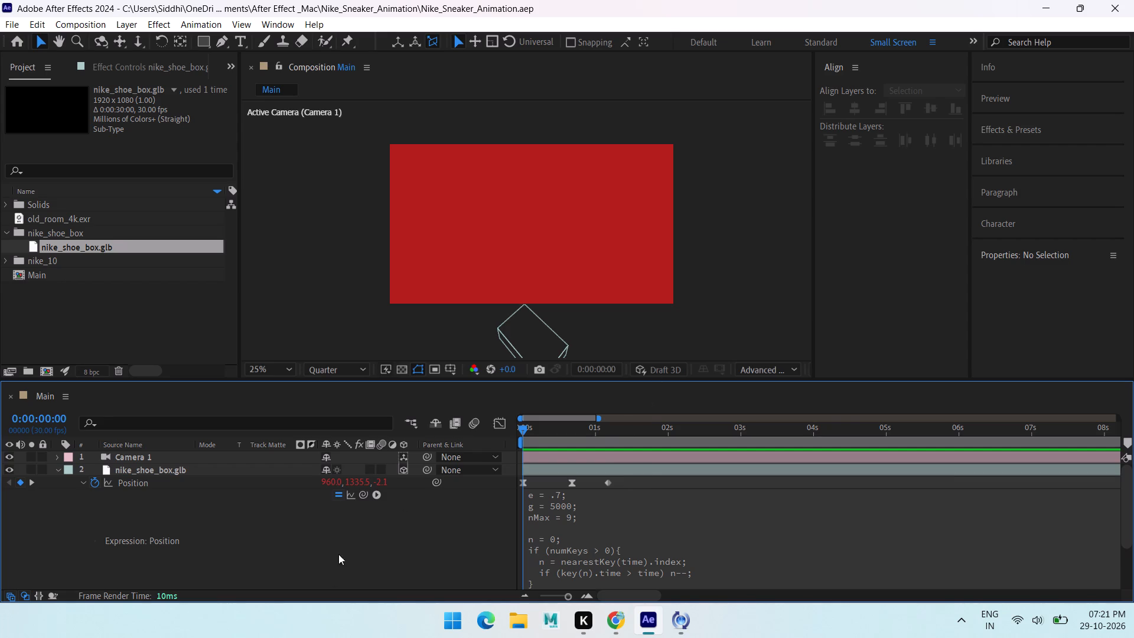
Add a new light layer to the Main composition, named Environment Light, with the light type set to Environment.
left_click(459, 529)
left_click(60, 466)
left_click(228, 538)
right_click(228, 538)
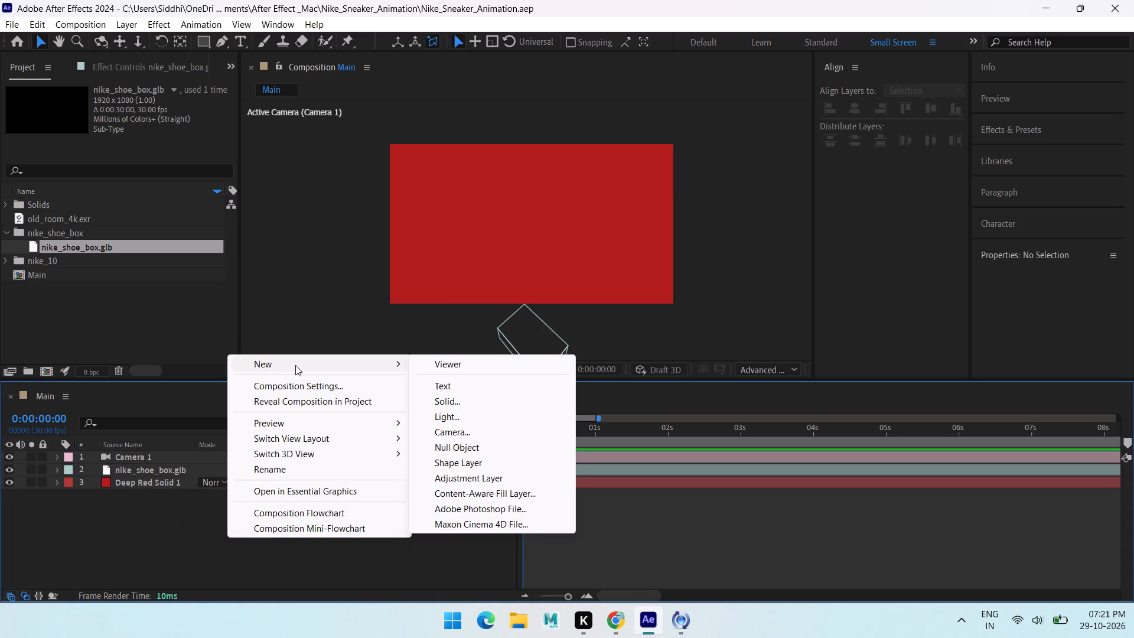
left_click(470, 418)
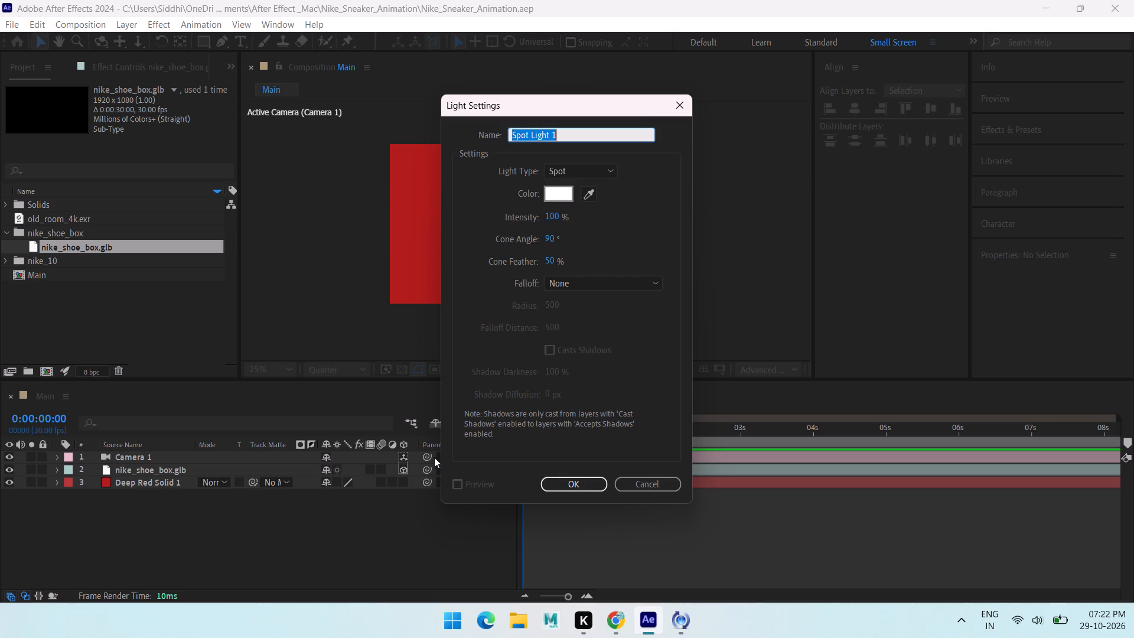
left_click_drag(530, 136, 410, 136)
type("ni")
type("ver")
key("BackSpace")
key("BackSpace")
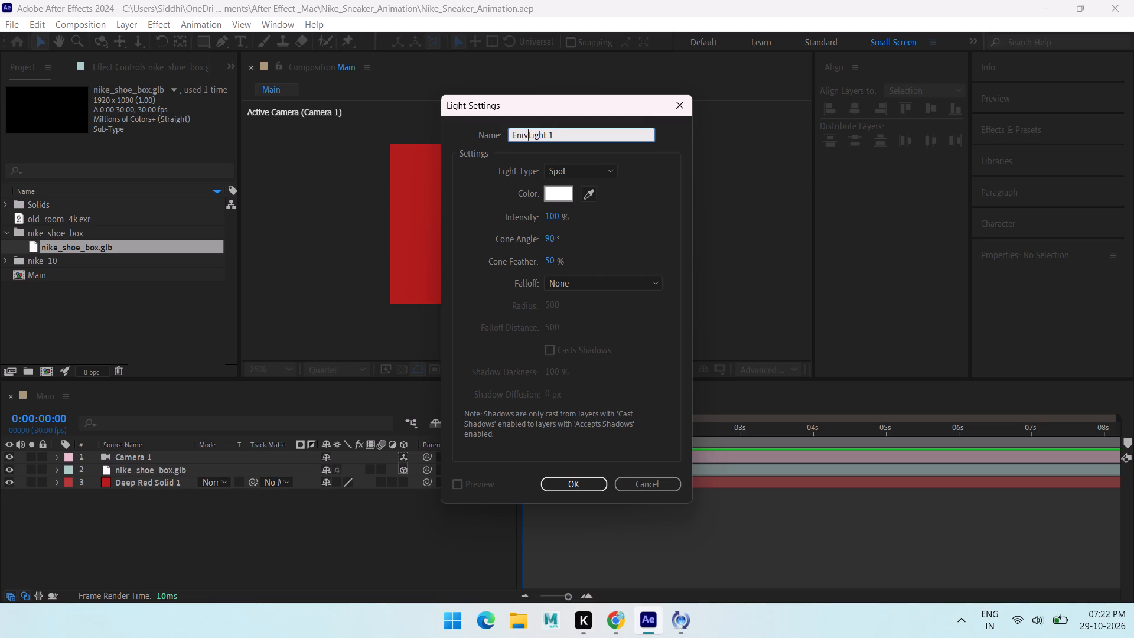
key("BackSpace")
key("BackSpace")
key("BackSpace")
key("BackSpace")
type("viro")
type("nment")
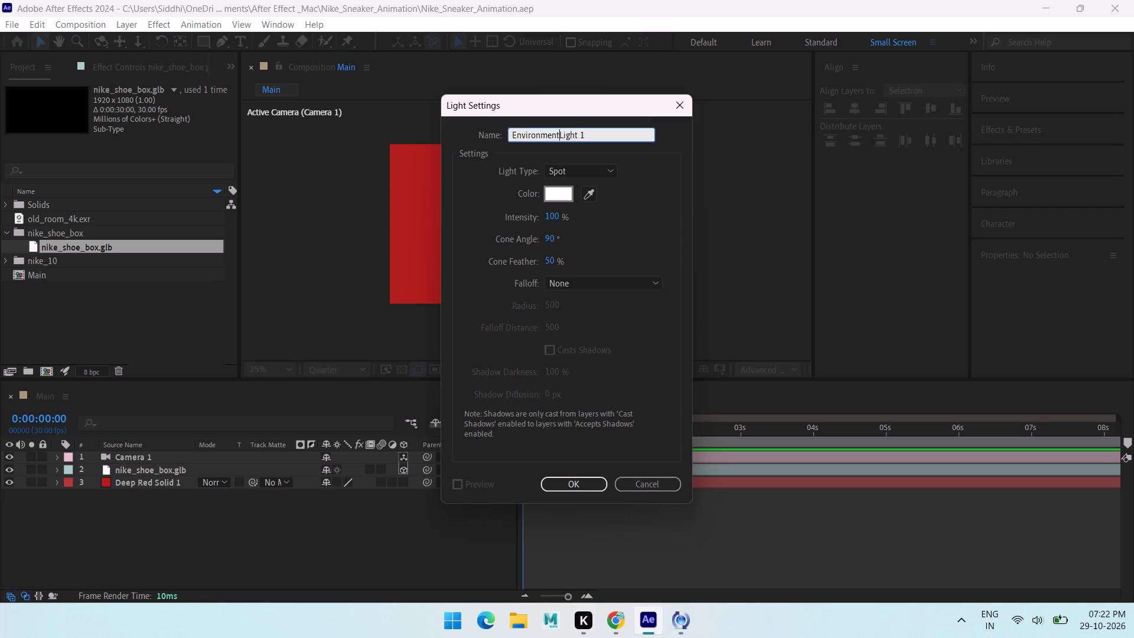
key("space")
left_click(603, 138)
key("BackSpace")
left_click(594, 166)
left_click(602, 250)
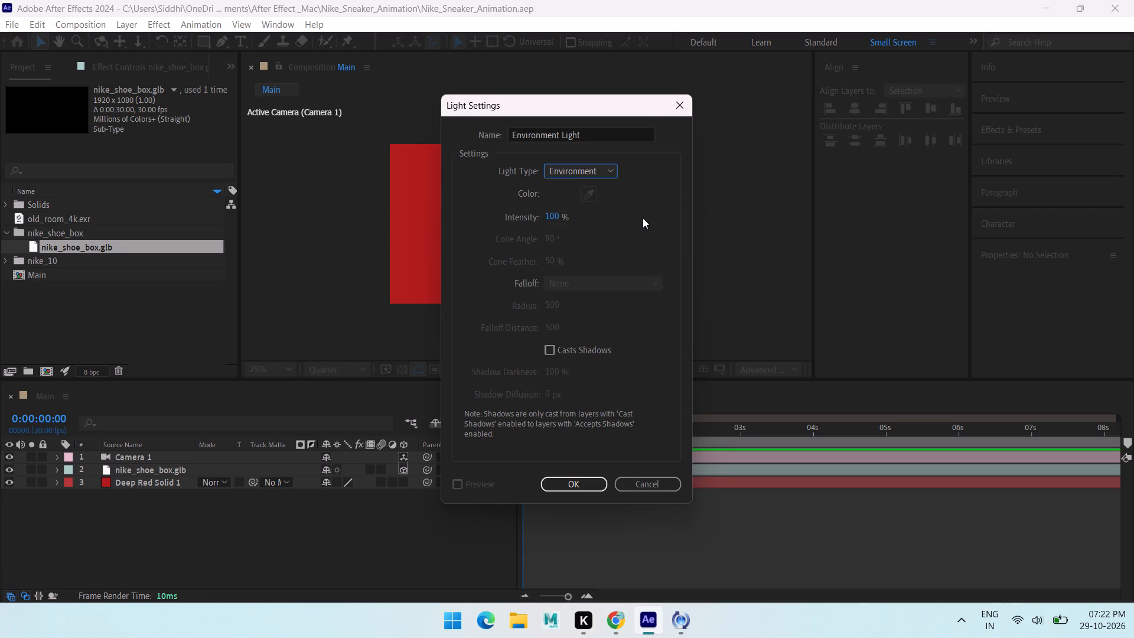
left_click(586, 485)
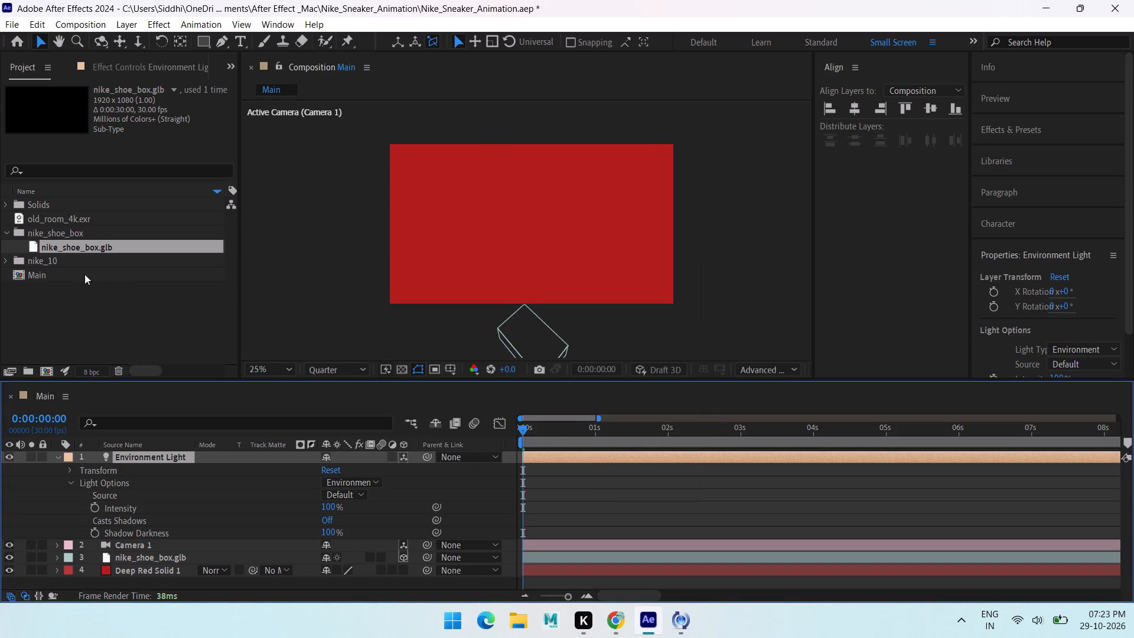
Add old_room_4k.exr to the Main composition as the bottom layer, beneath Deep Red Solid 1.
left_click(51, 217)
left_click_drag(80, 219, 87, 227)
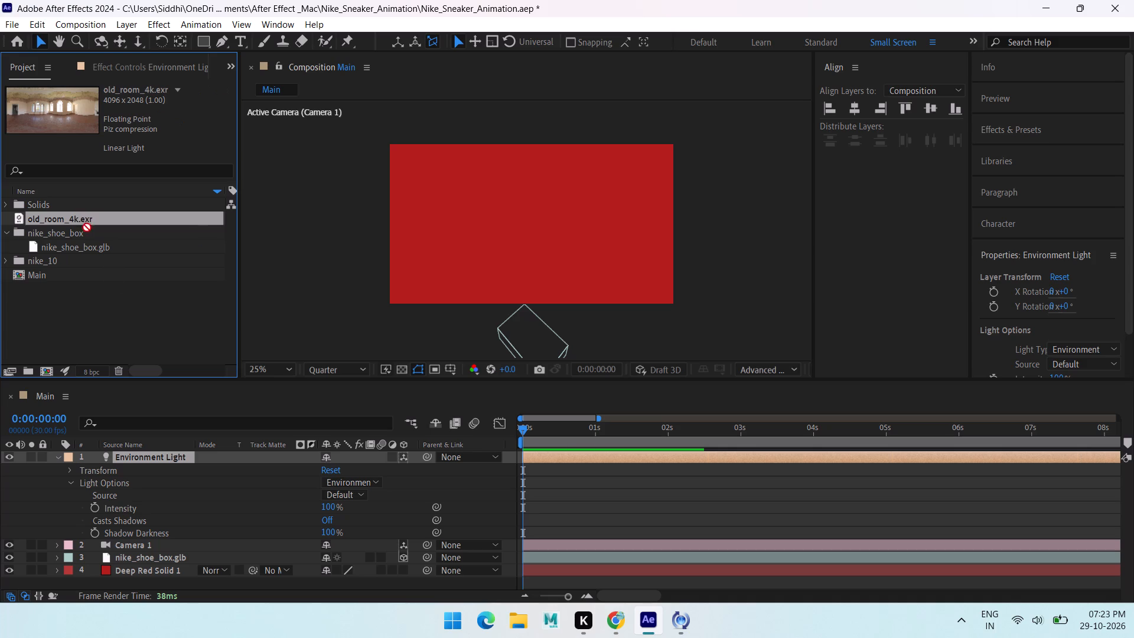
left_click_drag(87, 227, 93, 219)
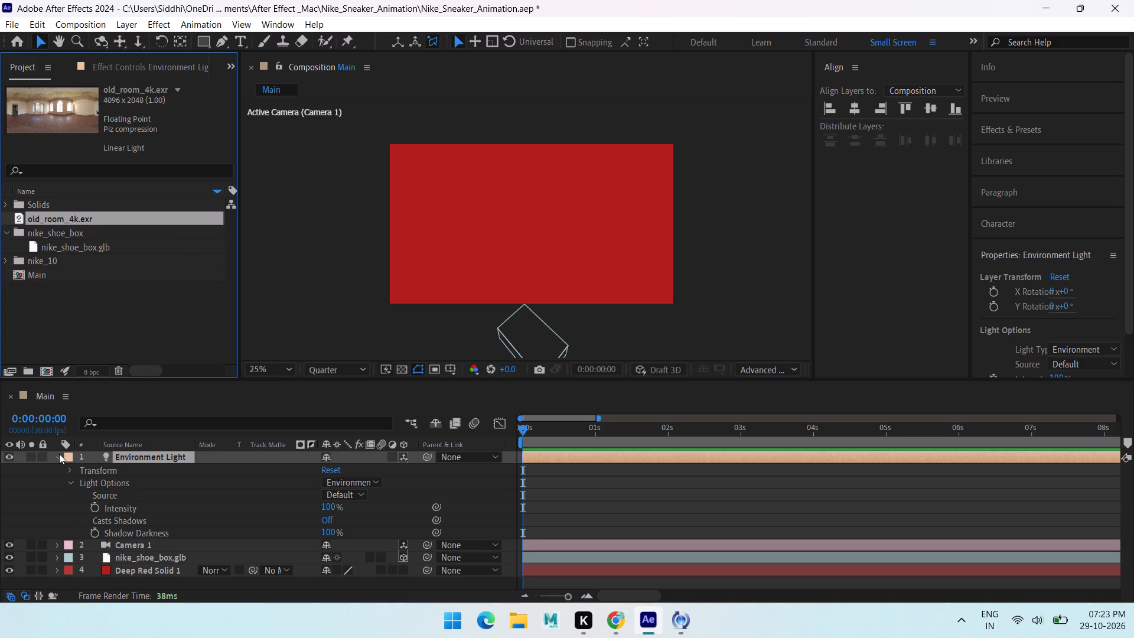
left_click(59, 454)
left_click_drag(105, 219, 168, 534)
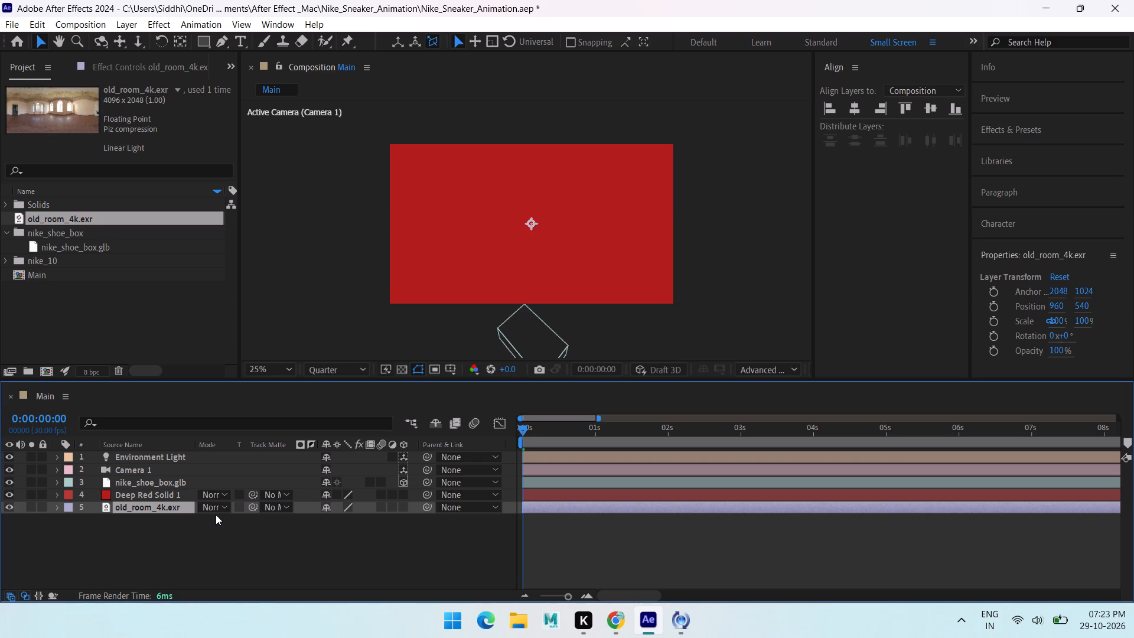
Set the Environment Light's source to the old_room_4k.exr layer.
left_click(56, 458)
left_click(362, 496)
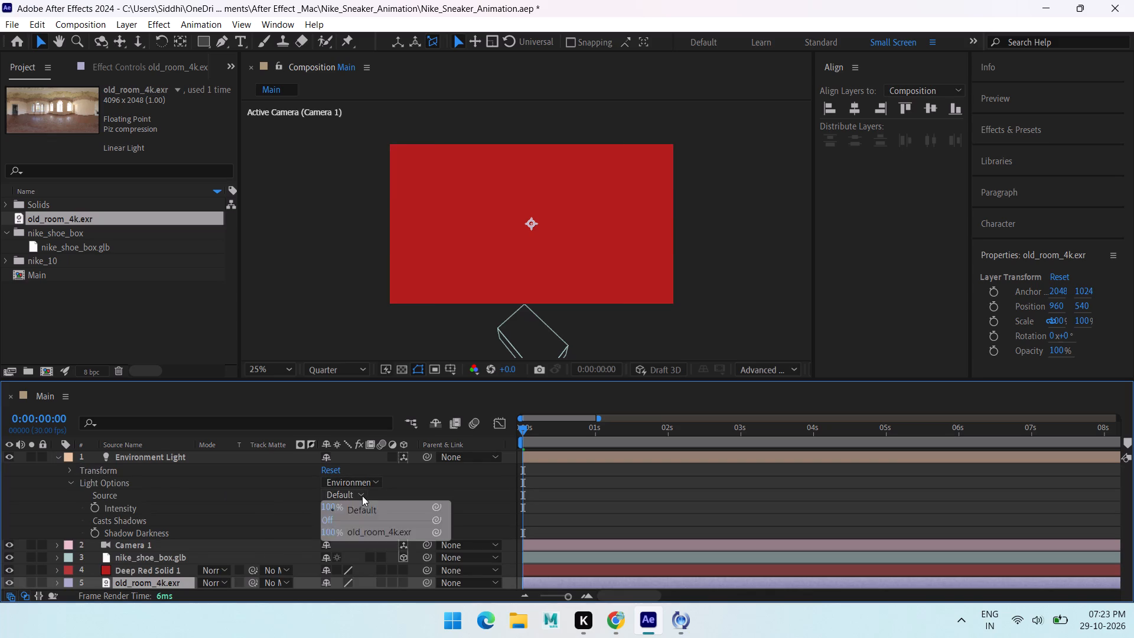
left_click(371, 525)
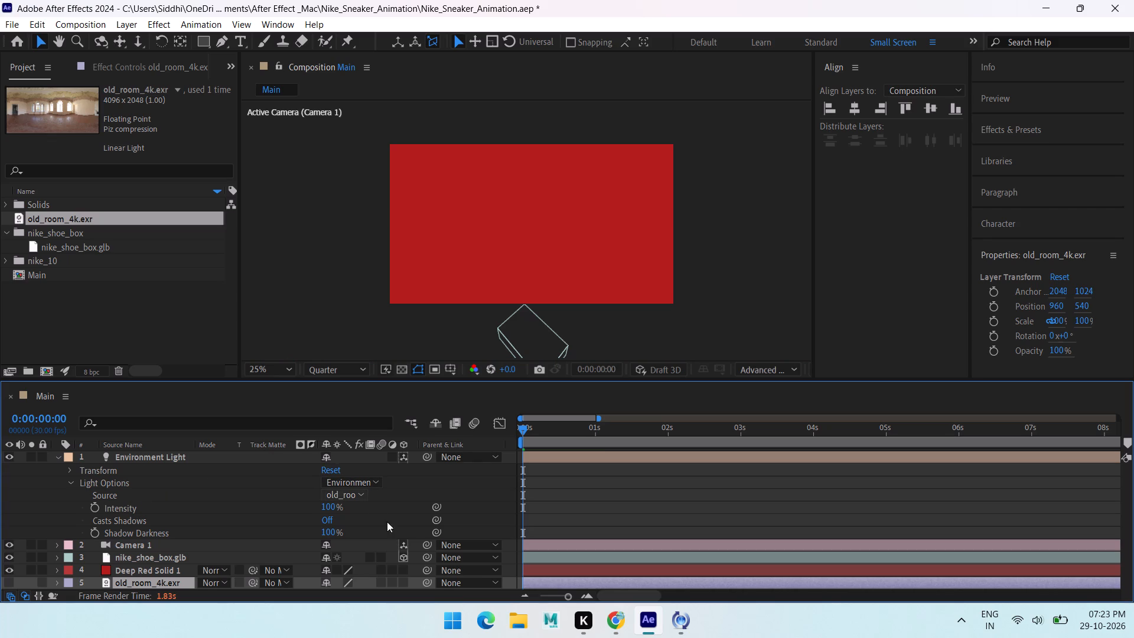
Compare the shoe box's shading with the Environment Light on and off around 0:00:01:19, and scrub through the animation.
left_click_drag(634, 432, 635, 432)
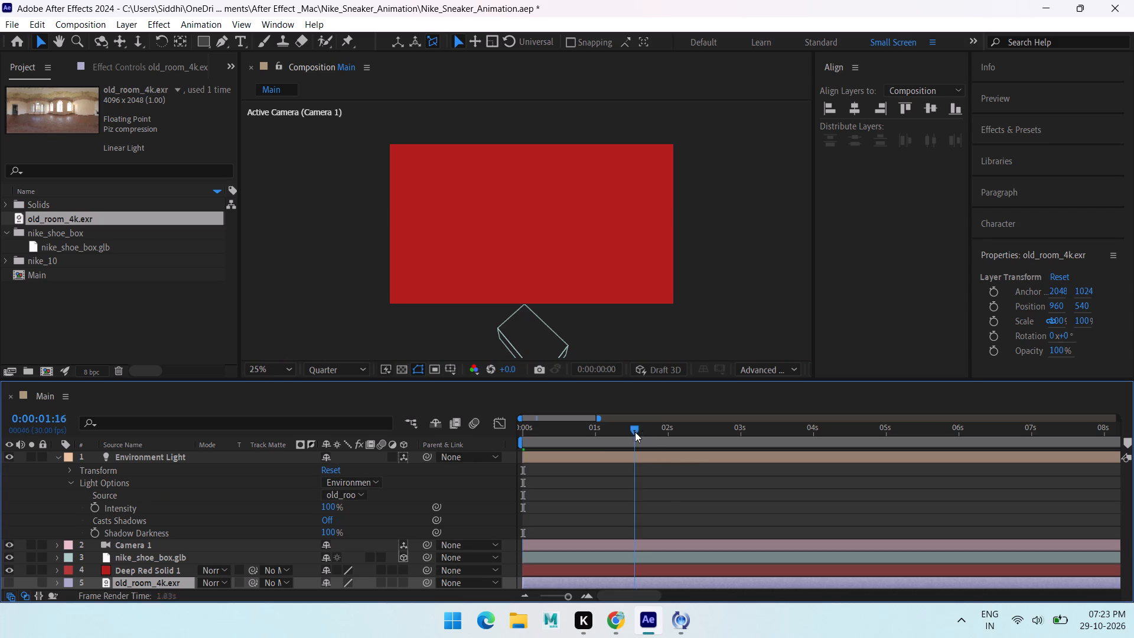
left_click_drag(635, 432, 641, 434)
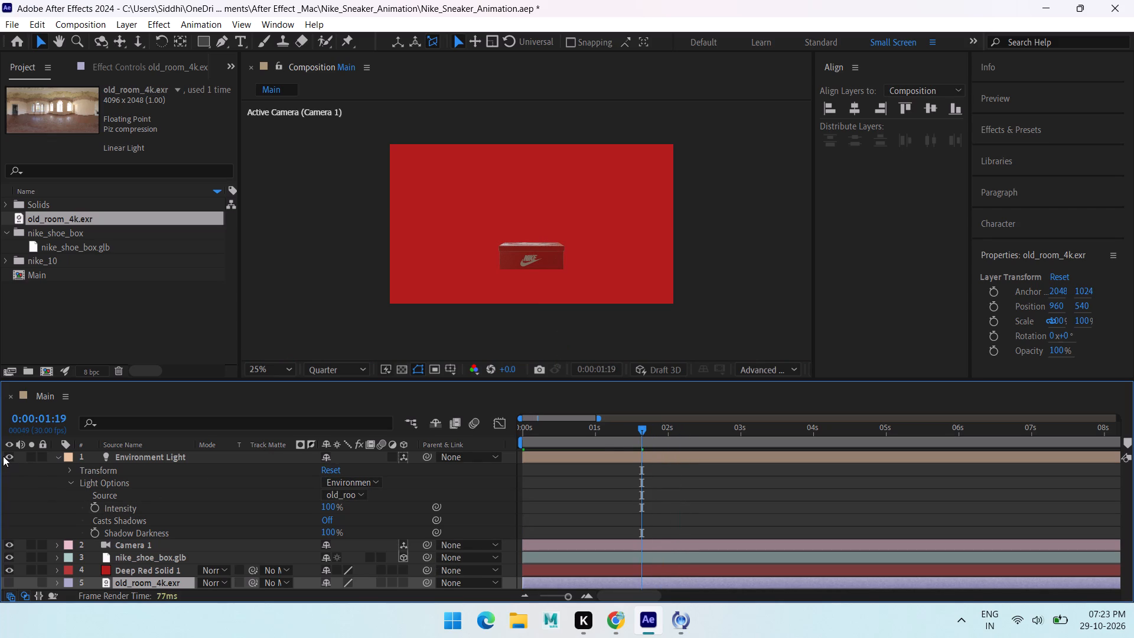
left_click(9, 457)
left_click(9, 457)
left_click(9, 457)
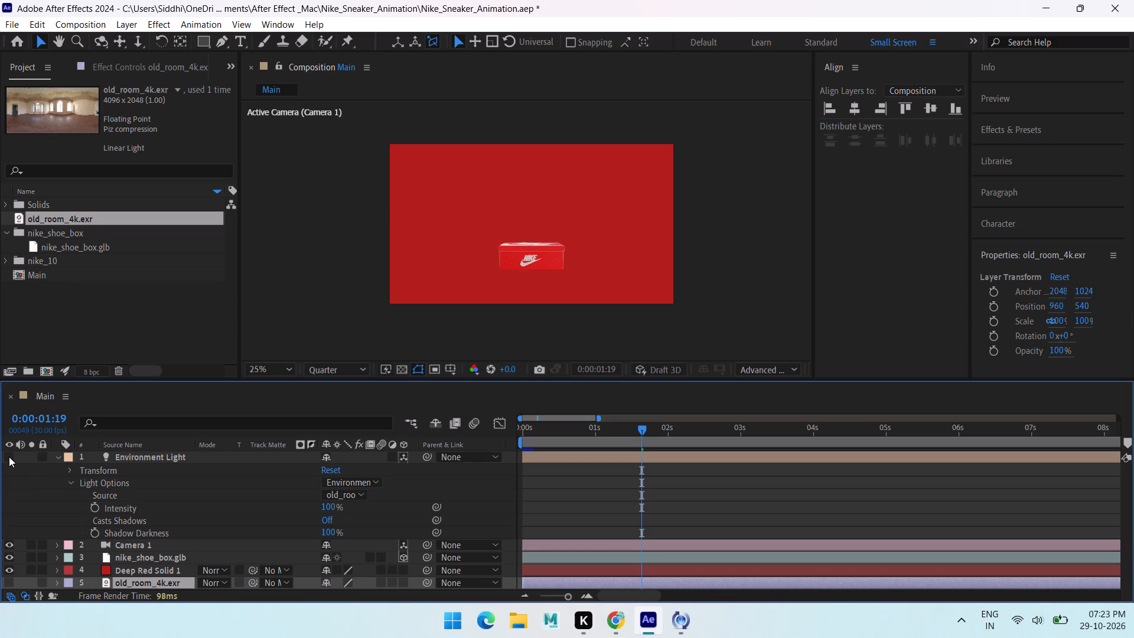
left_click(9, 457)
left_click(9, 457)
left_click(9, 457)
left_click(9, 457)
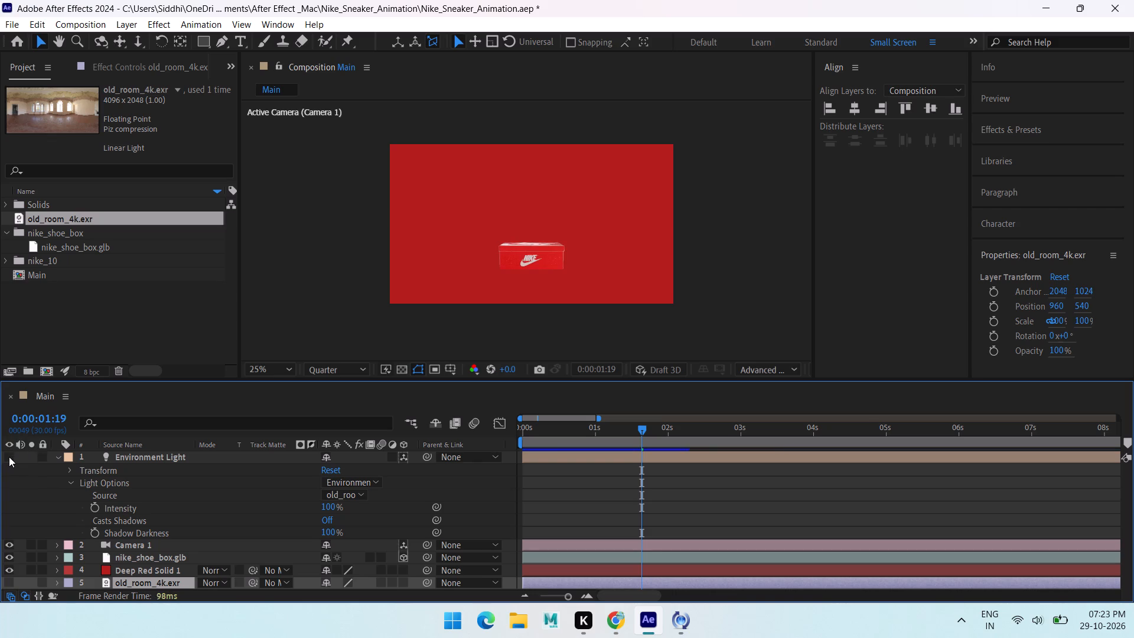
left_click(9, 457)
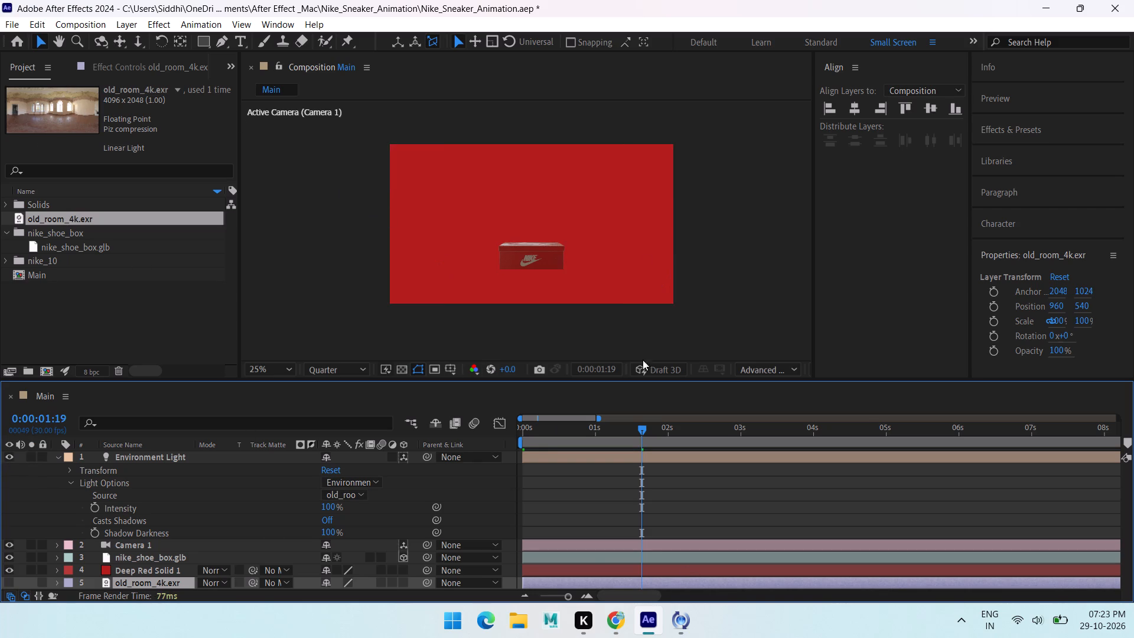
left_click_drag(642, 425, 496, 425)
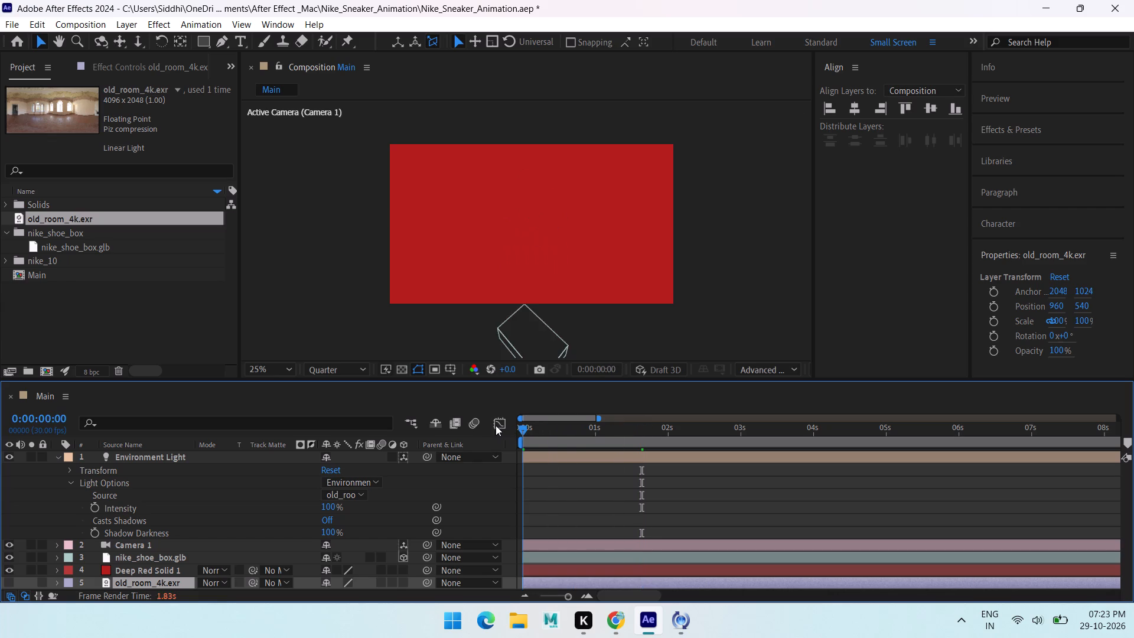
left_click_drag(496, 425, 636, 451)
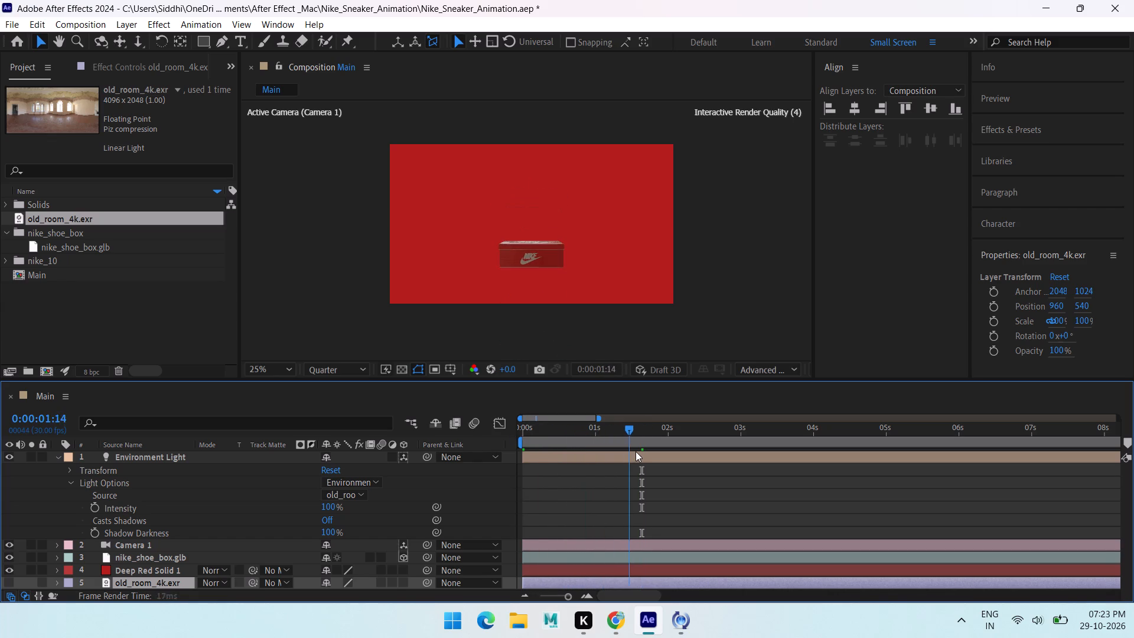
left_click_drag(636, 451, 640, 451)
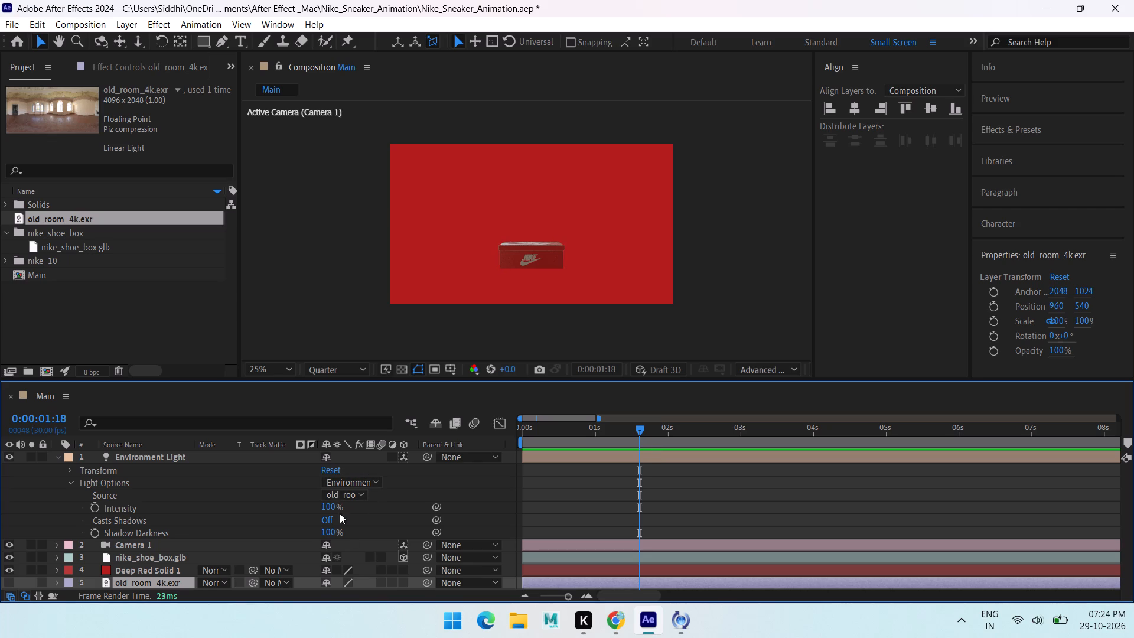
Set the Environment Light's X Rotation to 100° and Y Rotation to 30°, and return the playhead to 0:00:00:00.
left_click(54, 457)
left_click(55, 456)
key("r")
left_click(134, 457)
key("r")
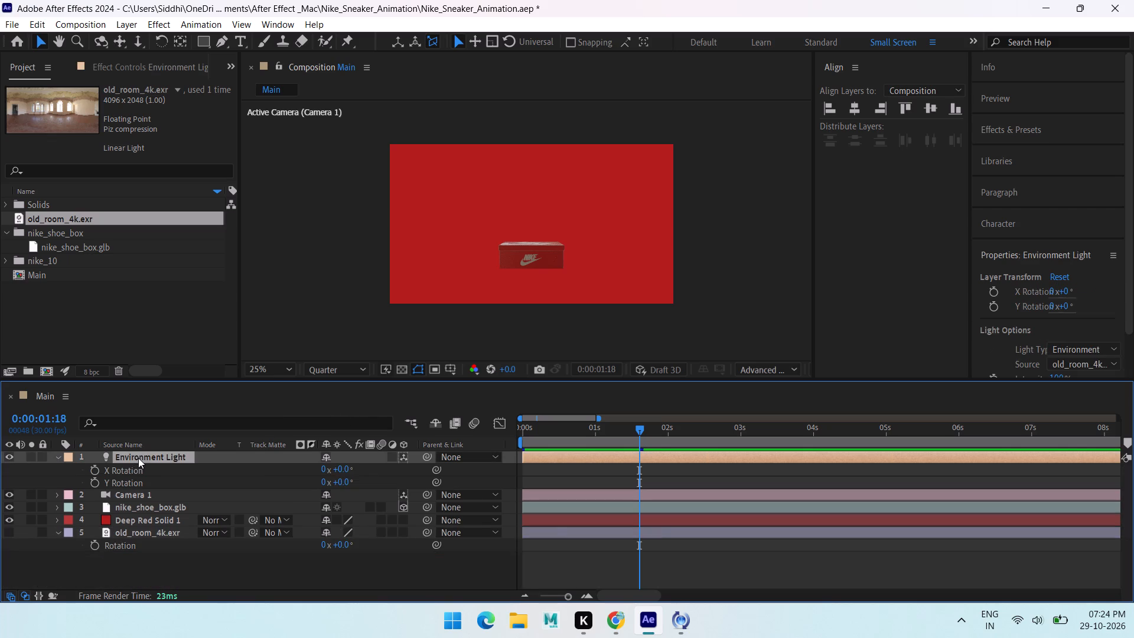
left_click(338, 469)
key("1")
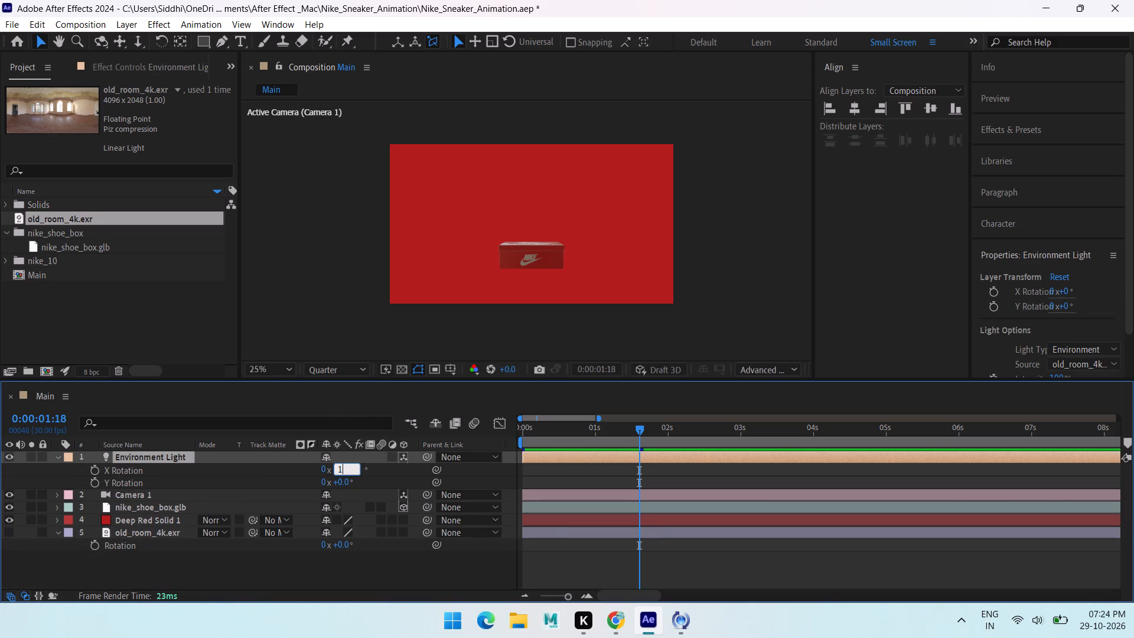
type("00")
key("Return")
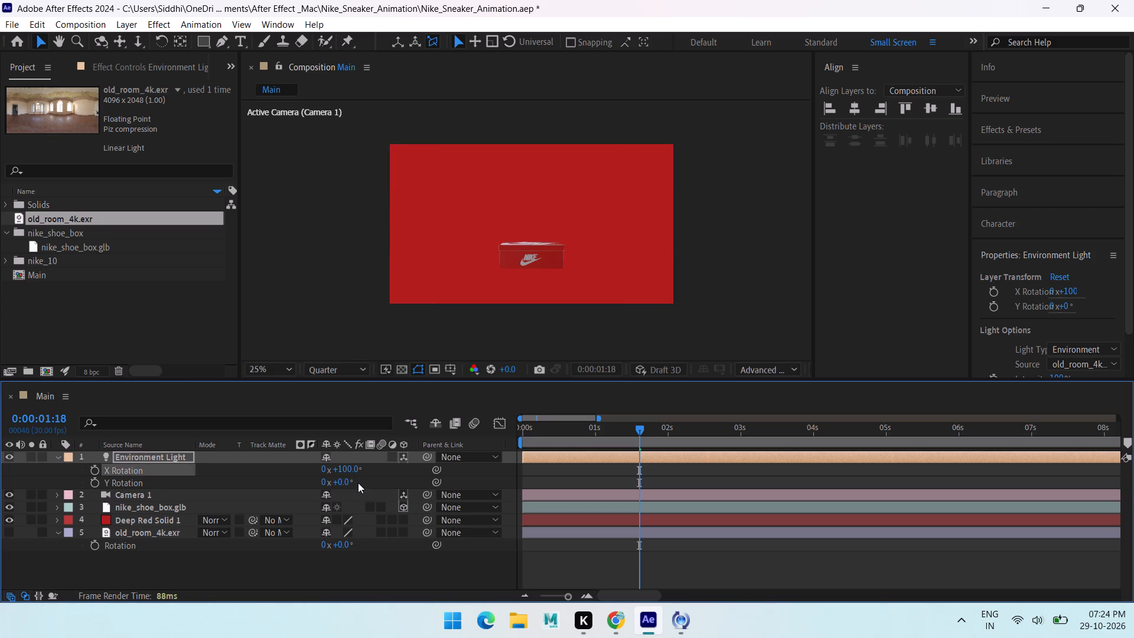
left_click(346, 481)
key("3")
key("0")
key("Return")
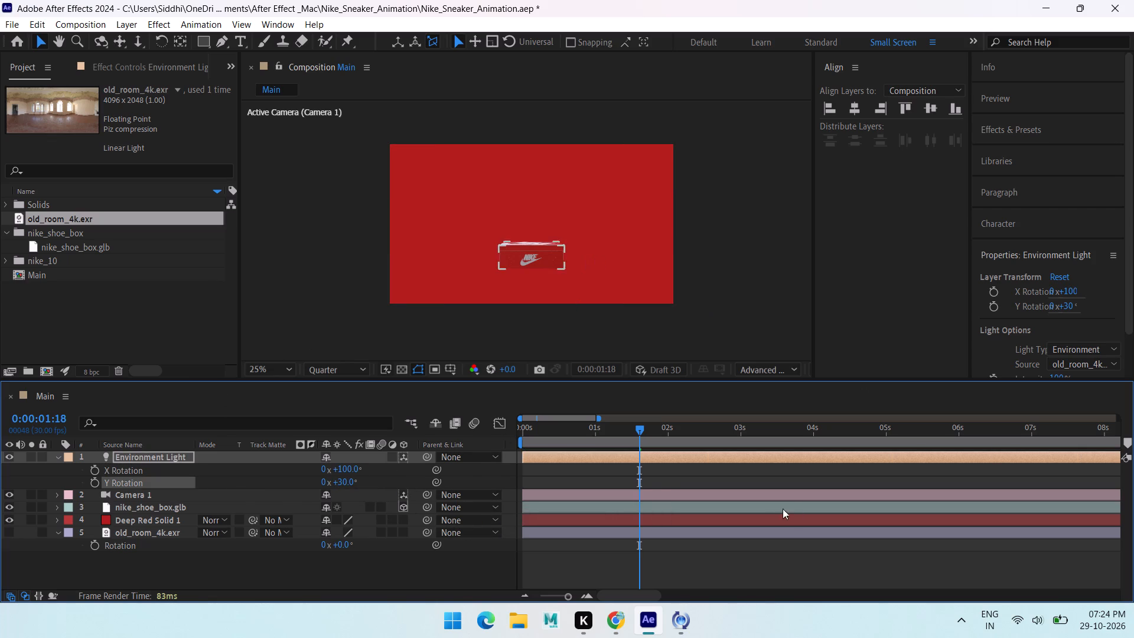
left_click_drag(638, 427, 700, 447)
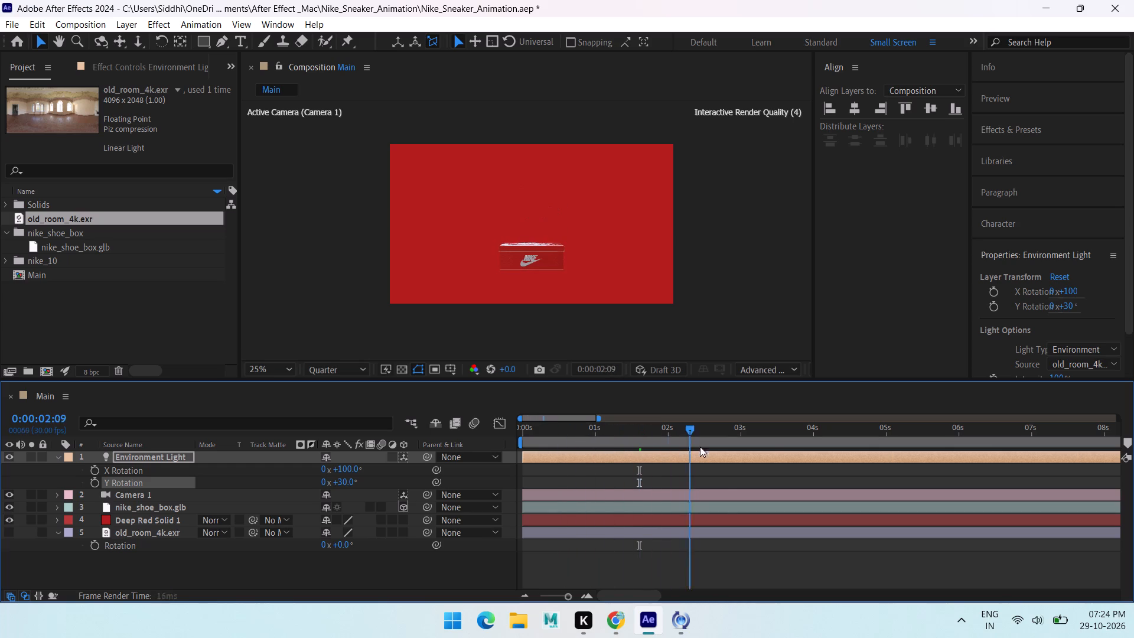
left_click_drag(700, 447, 324, 452)
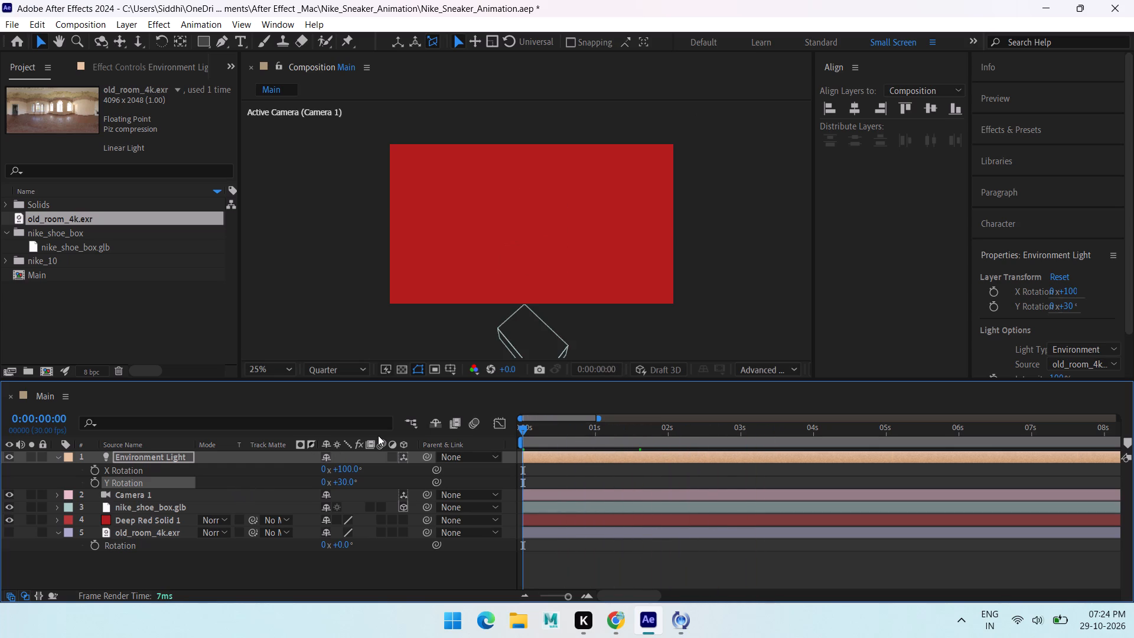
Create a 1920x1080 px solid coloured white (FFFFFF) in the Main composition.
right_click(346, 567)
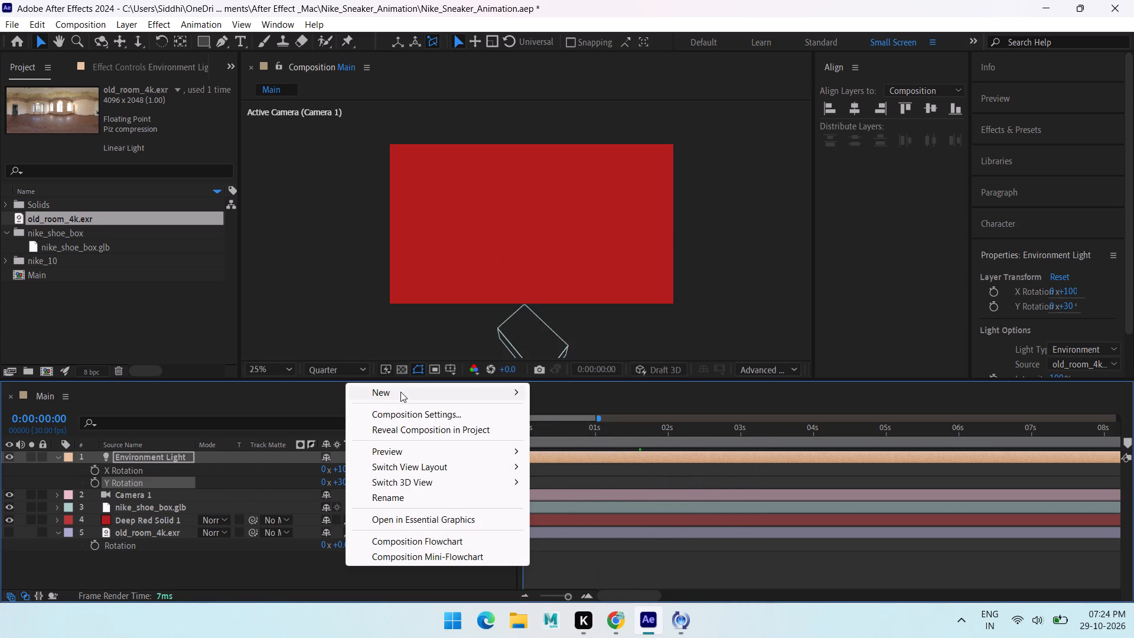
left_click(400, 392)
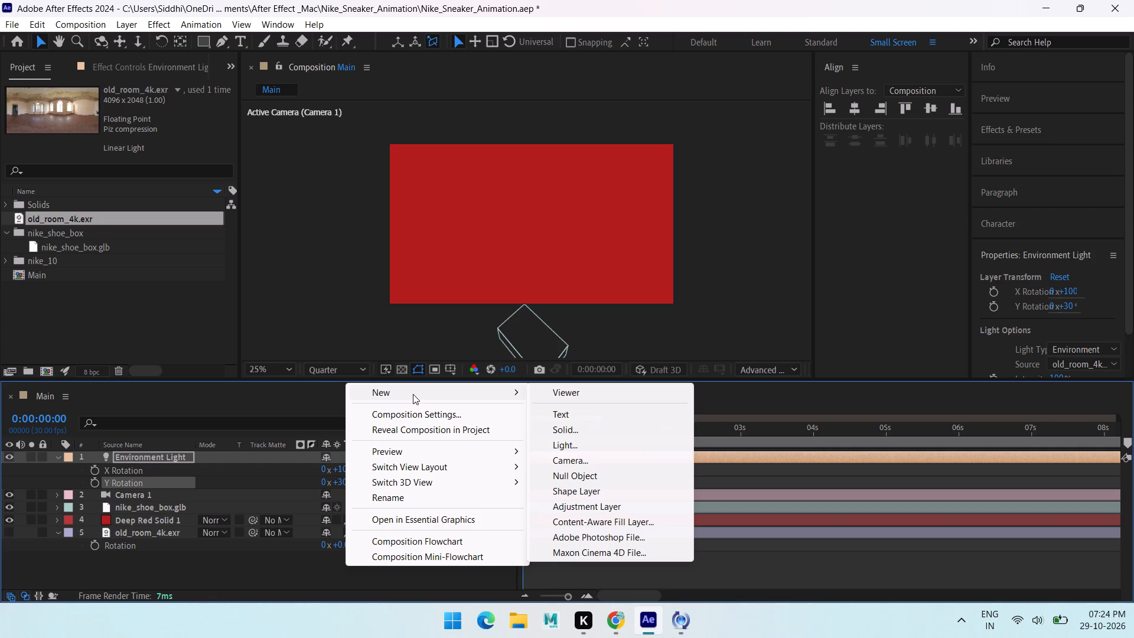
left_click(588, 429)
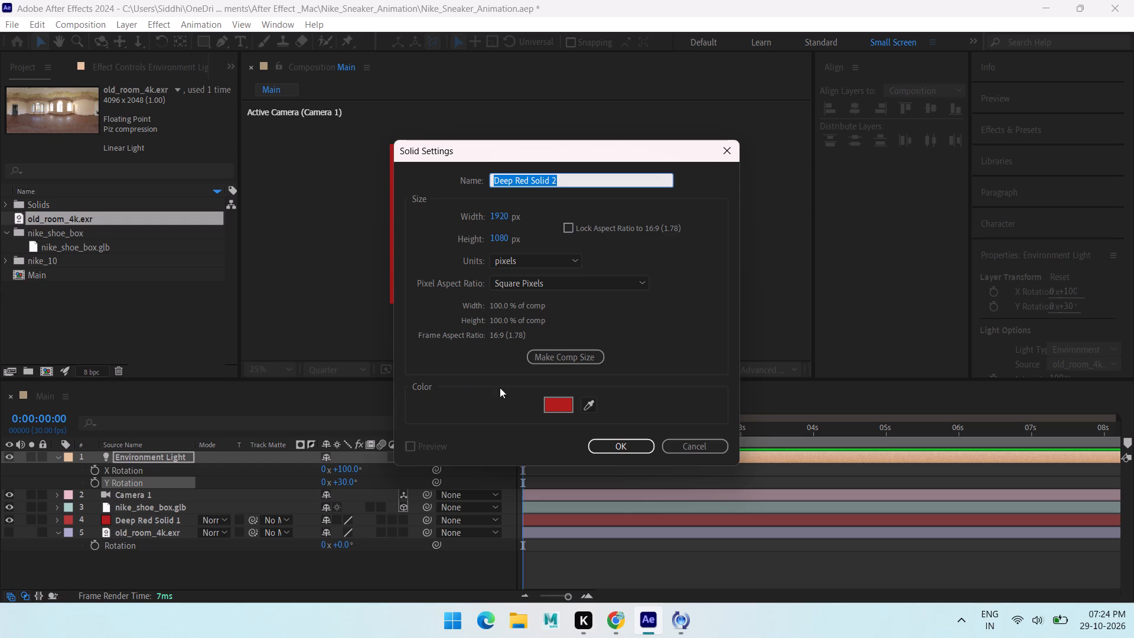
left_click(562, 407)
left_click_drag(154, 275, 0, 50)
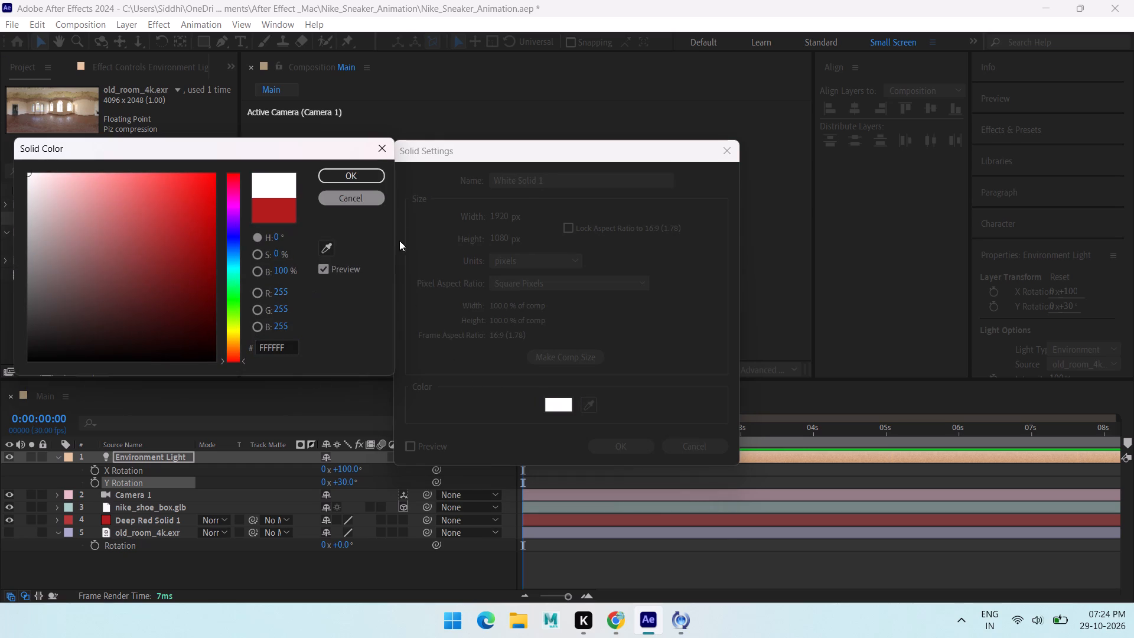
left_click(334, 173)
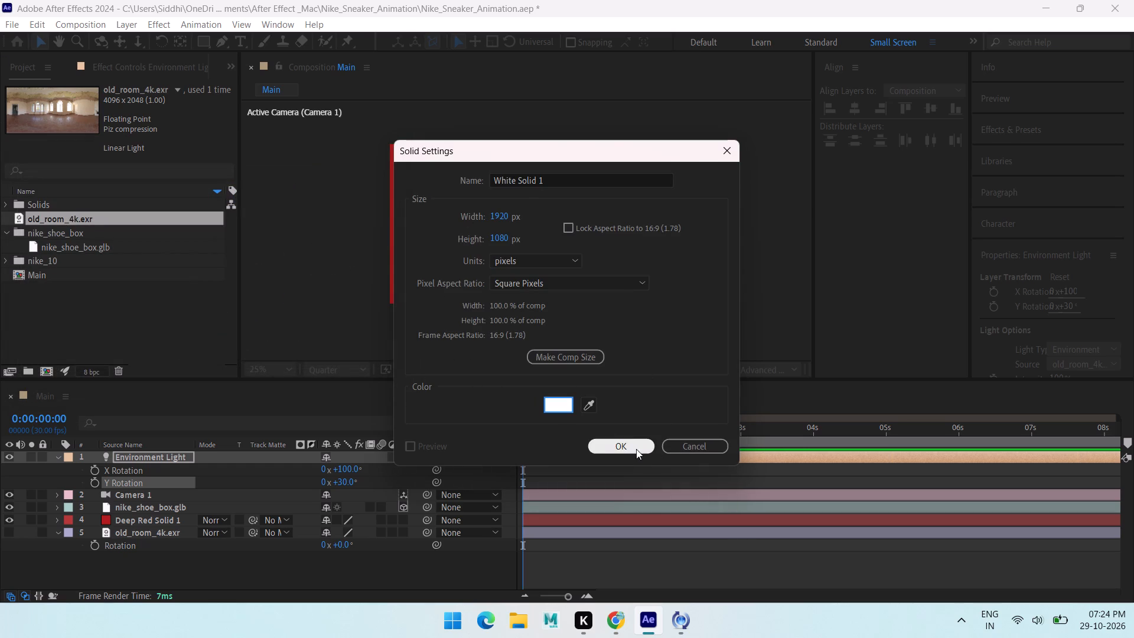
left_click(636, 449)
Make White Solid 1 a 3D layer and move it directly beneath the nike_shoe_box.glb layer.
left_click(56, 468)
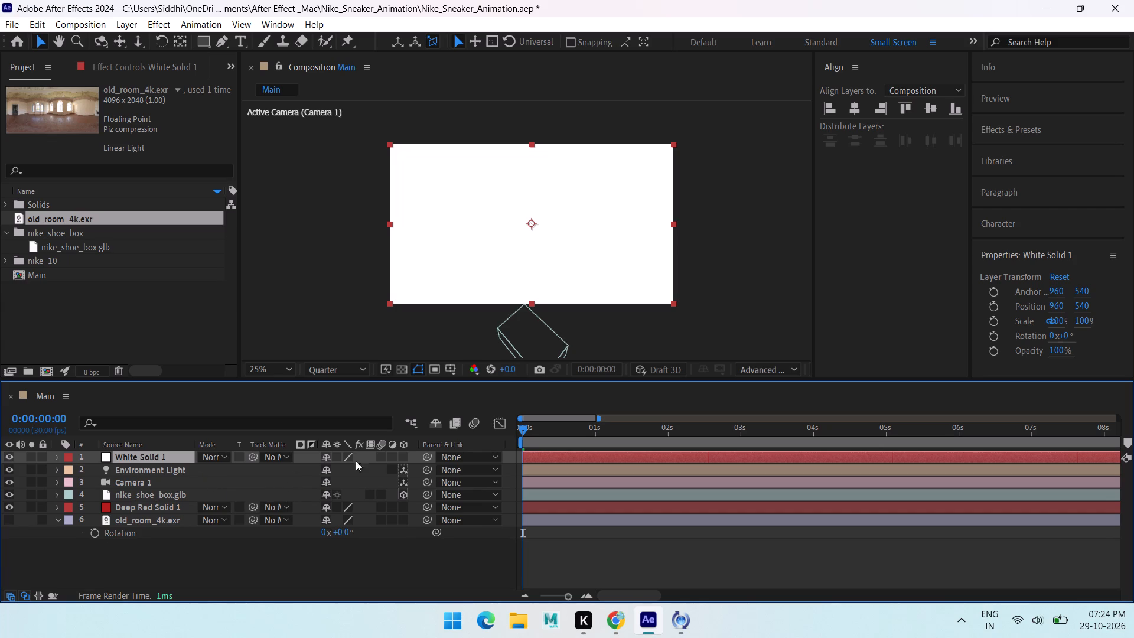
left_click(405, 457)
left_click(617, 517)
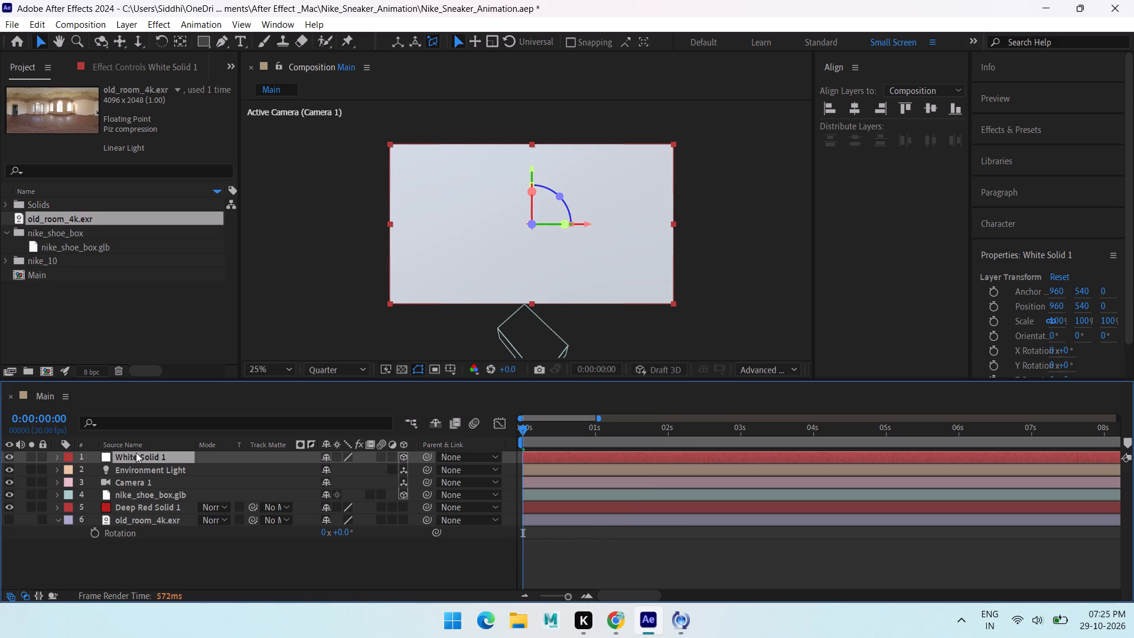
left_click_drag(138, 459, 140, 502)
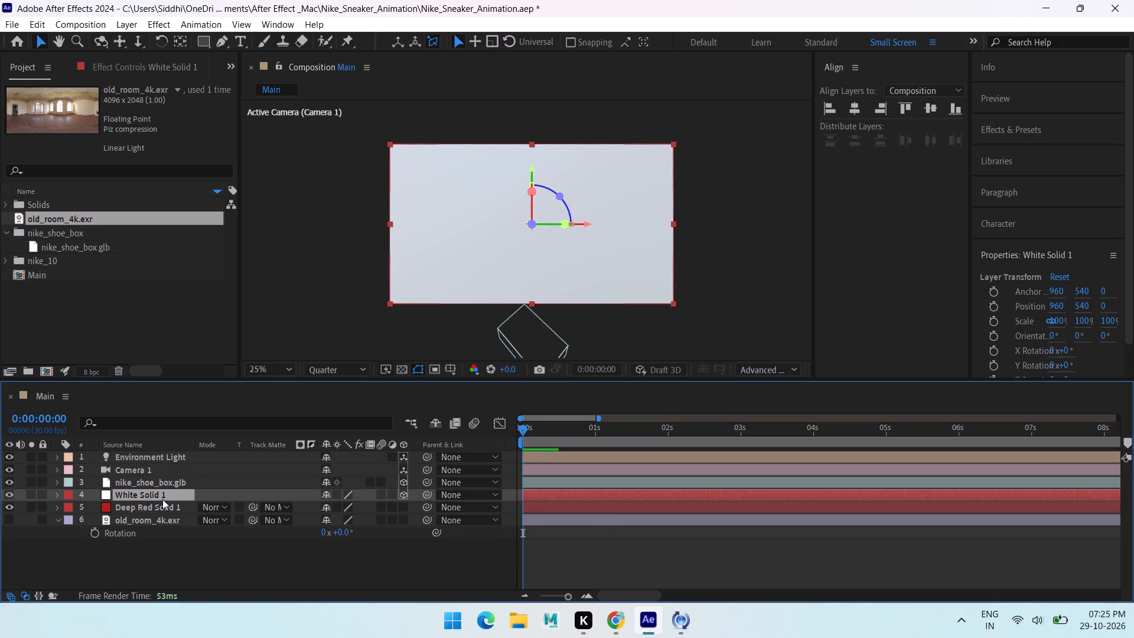
Scrub and preview the shoe box animation against the white solid to examine how the lit surface looks behind it.
left_click_drag(541, 428, 651, 443)
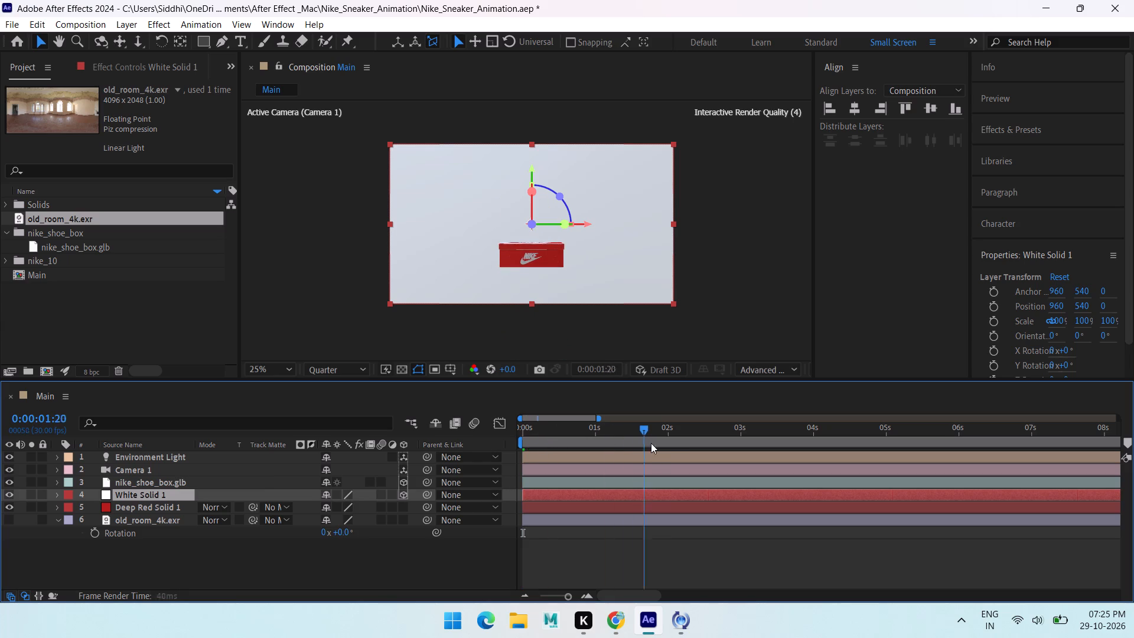
left_click_drag(651, 443, 662, 445)
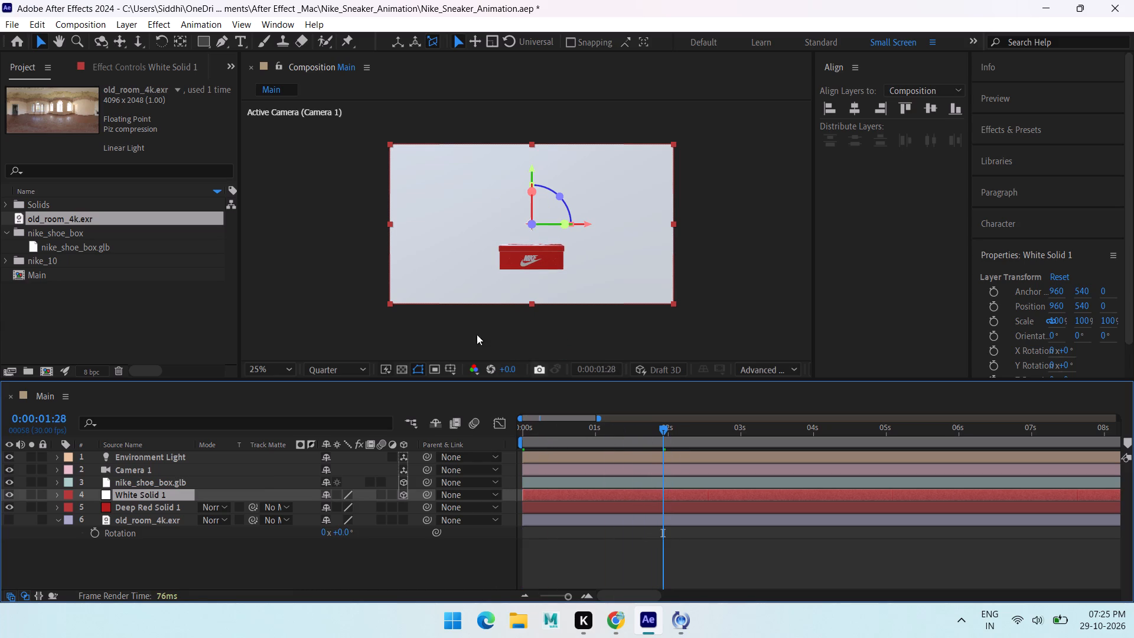
scroll(539, 300, "up", 1)
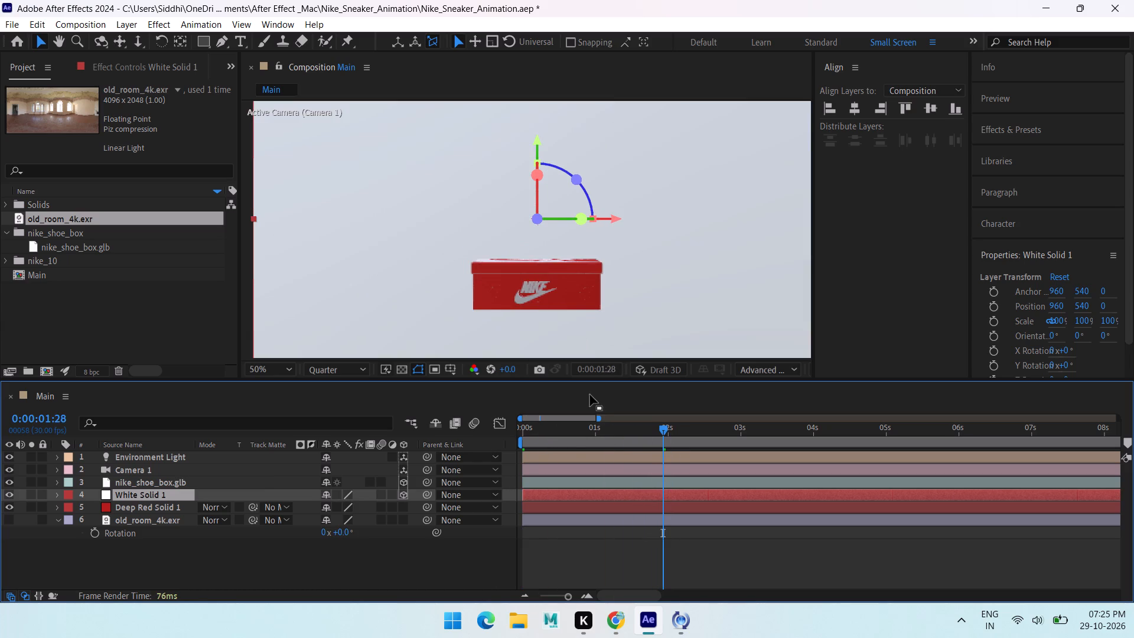
key("space")
left_click_drag(670, 423, 599, 423)
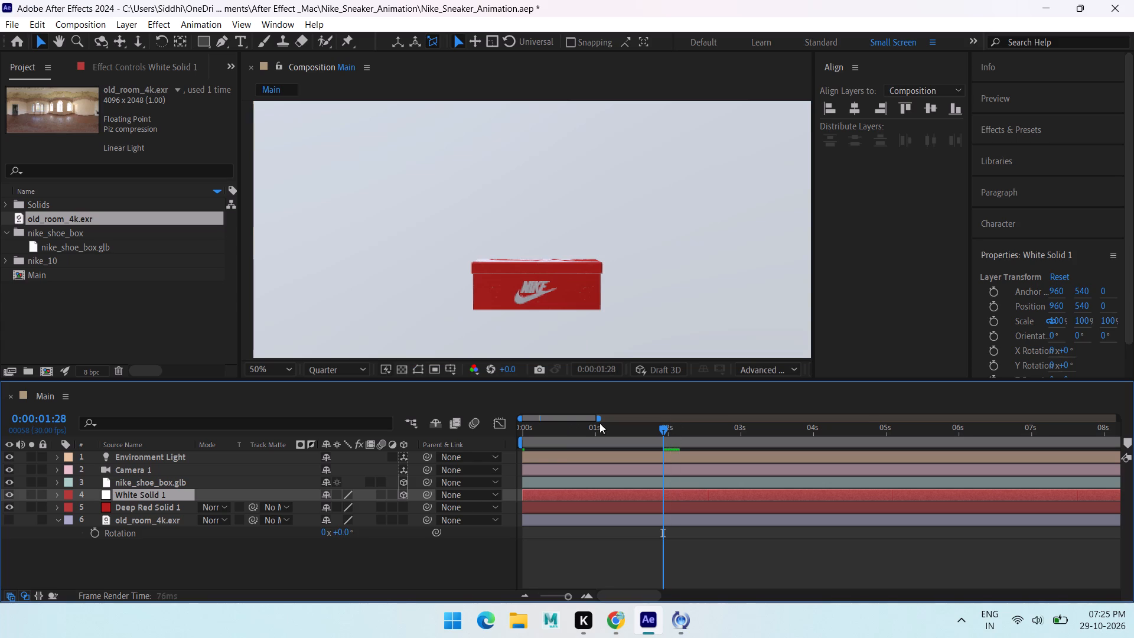
left_click_drag(599, 423, 487, 432)
key("space")
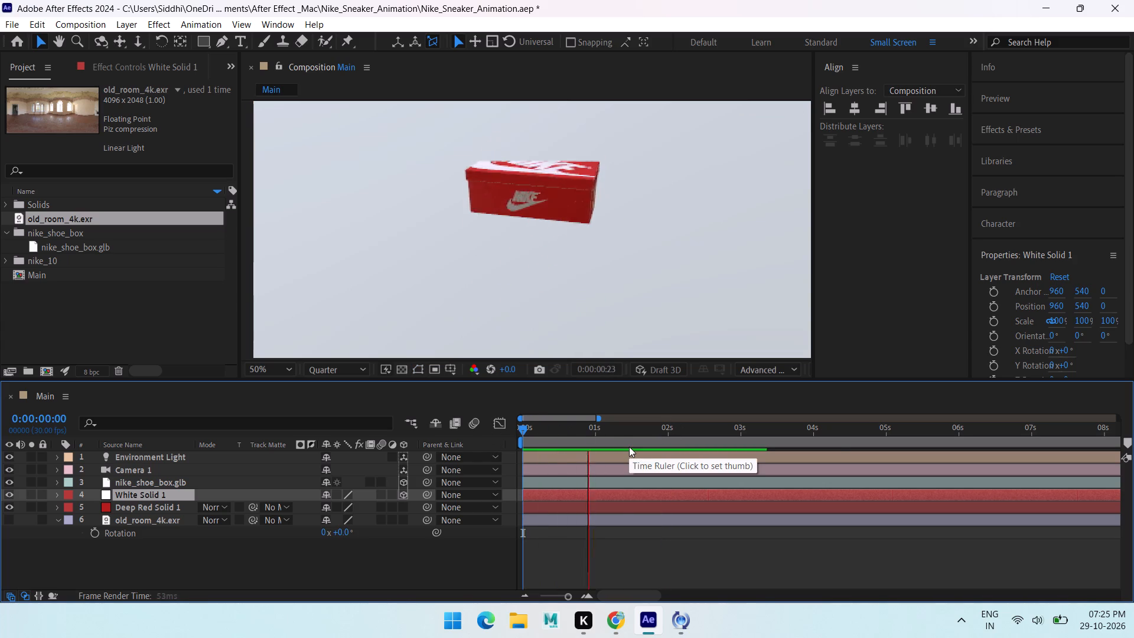
key("space")
left_click_drag(629, 430, 574, 434)
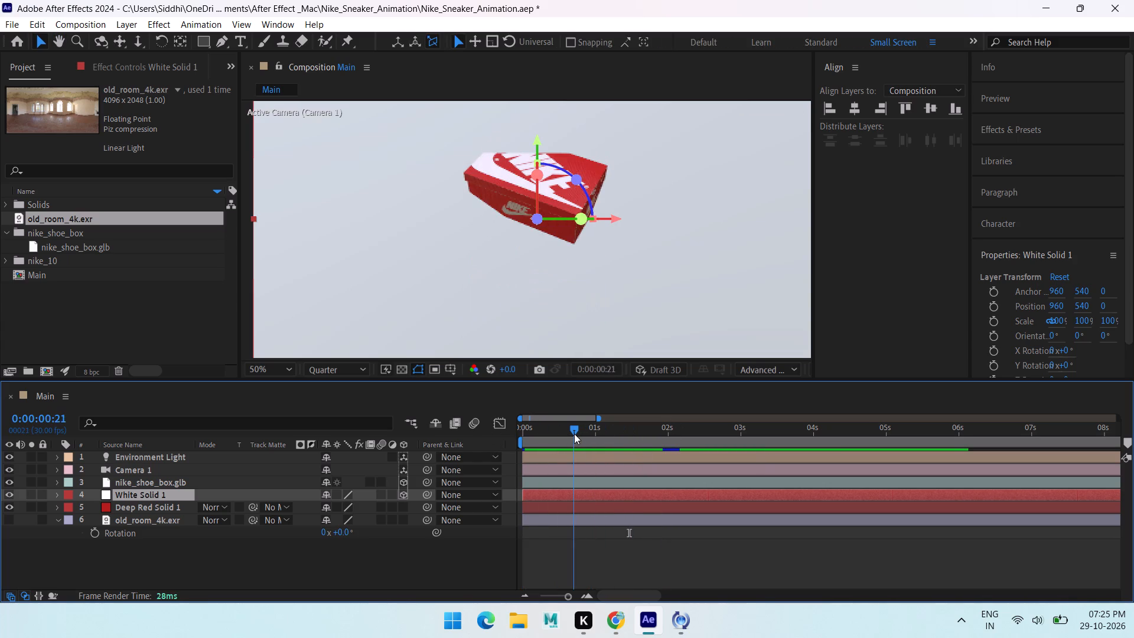
left_click_drag(574, 434, 575, 435)
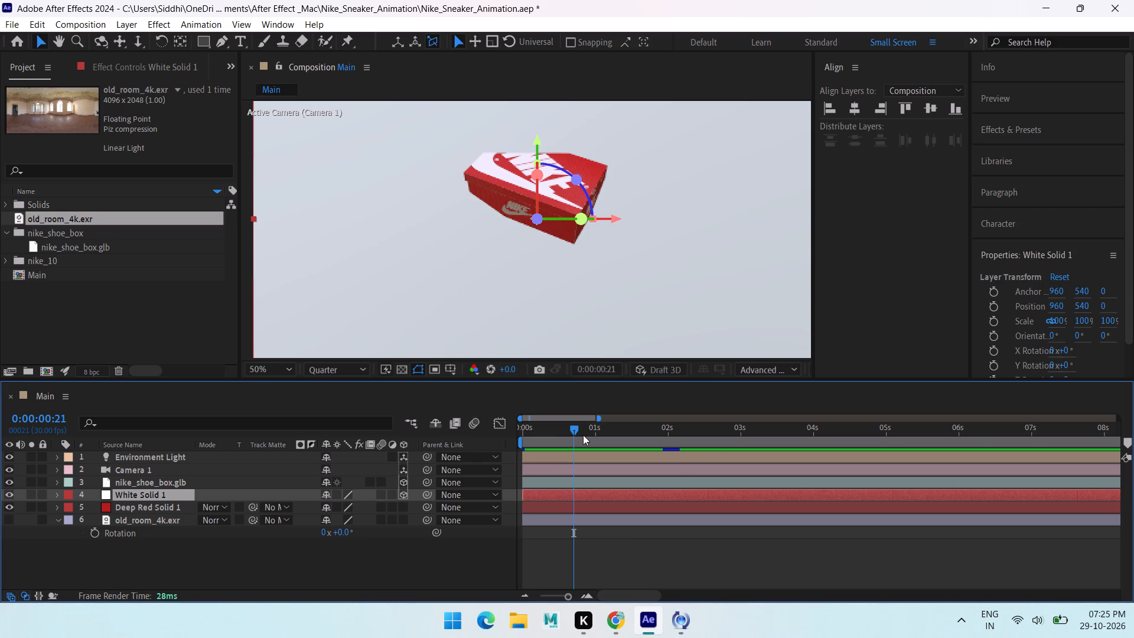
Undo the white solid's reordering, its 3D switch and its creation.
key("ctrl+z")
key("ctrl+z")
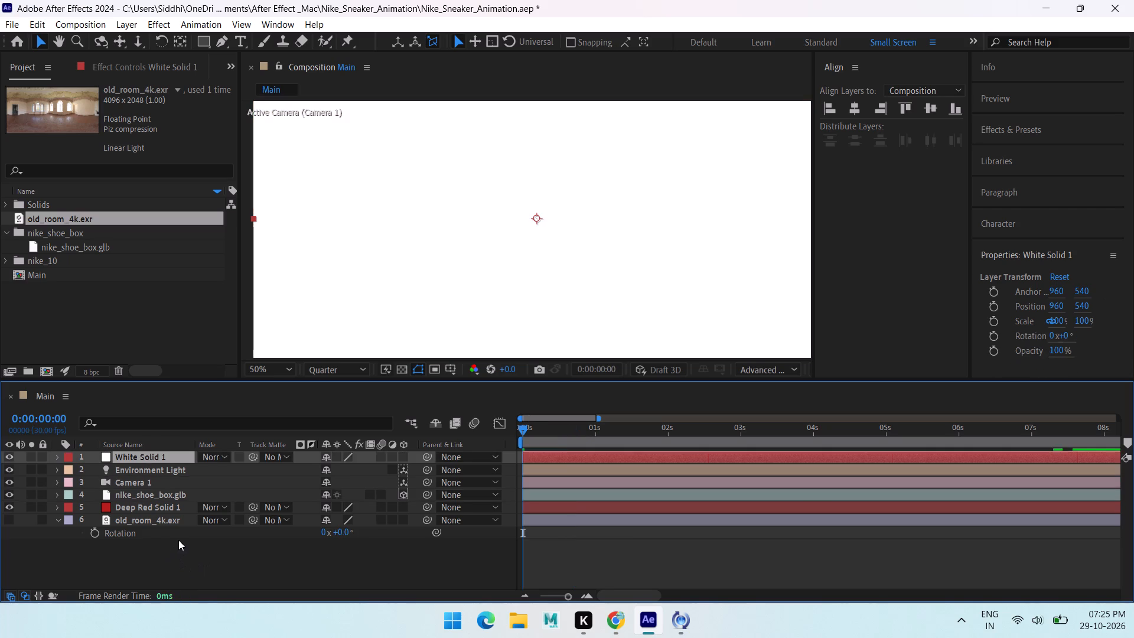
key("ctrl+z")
Create a 1920x1080 px white solid and place it directly beneath nike_shoe_box.glb as a 3D layer.
right_click(271, 581)
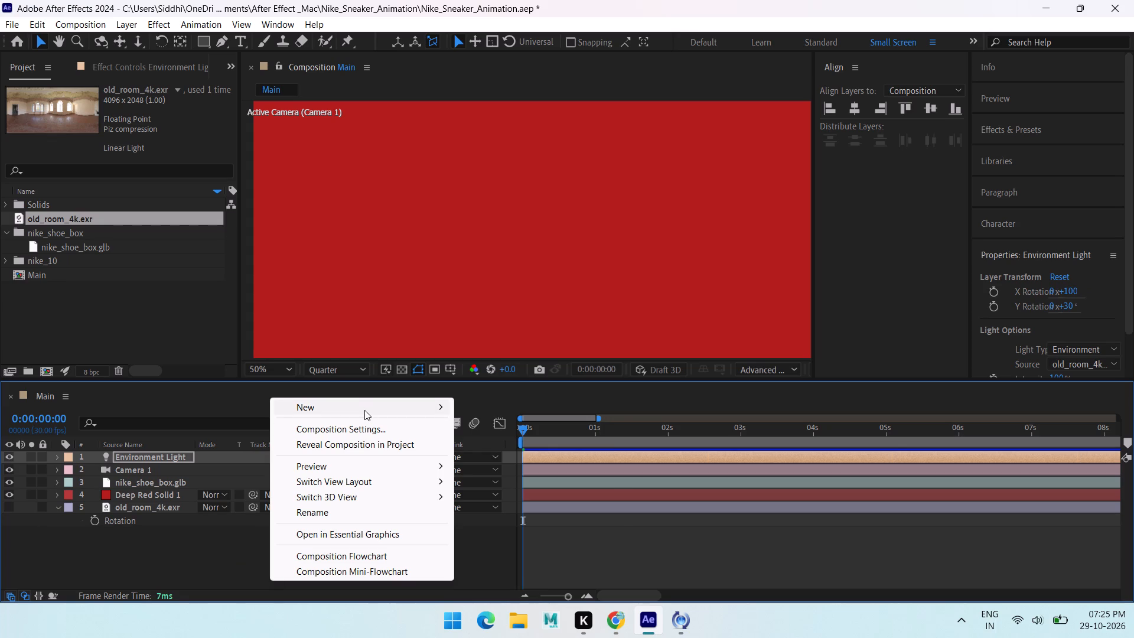
left_click(497, 438)
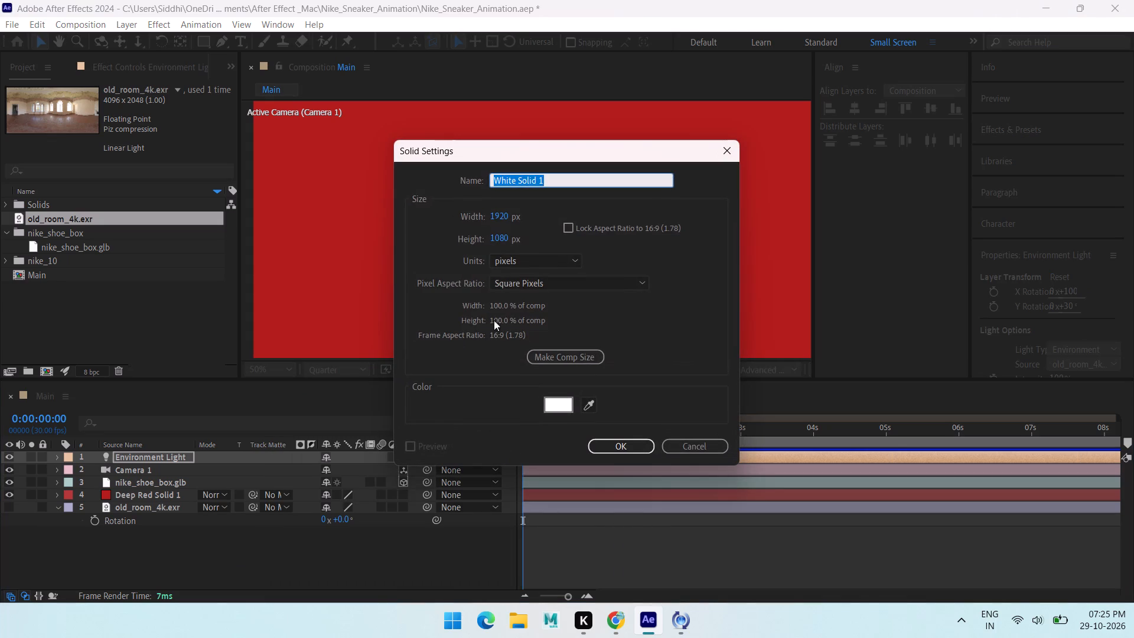
left_click(633, 444)
left_click_drag(138, 453, 135, 479)
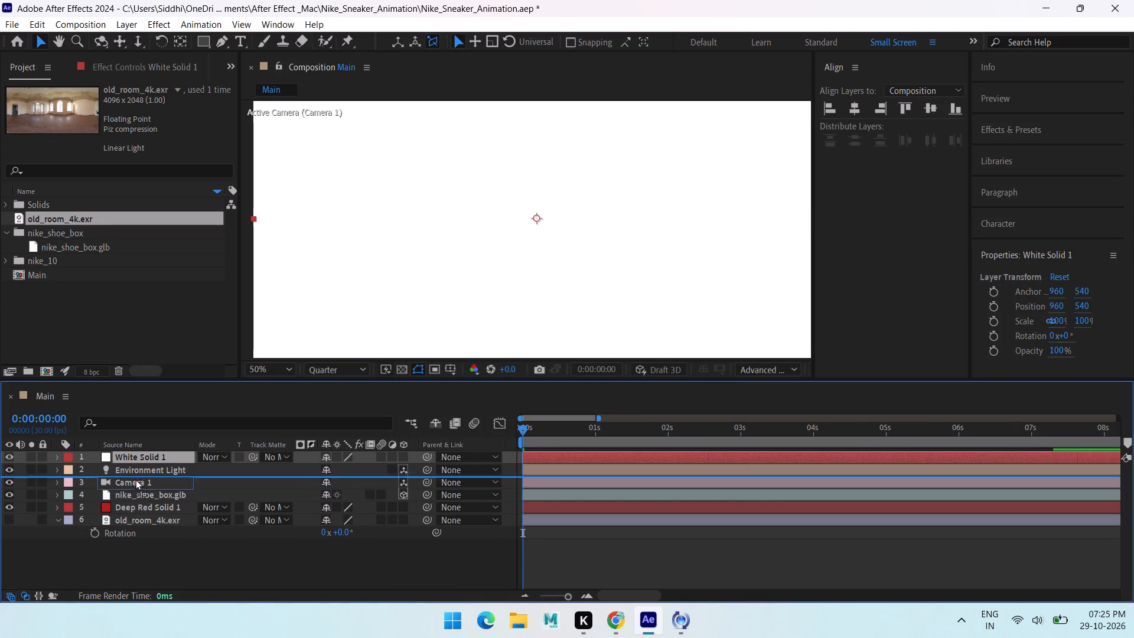
left_click_drag(135, 479, 136, 496)
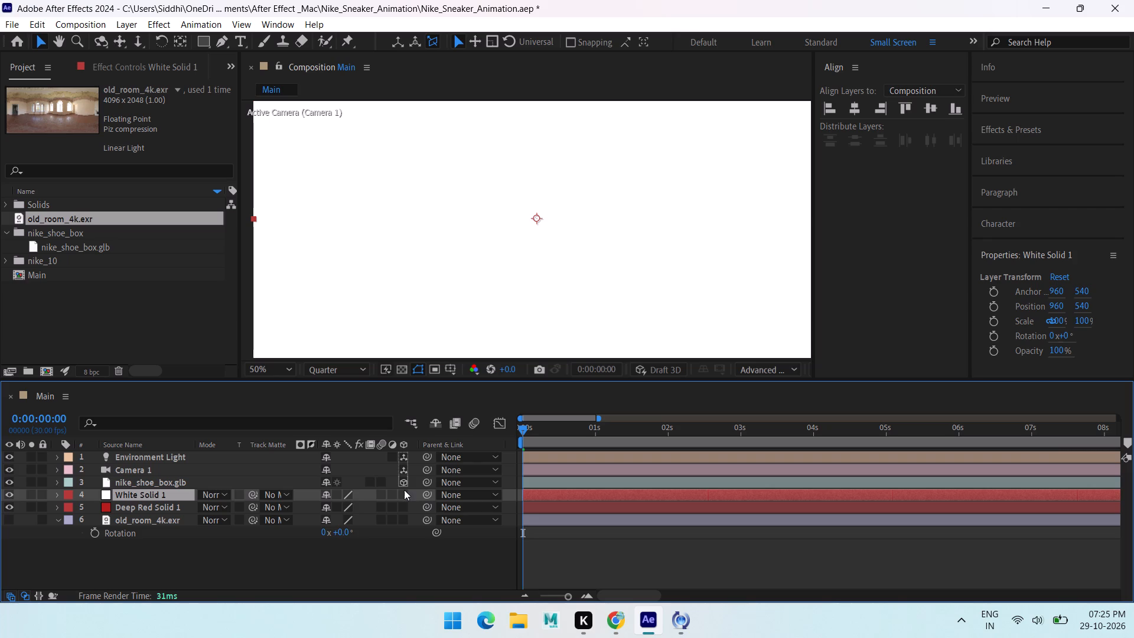
left_click(400, 492)
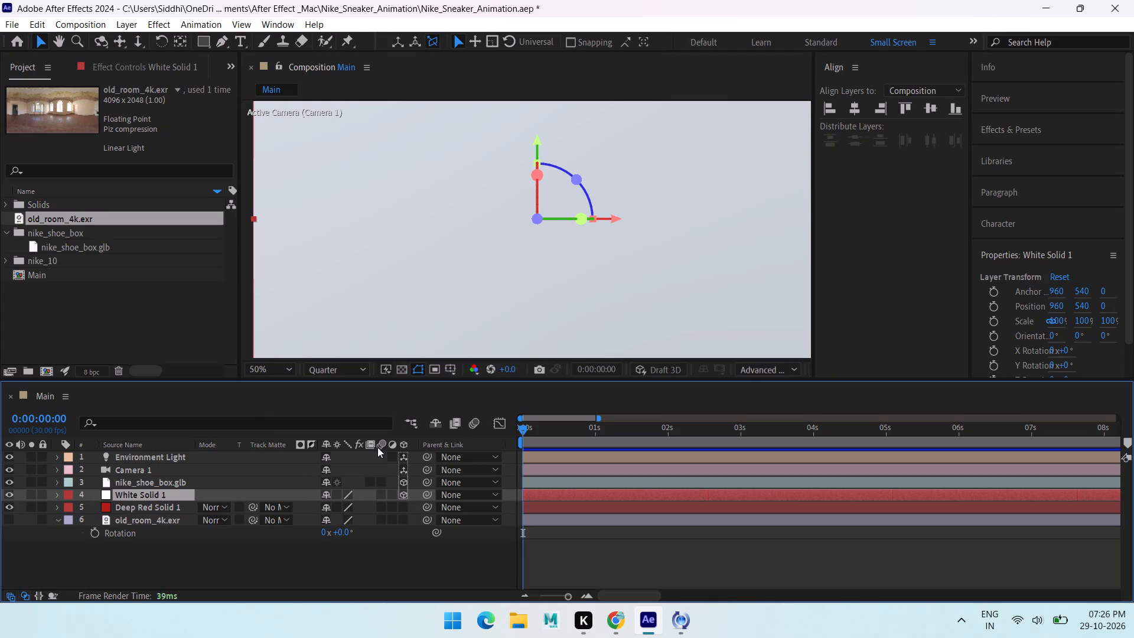
Set White Solid 1's X Rotation to -90° so it lies flat as a floor.
key("r")
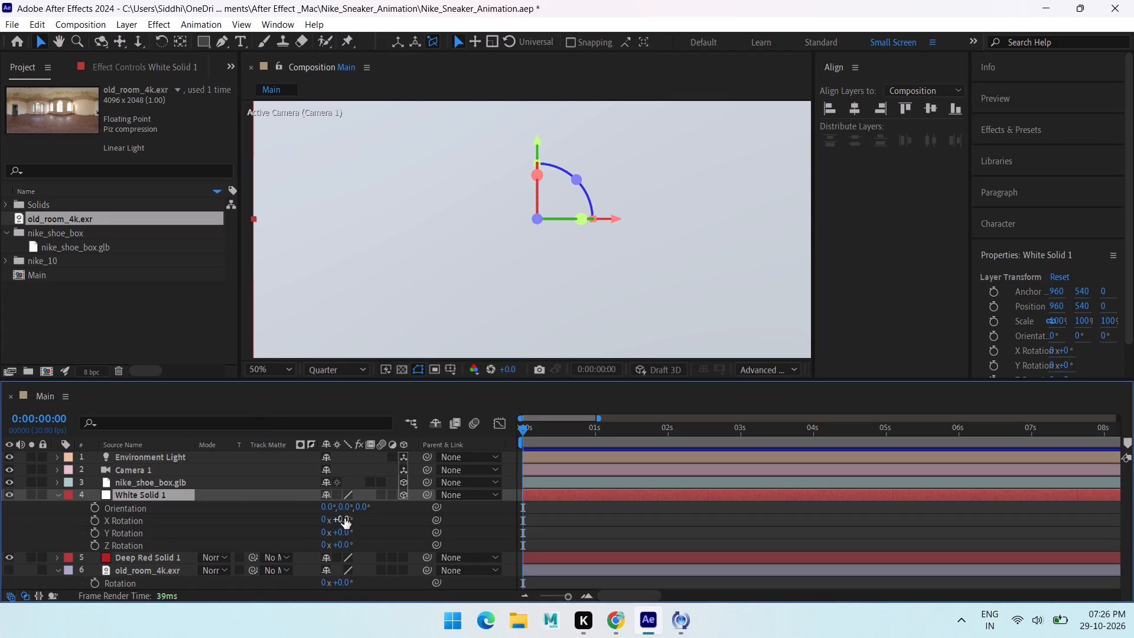
left_click(344, 518)
type("-90")
key("Return")
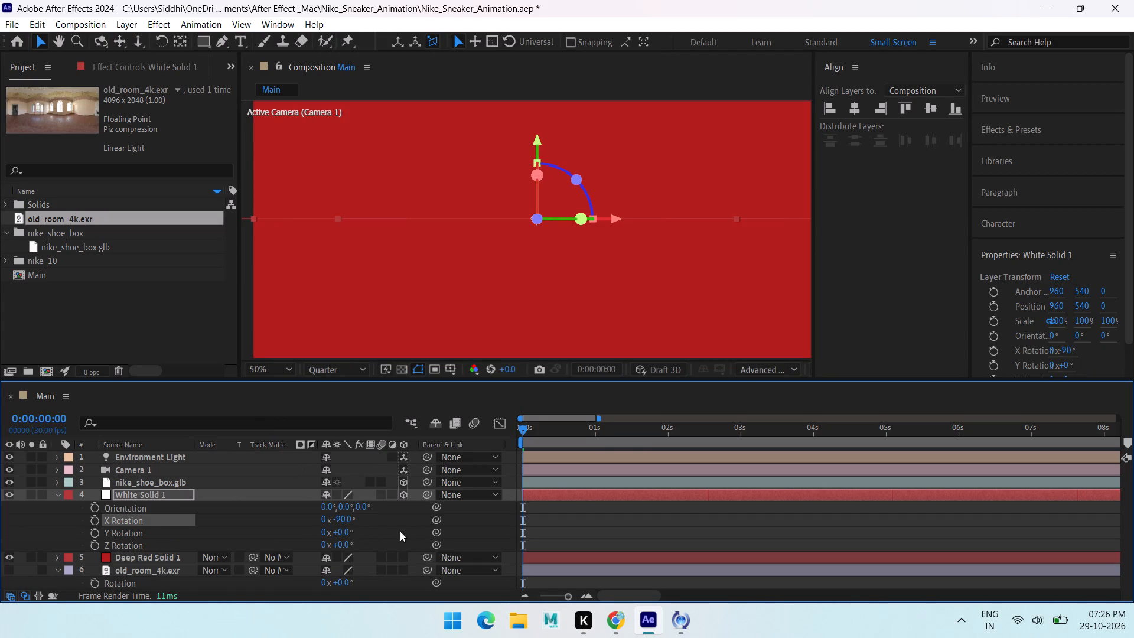
With the shoe box landed at 0:00:01:15, lower White Solid 1 along the Y axis to a Y position of 868.
left_click_drag(550, 431, 569, 431)
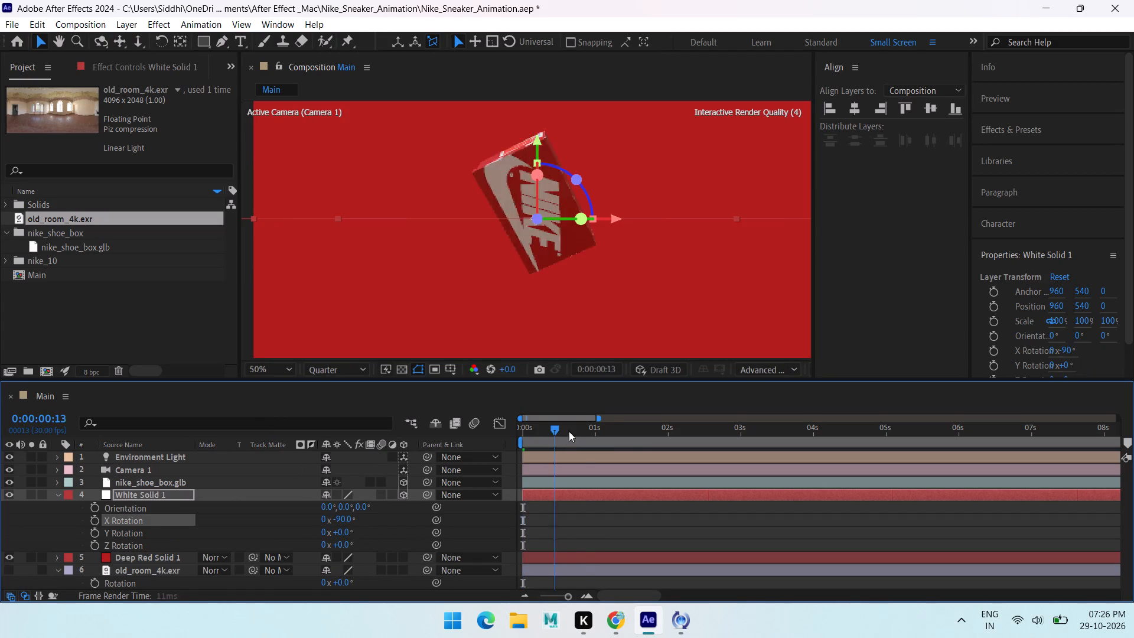
left_click_drag(569, 431, 589, 458)
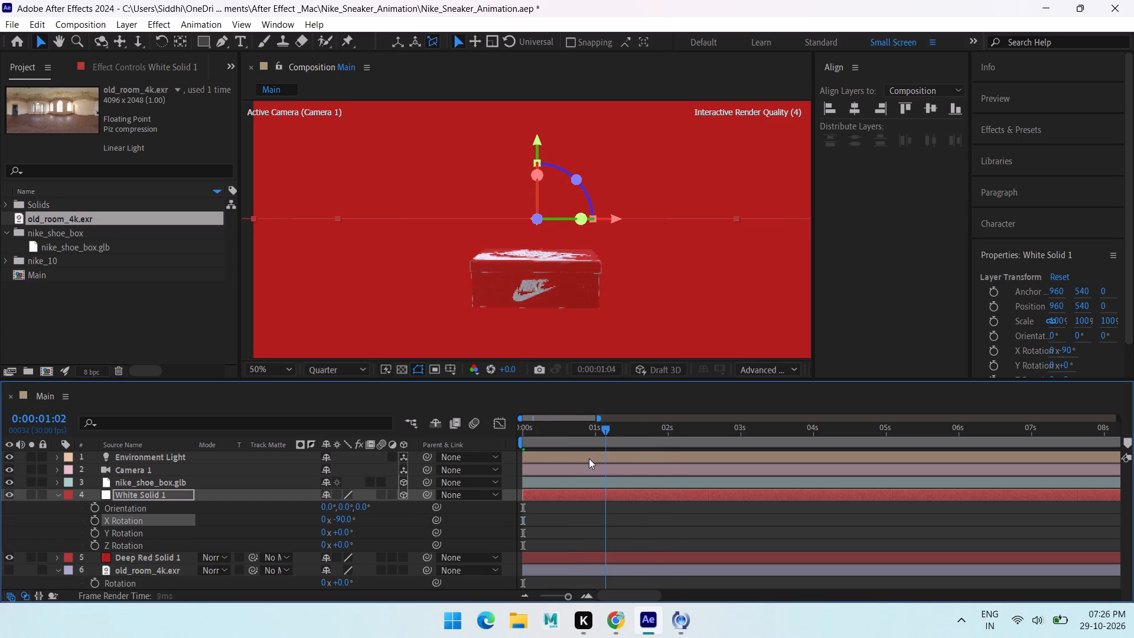
left_click_drag(589, 458, 651, 493)
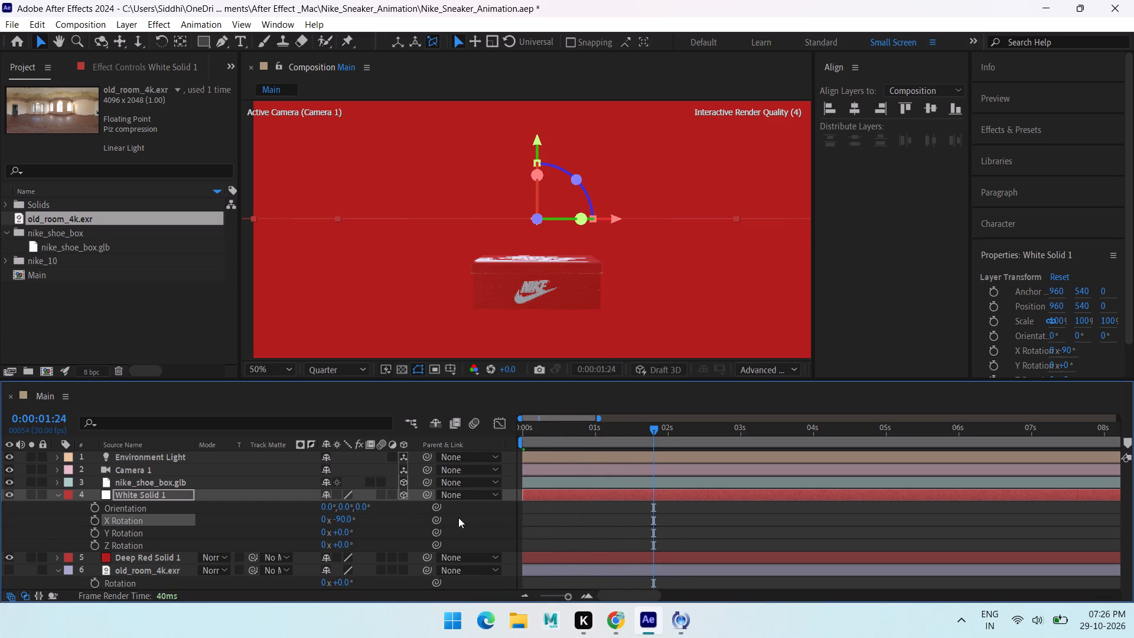
scroll(275, 529, "up", 4)
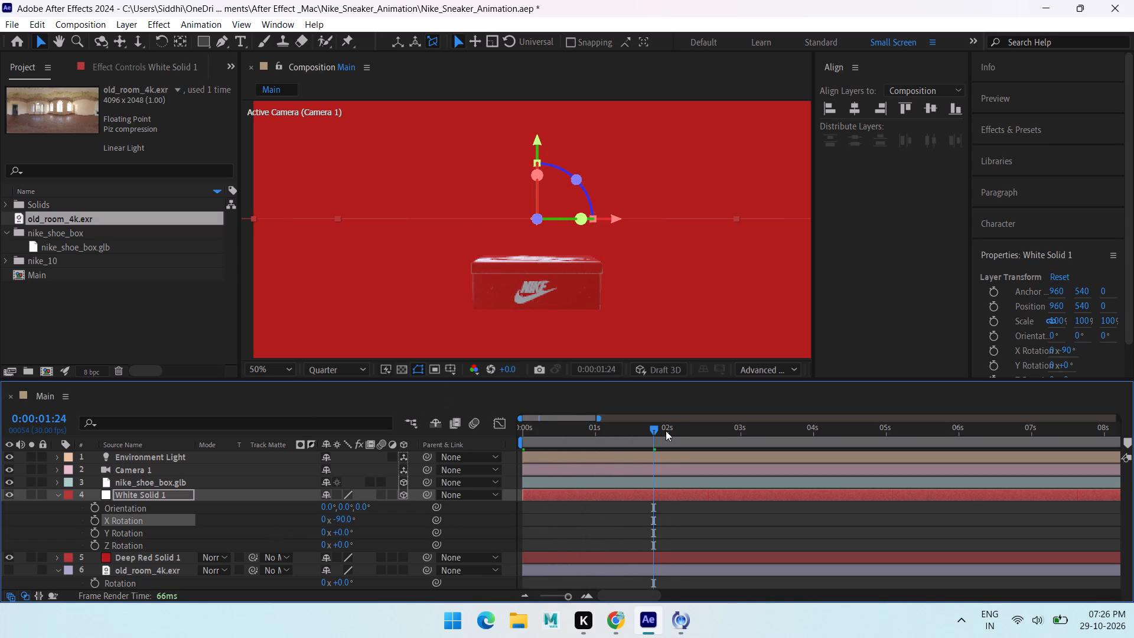
left_click_drag(634, 431, 540, 434)
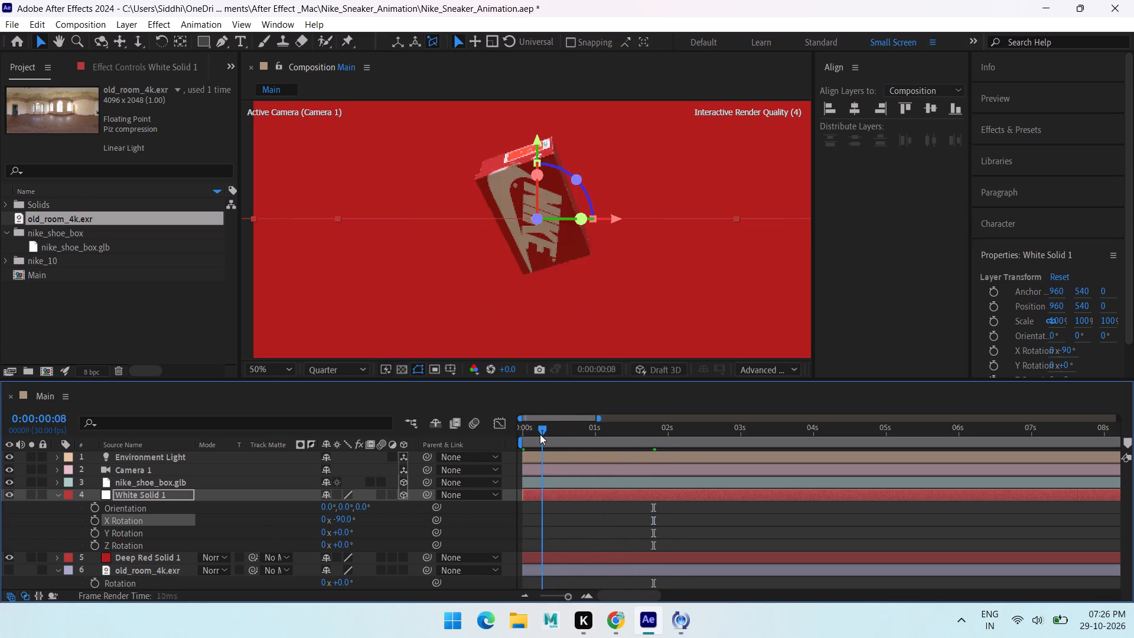
left_click_drag(540, 434, 625, 441)
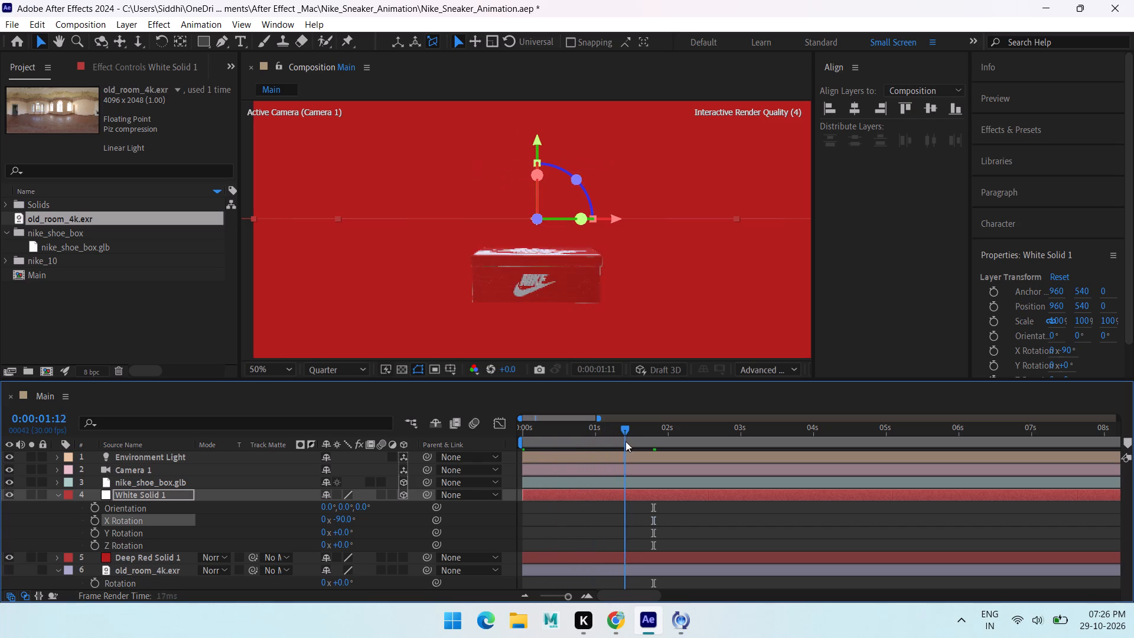
left_click_drag(625, 441, 631, 442)
scroll(563, 228, "down", 1)
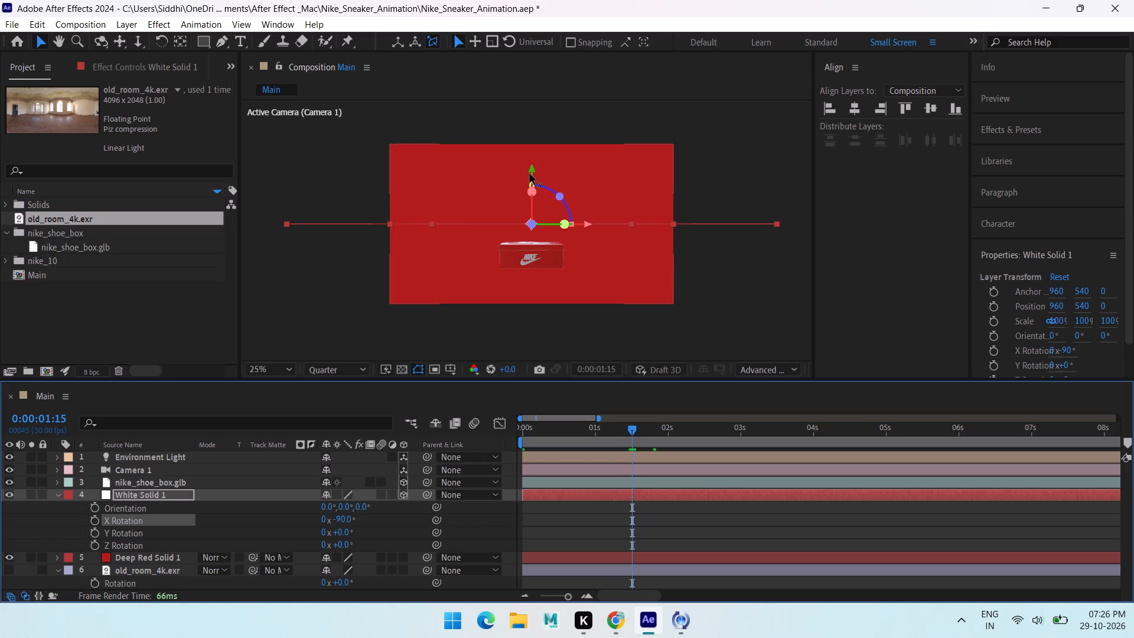
left_click_drag(530, 174, 530, 221)
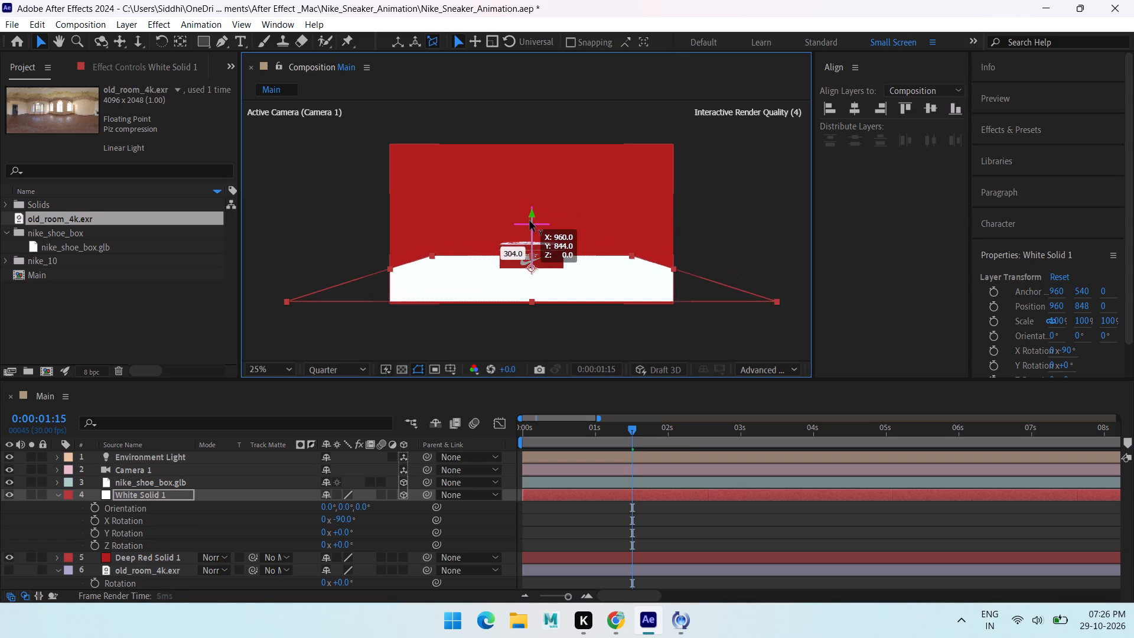
left_click_drag(530, 221, 536, 226)
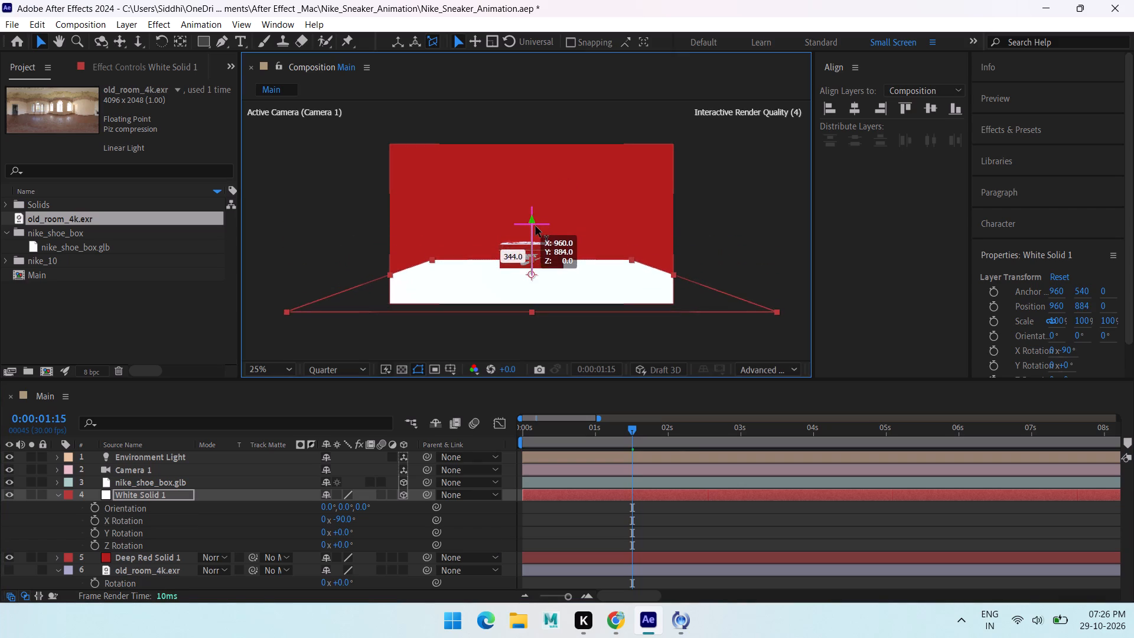
left_click_drag(536, 226, 541, 224)
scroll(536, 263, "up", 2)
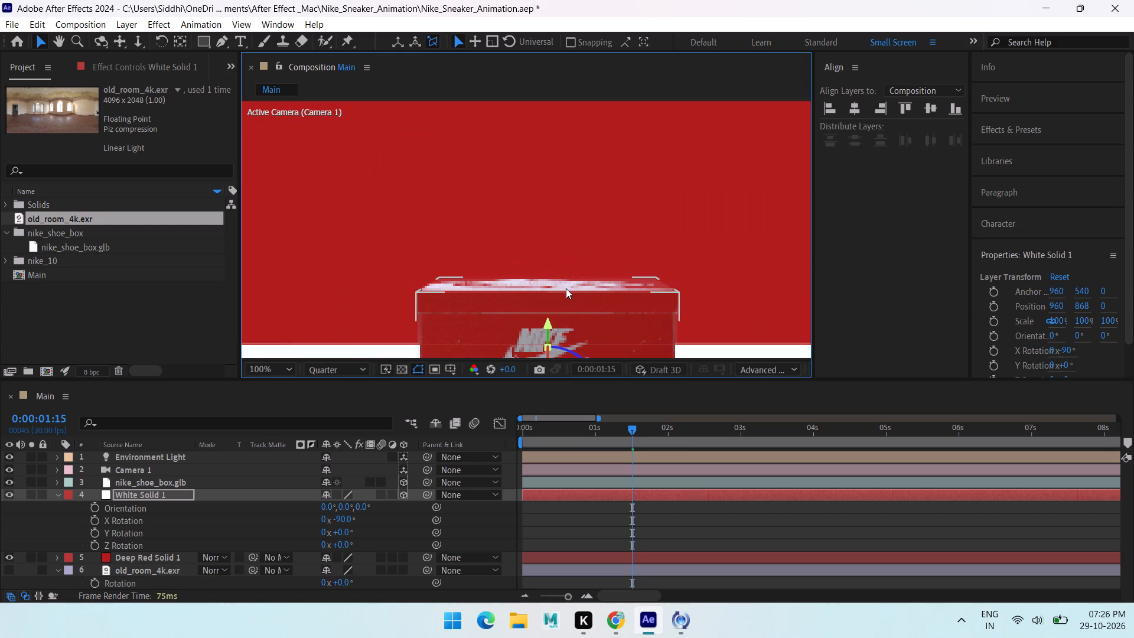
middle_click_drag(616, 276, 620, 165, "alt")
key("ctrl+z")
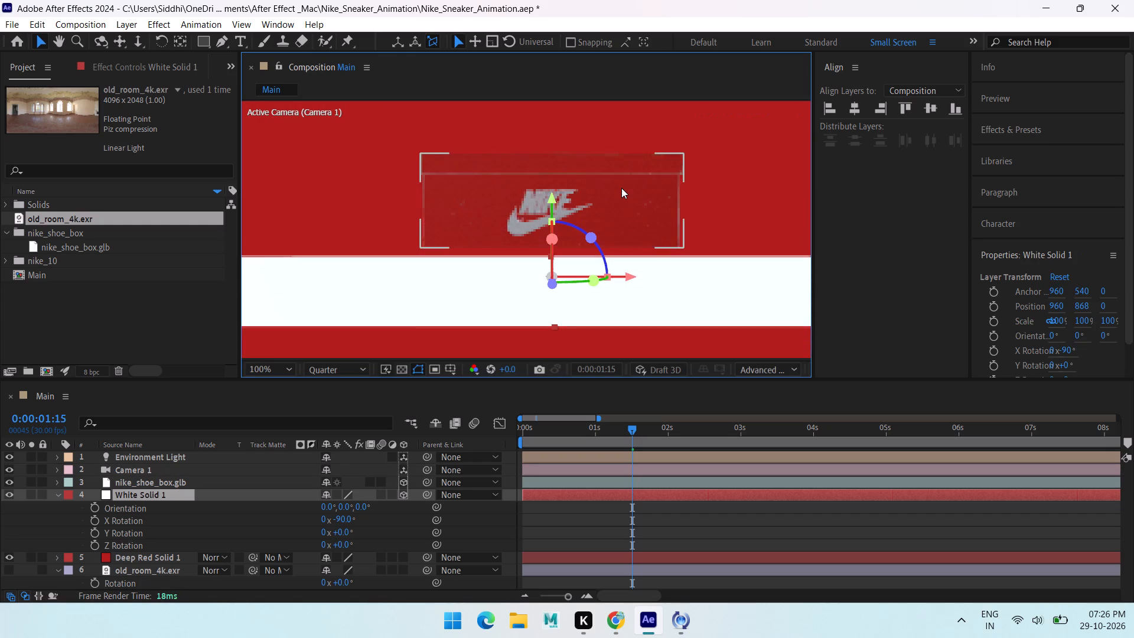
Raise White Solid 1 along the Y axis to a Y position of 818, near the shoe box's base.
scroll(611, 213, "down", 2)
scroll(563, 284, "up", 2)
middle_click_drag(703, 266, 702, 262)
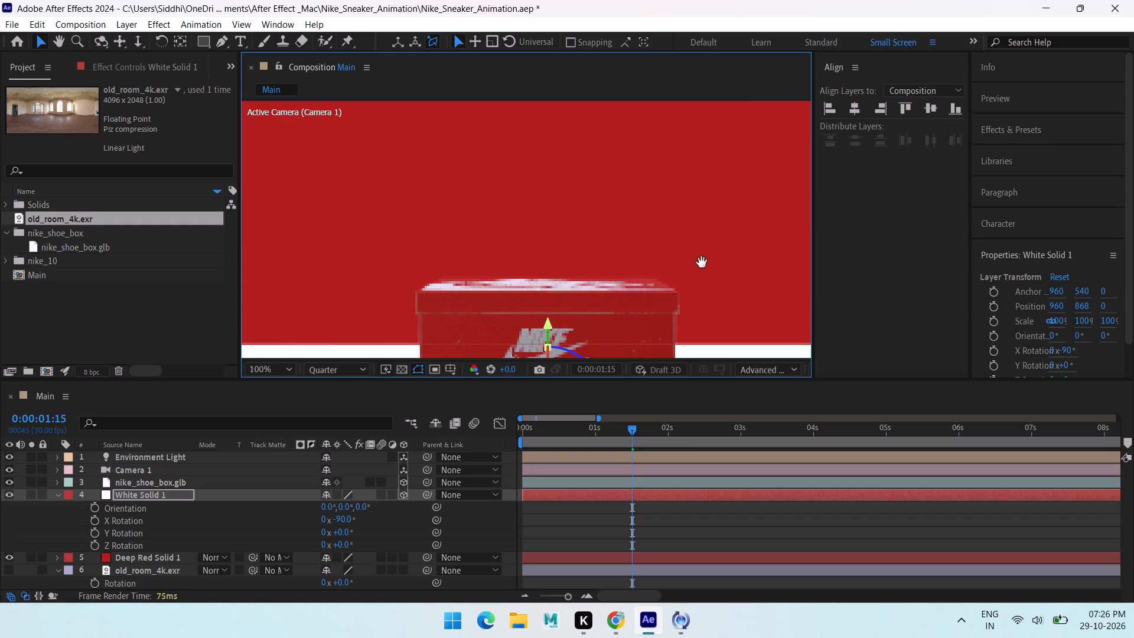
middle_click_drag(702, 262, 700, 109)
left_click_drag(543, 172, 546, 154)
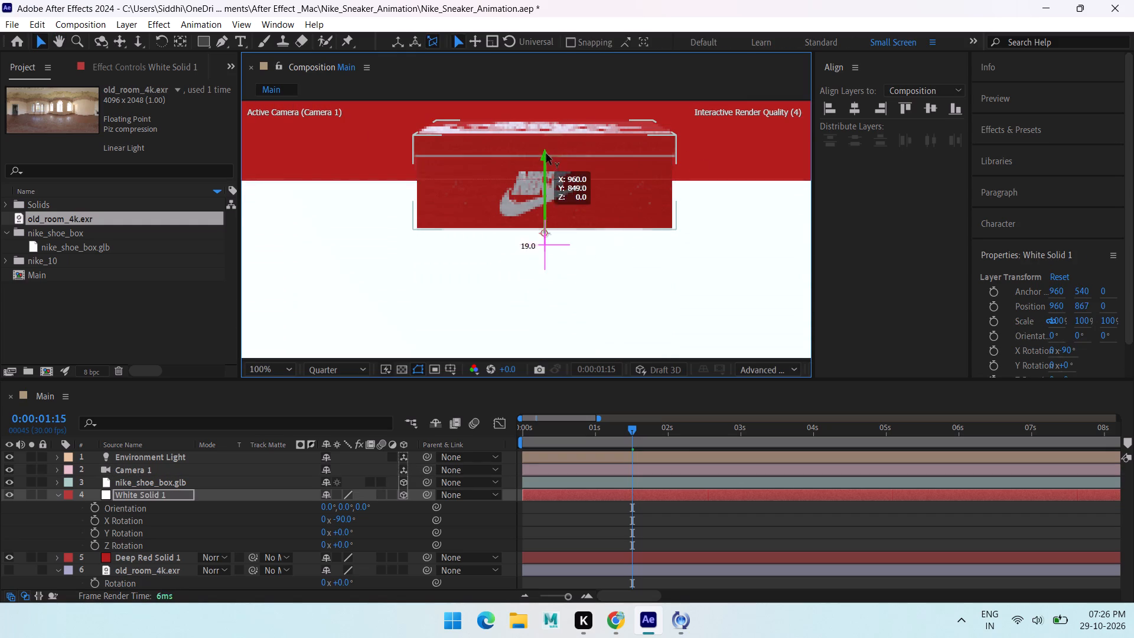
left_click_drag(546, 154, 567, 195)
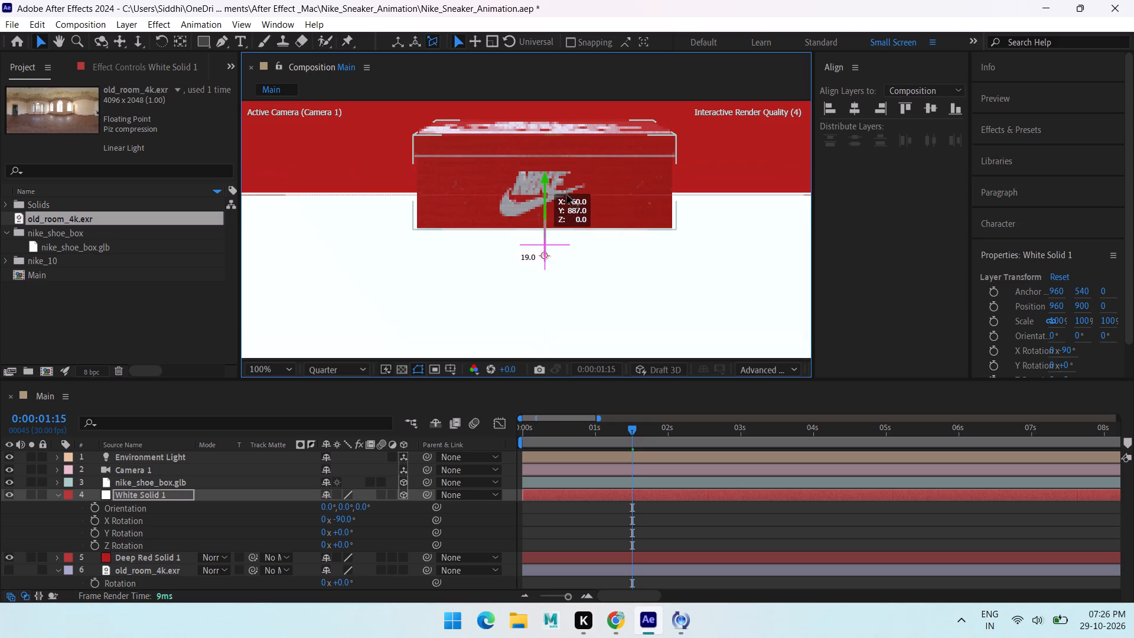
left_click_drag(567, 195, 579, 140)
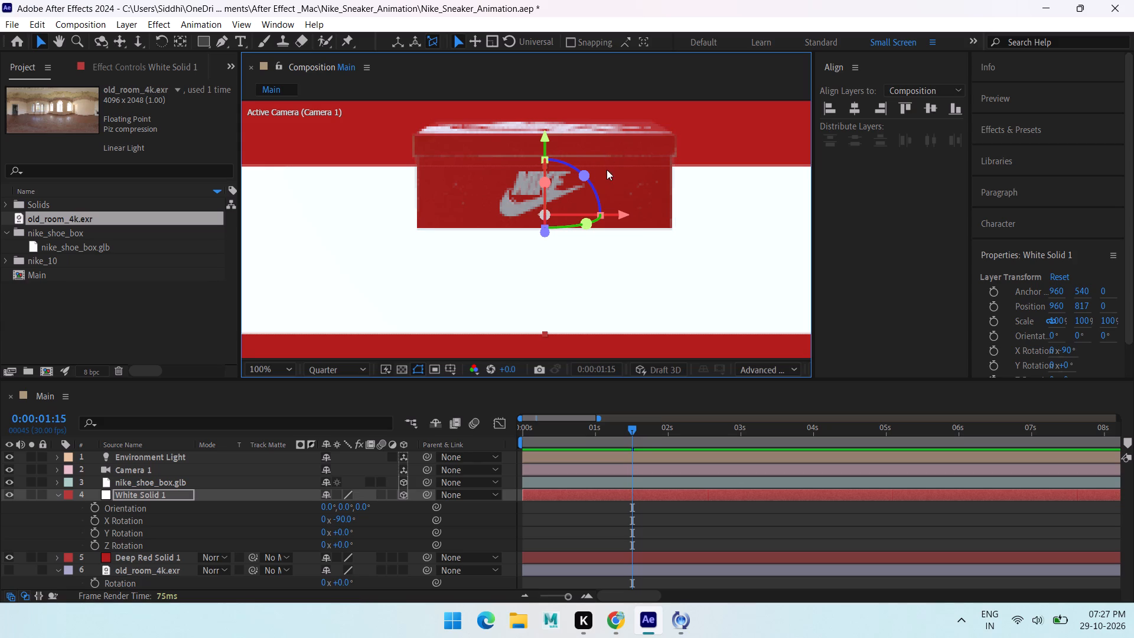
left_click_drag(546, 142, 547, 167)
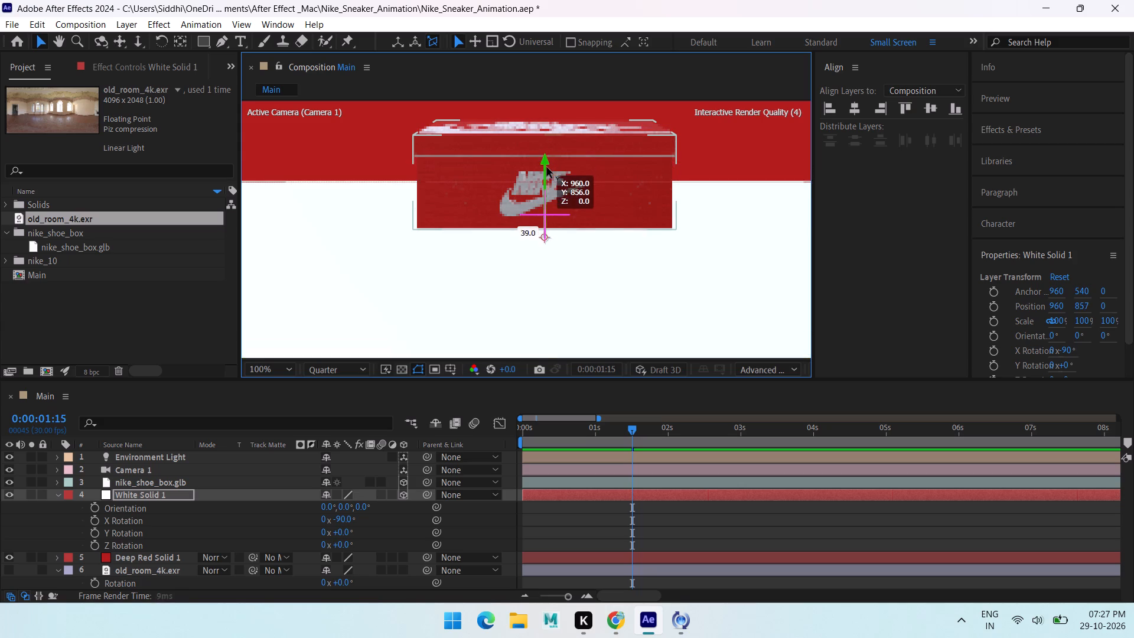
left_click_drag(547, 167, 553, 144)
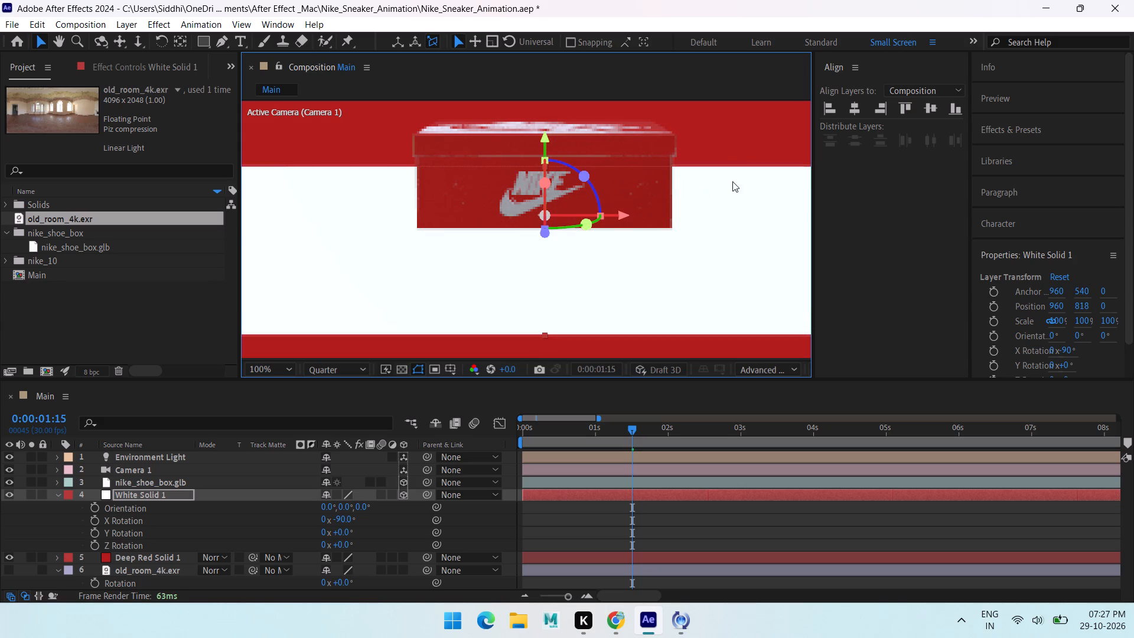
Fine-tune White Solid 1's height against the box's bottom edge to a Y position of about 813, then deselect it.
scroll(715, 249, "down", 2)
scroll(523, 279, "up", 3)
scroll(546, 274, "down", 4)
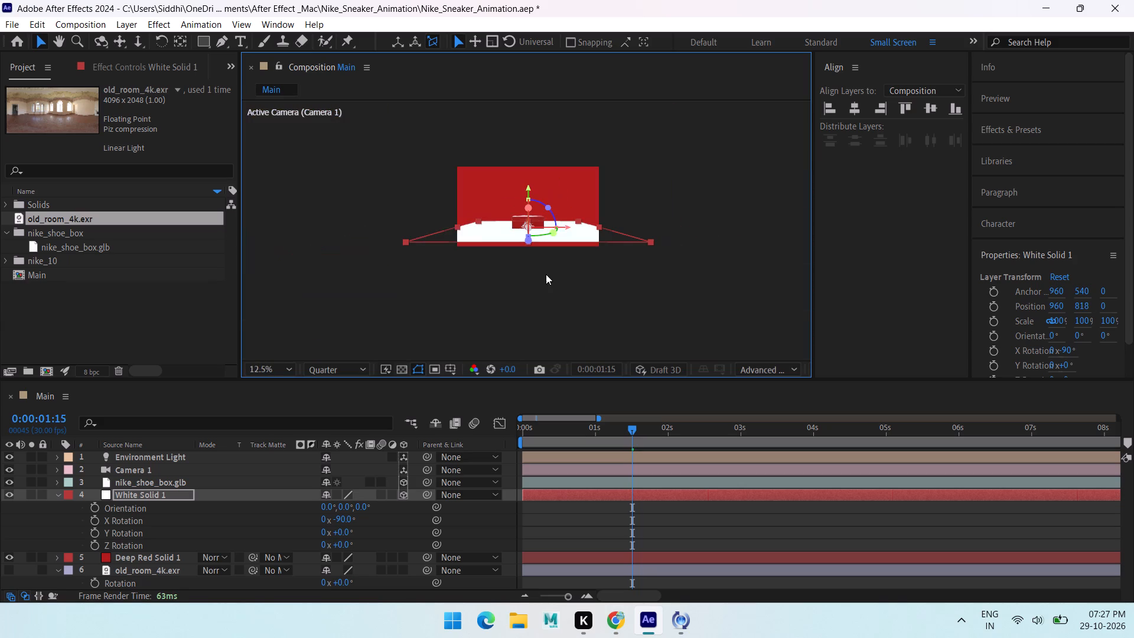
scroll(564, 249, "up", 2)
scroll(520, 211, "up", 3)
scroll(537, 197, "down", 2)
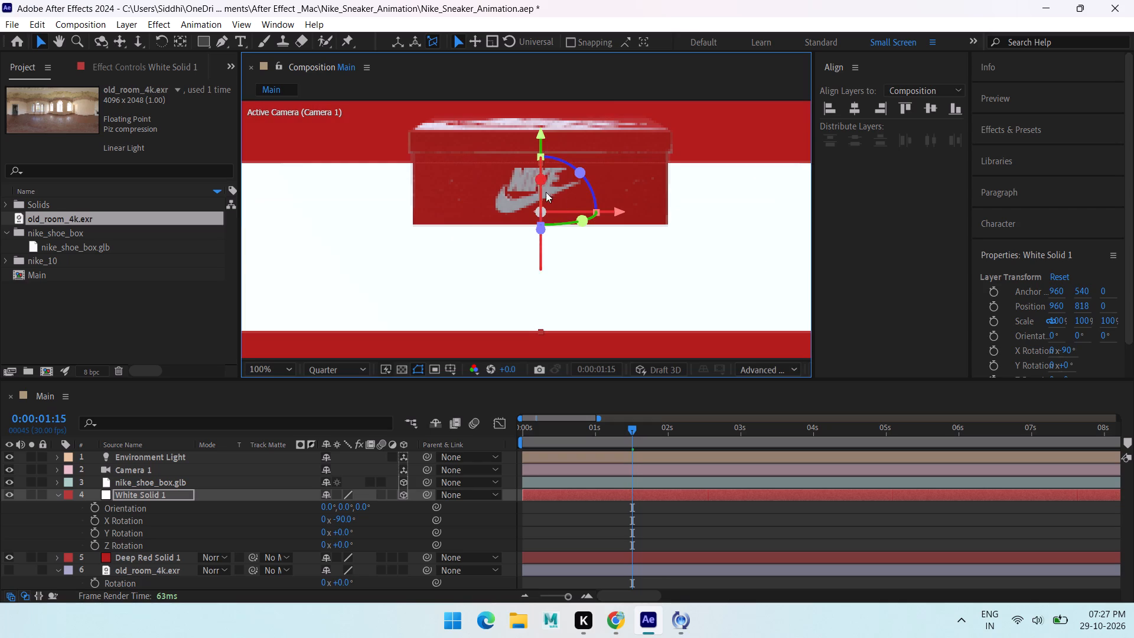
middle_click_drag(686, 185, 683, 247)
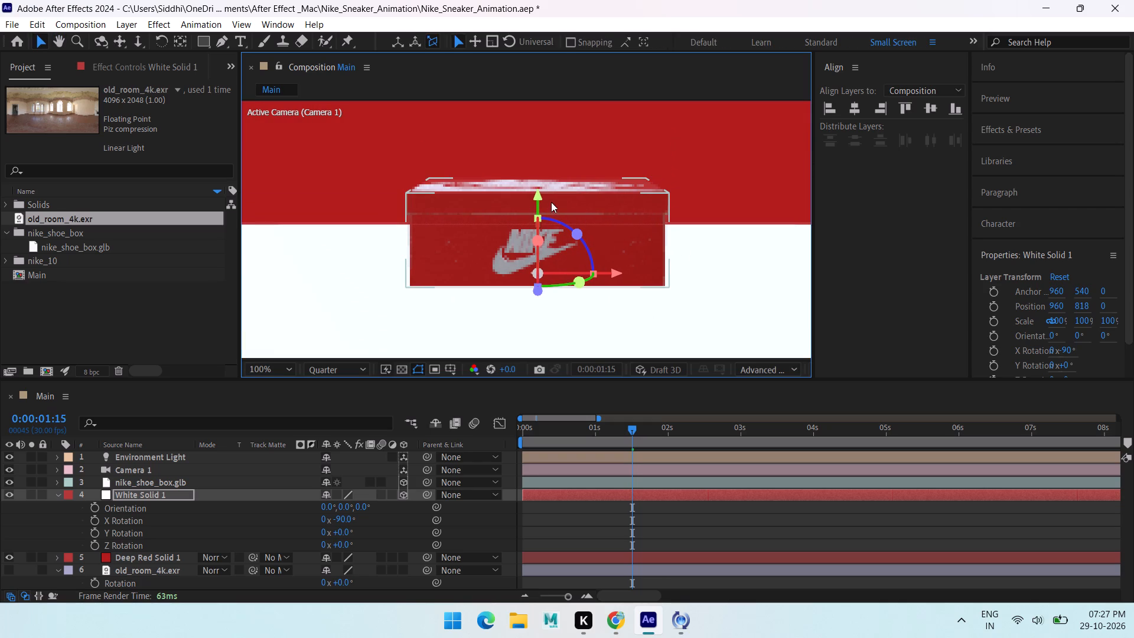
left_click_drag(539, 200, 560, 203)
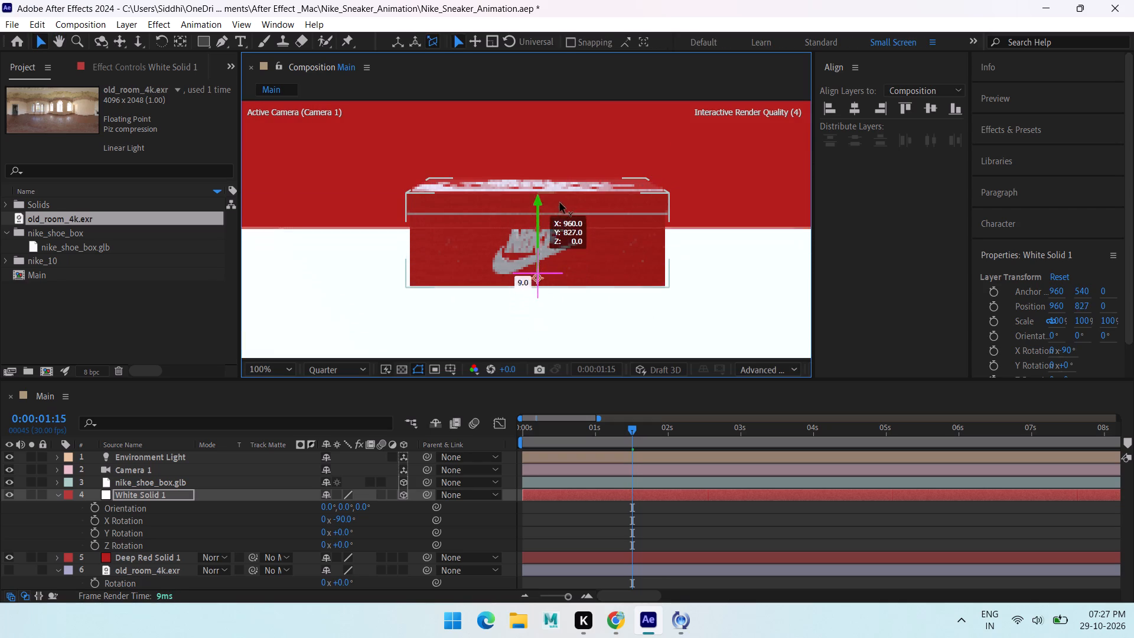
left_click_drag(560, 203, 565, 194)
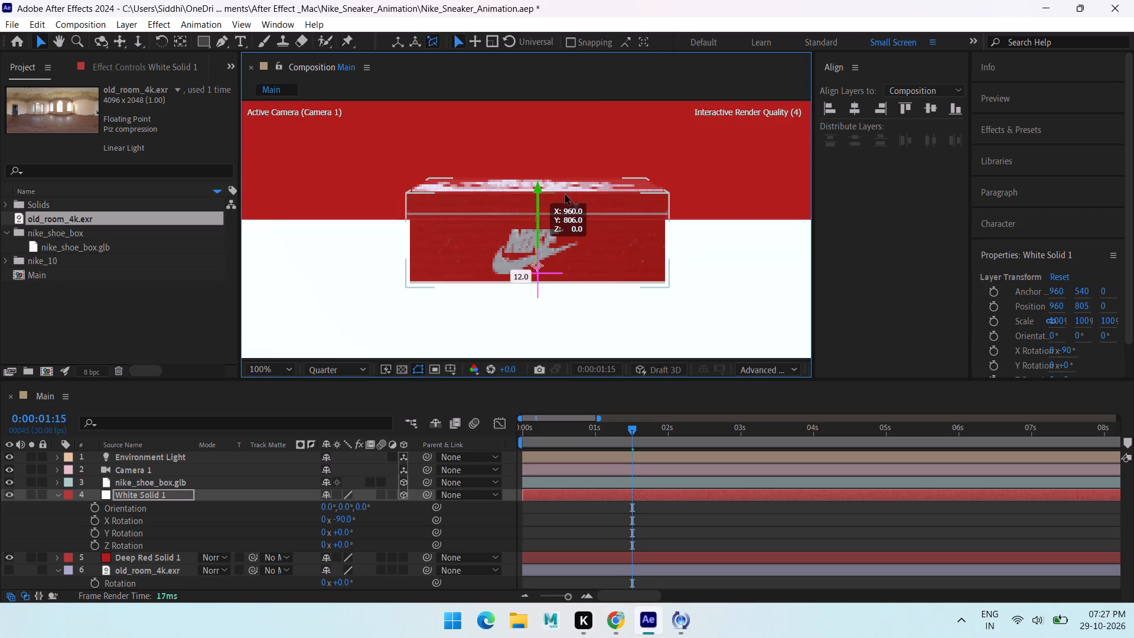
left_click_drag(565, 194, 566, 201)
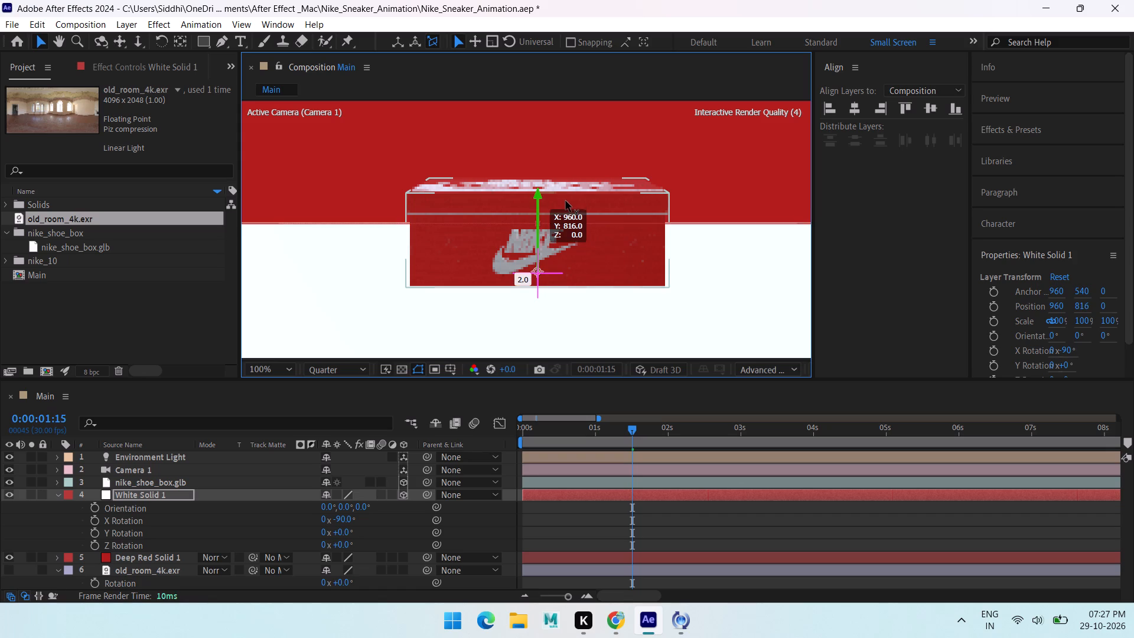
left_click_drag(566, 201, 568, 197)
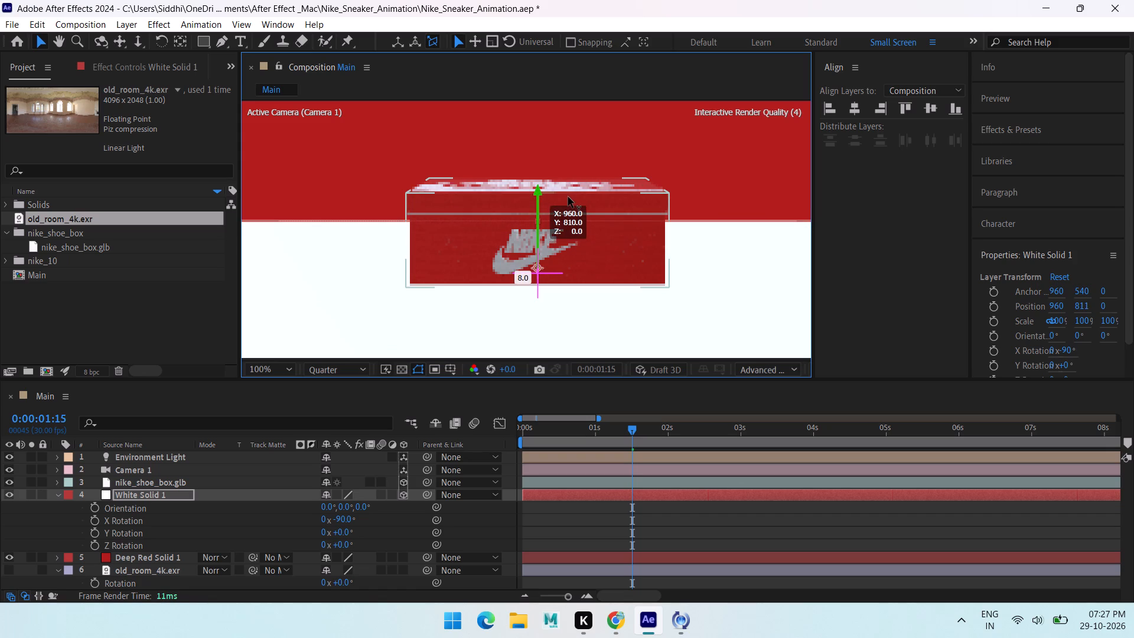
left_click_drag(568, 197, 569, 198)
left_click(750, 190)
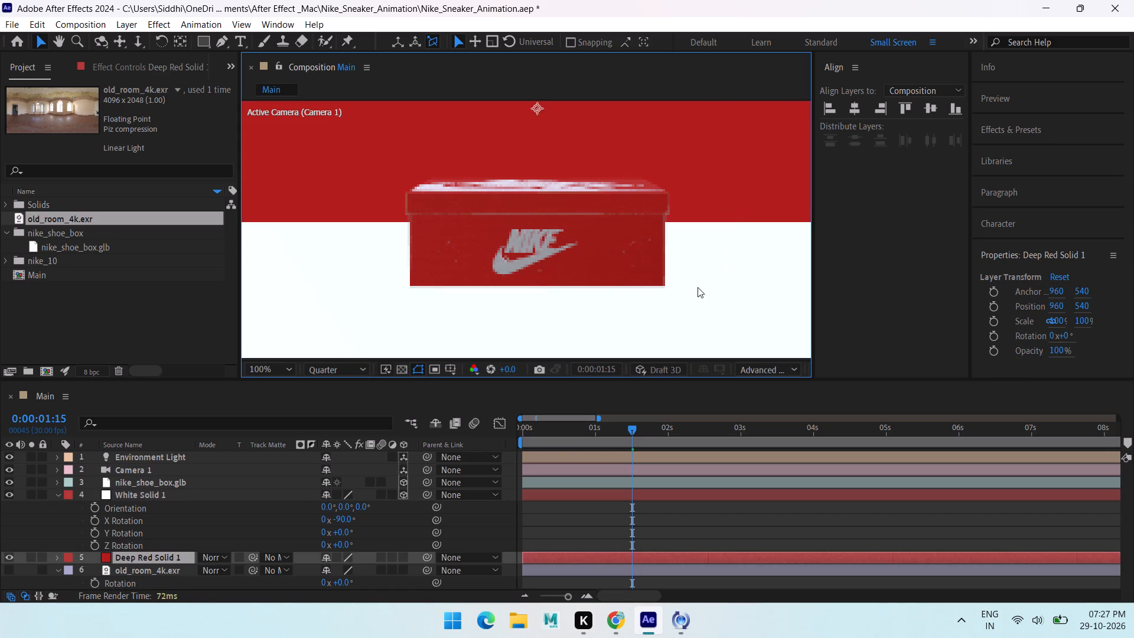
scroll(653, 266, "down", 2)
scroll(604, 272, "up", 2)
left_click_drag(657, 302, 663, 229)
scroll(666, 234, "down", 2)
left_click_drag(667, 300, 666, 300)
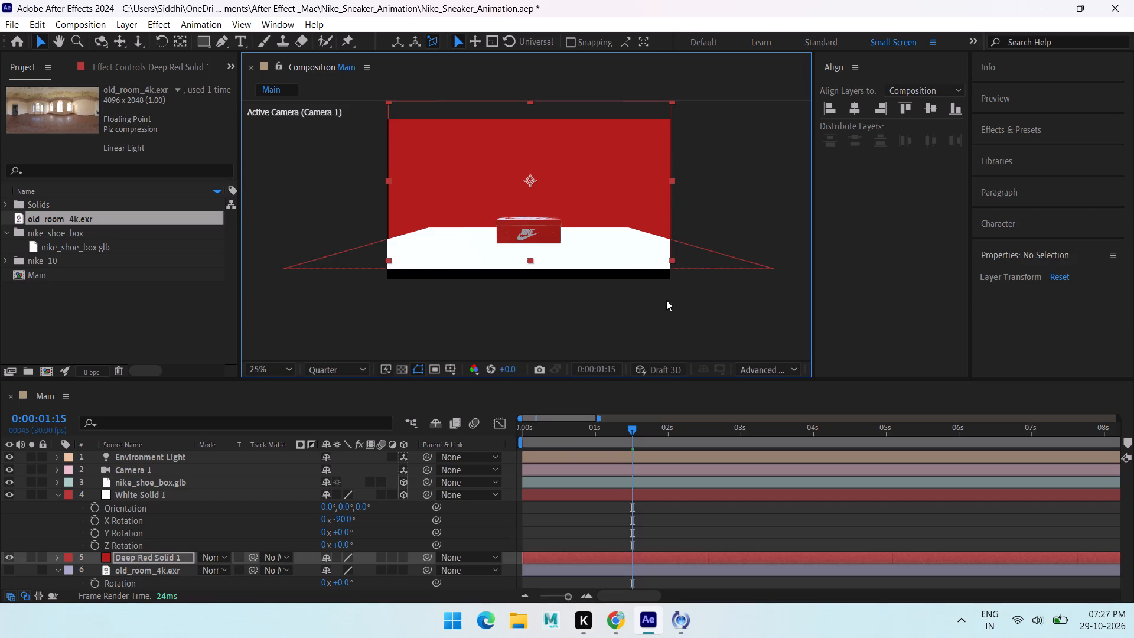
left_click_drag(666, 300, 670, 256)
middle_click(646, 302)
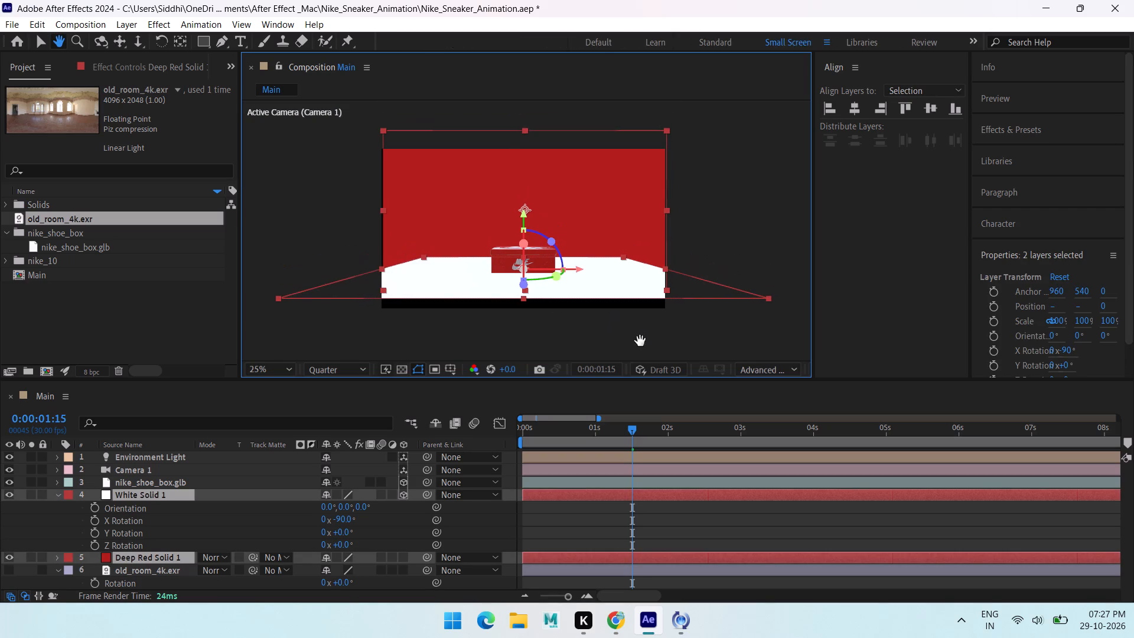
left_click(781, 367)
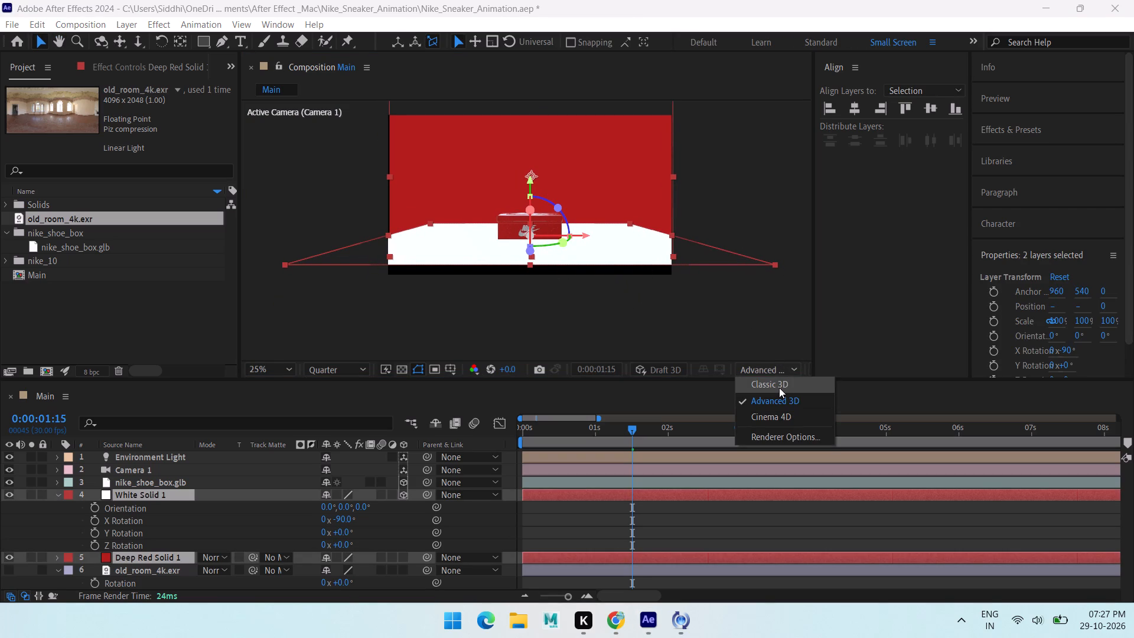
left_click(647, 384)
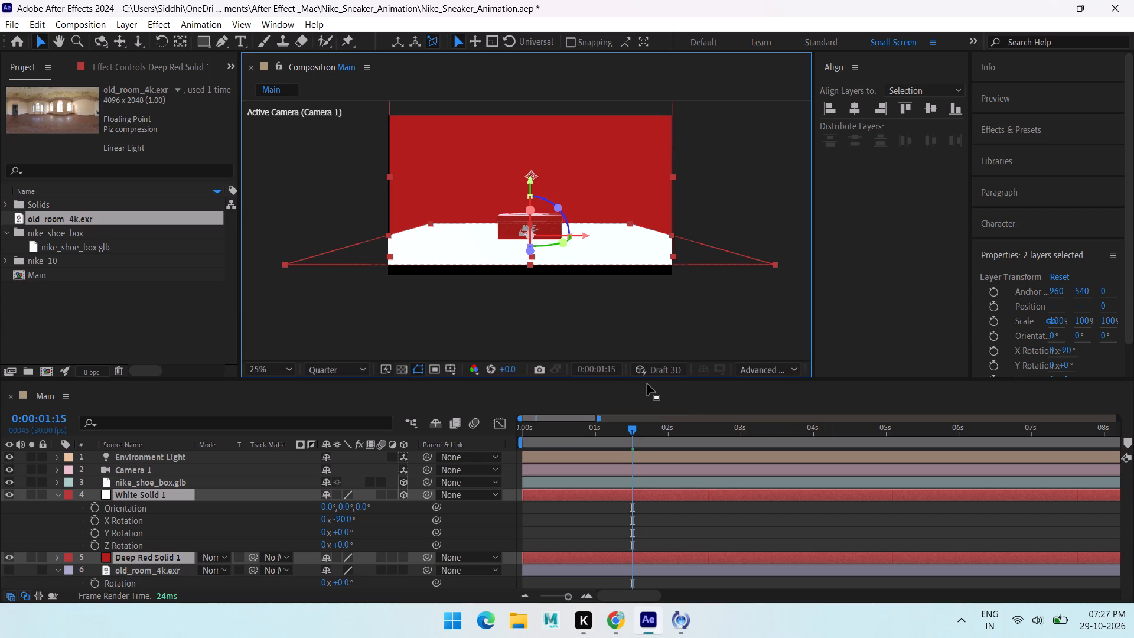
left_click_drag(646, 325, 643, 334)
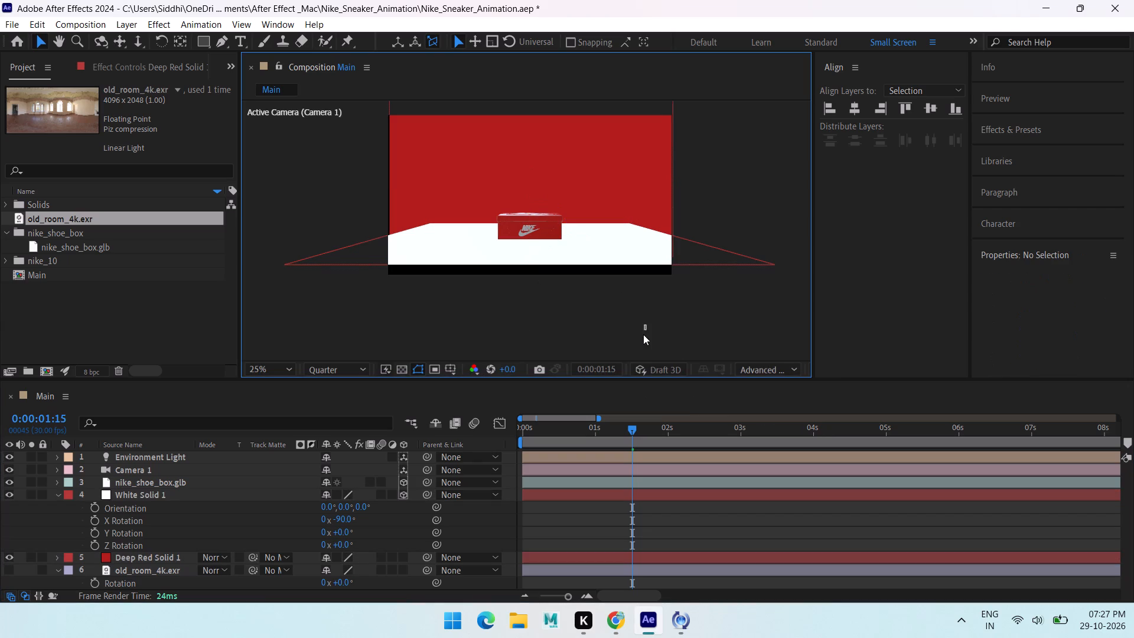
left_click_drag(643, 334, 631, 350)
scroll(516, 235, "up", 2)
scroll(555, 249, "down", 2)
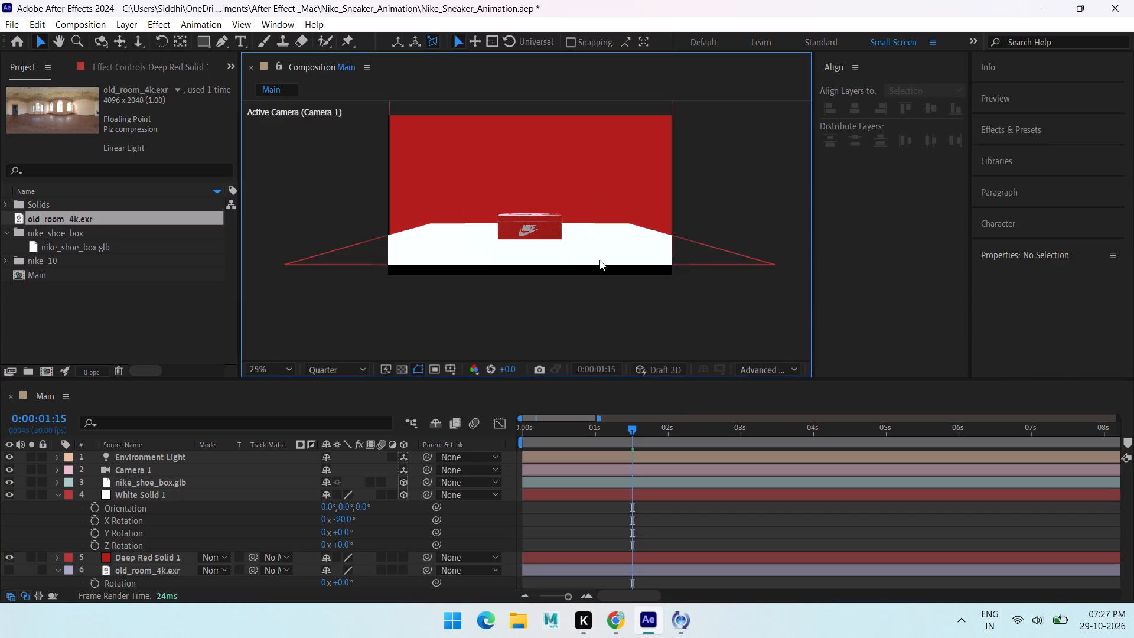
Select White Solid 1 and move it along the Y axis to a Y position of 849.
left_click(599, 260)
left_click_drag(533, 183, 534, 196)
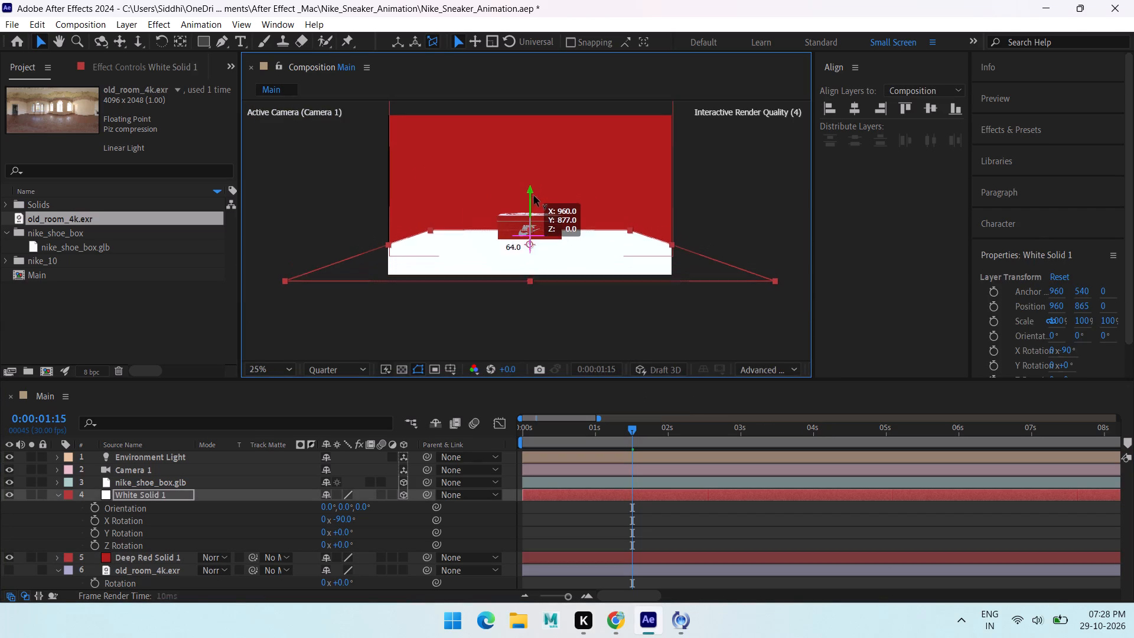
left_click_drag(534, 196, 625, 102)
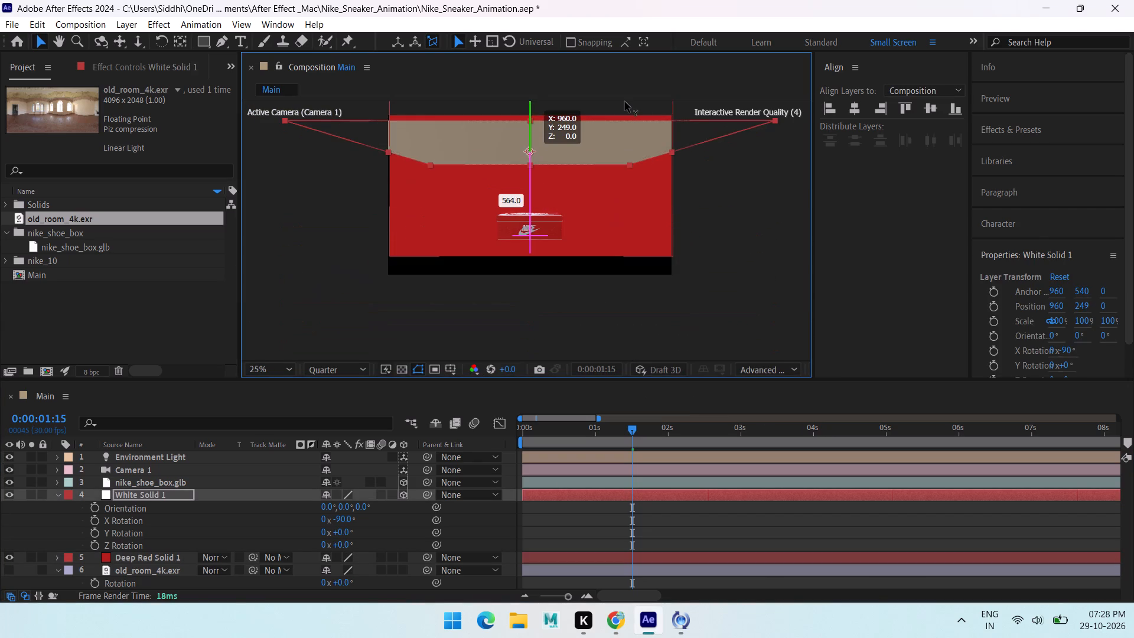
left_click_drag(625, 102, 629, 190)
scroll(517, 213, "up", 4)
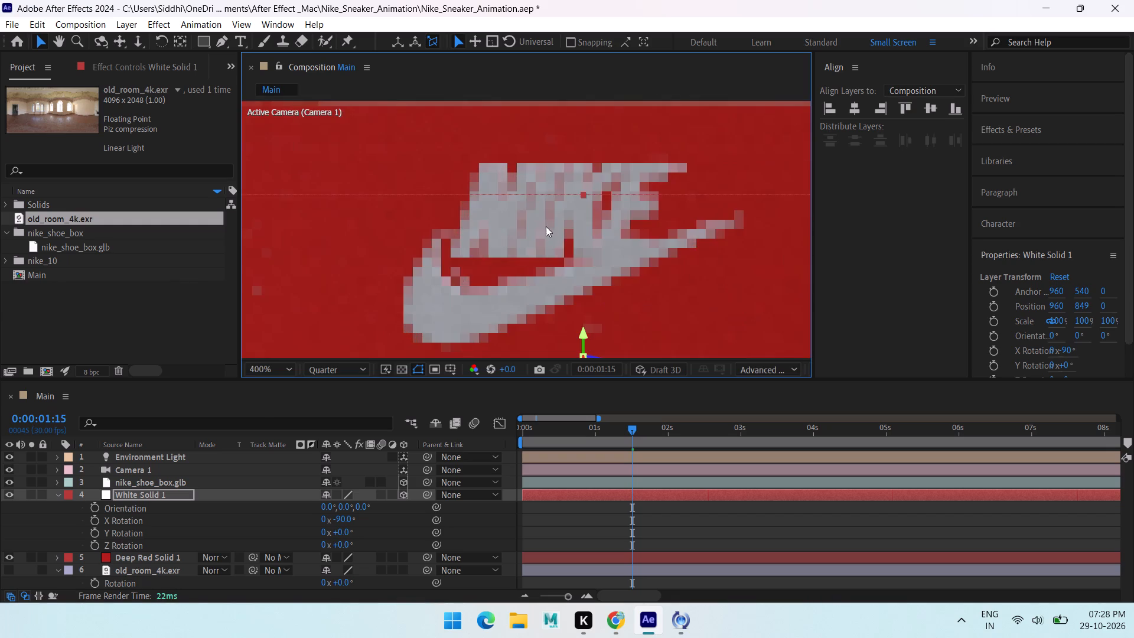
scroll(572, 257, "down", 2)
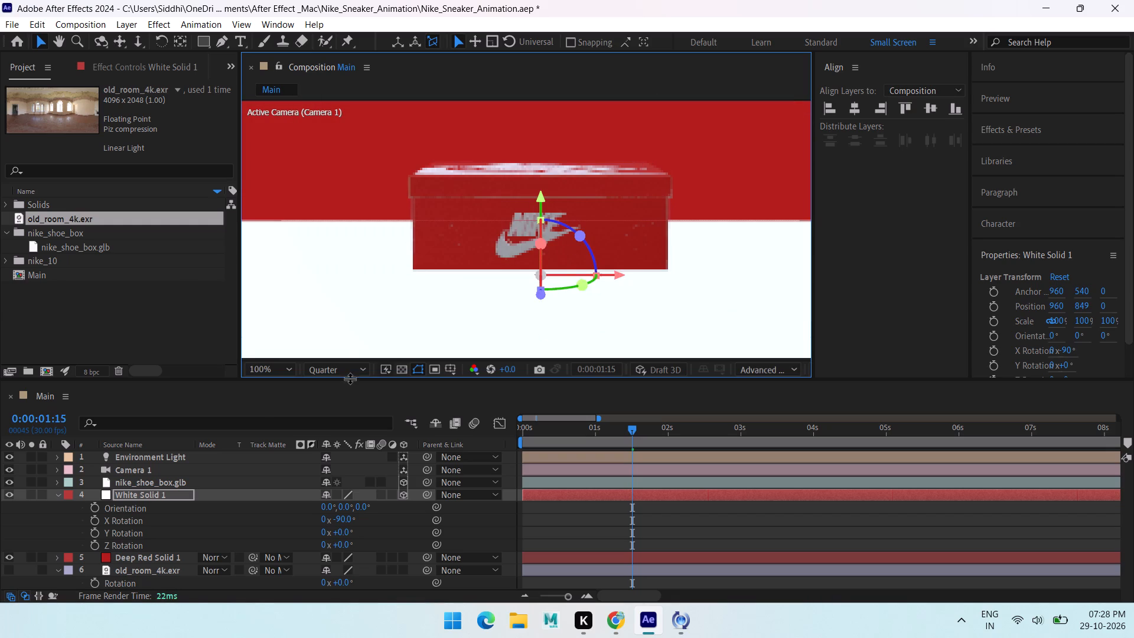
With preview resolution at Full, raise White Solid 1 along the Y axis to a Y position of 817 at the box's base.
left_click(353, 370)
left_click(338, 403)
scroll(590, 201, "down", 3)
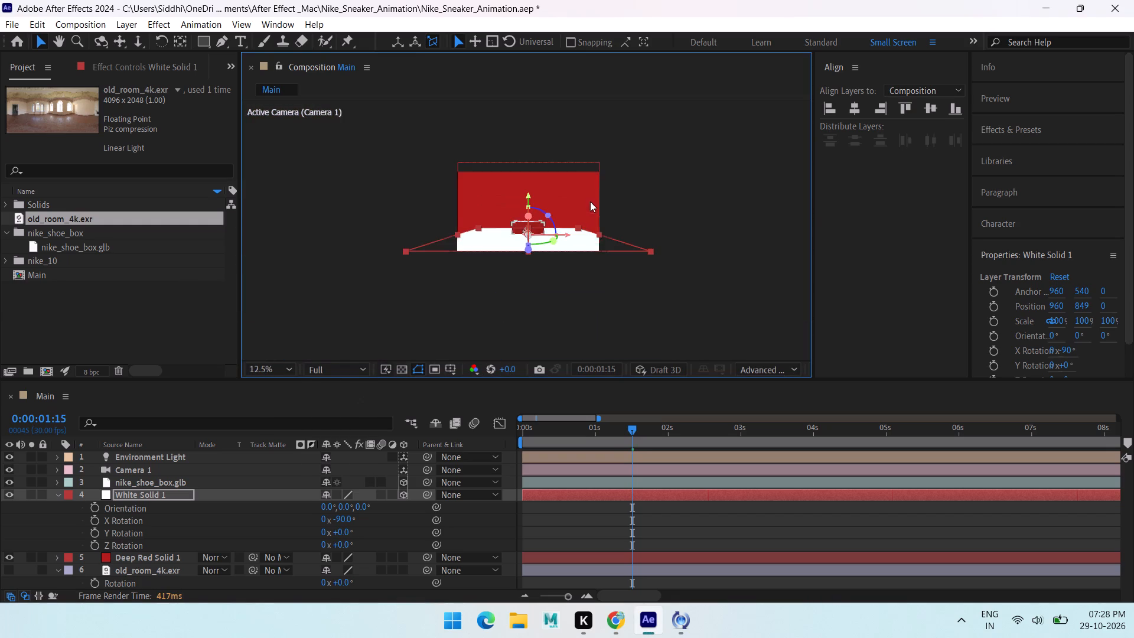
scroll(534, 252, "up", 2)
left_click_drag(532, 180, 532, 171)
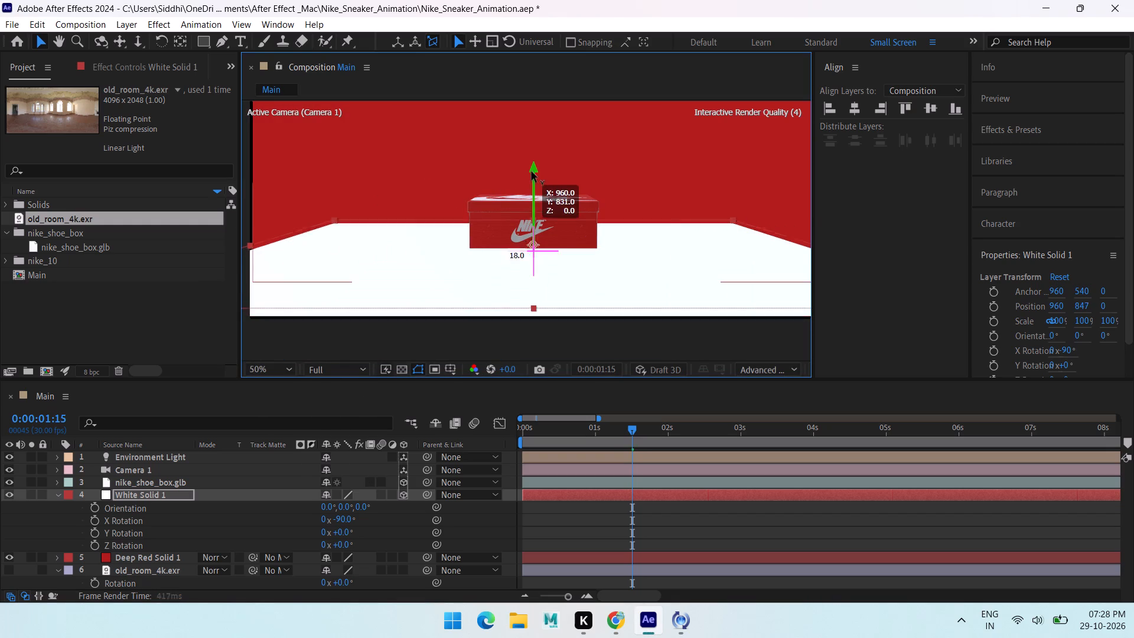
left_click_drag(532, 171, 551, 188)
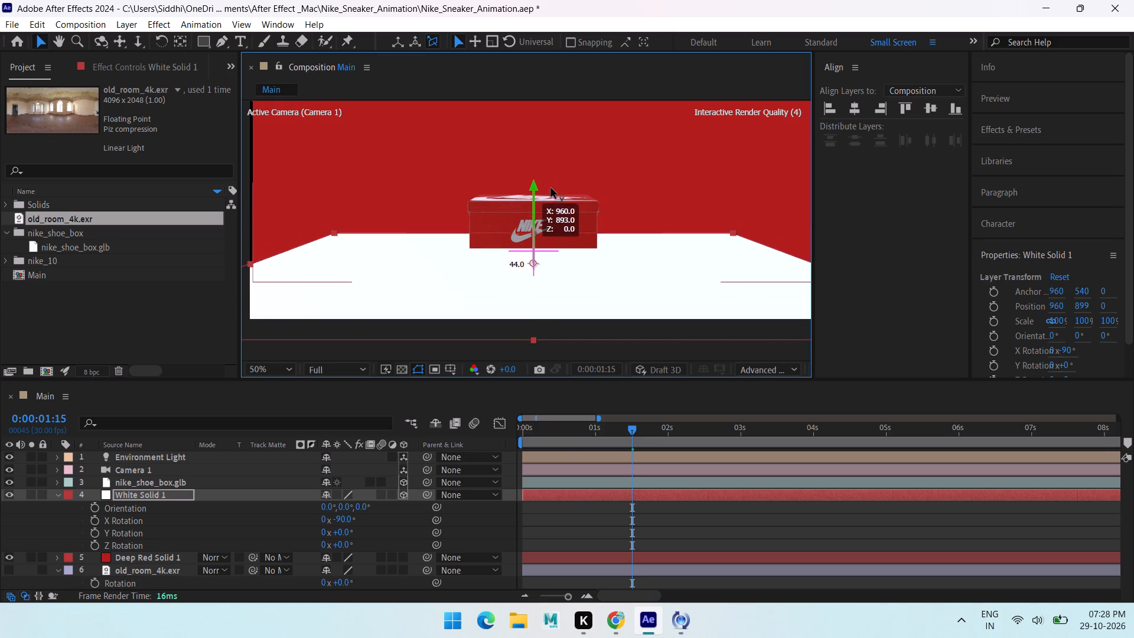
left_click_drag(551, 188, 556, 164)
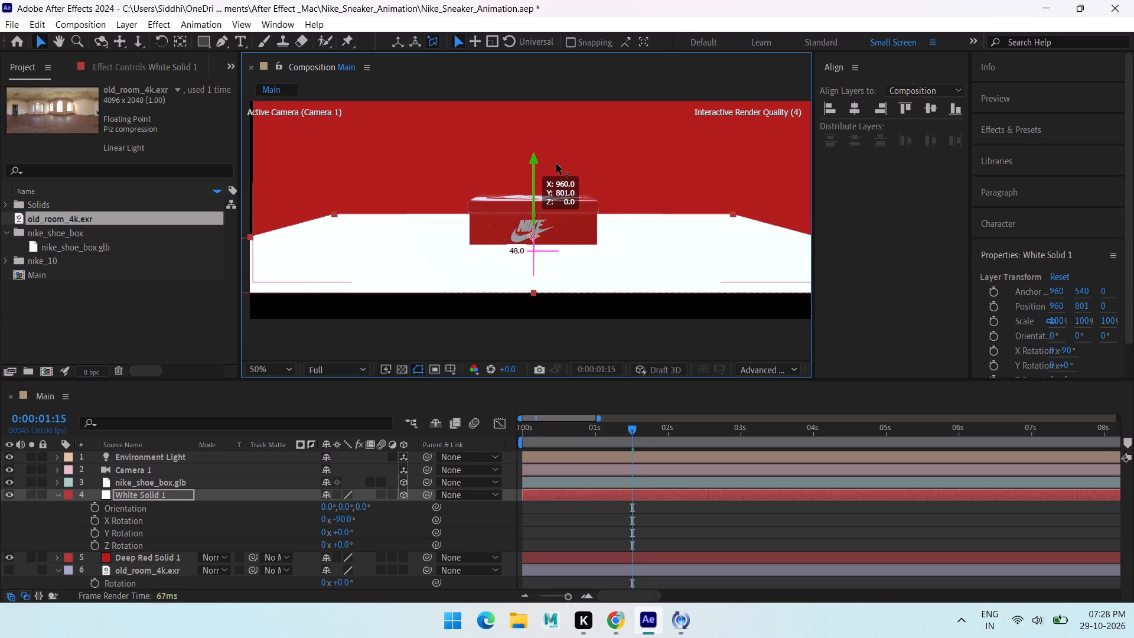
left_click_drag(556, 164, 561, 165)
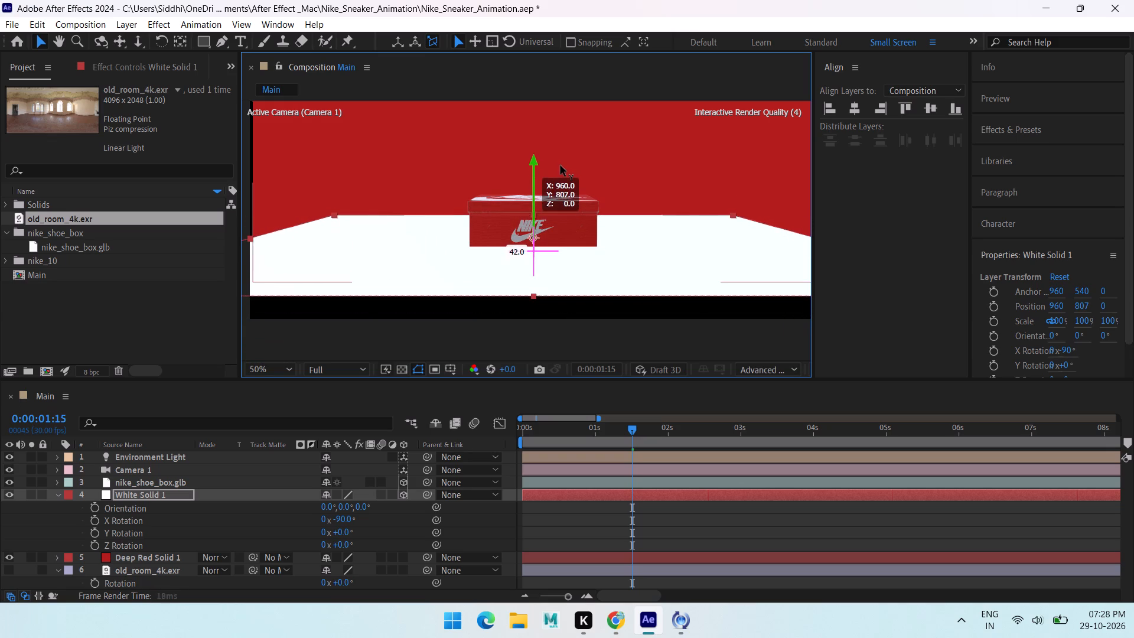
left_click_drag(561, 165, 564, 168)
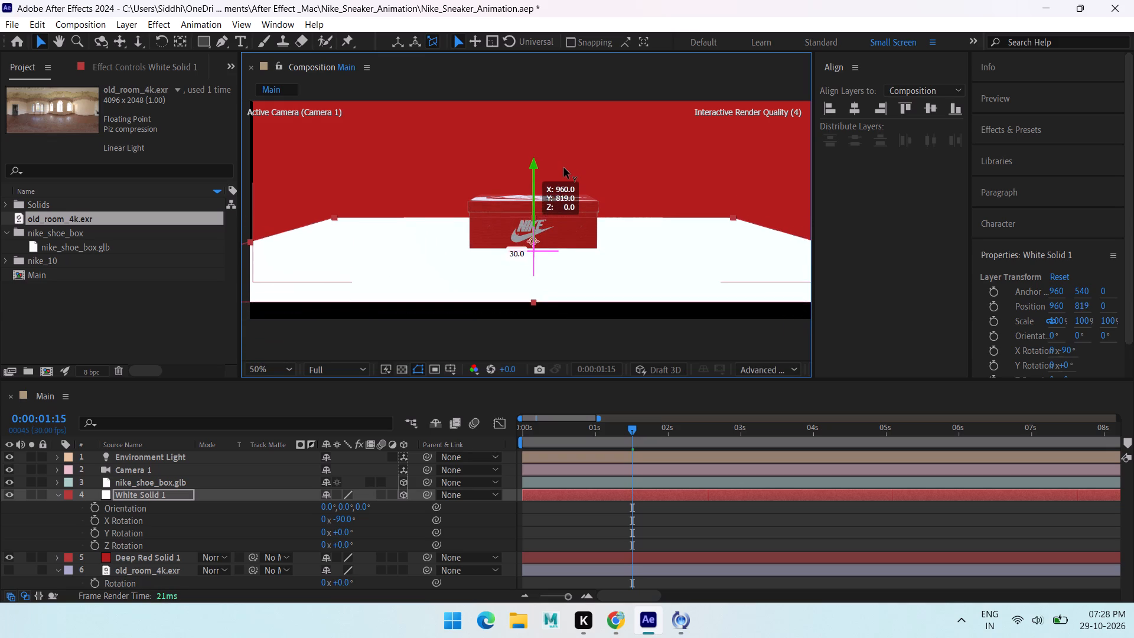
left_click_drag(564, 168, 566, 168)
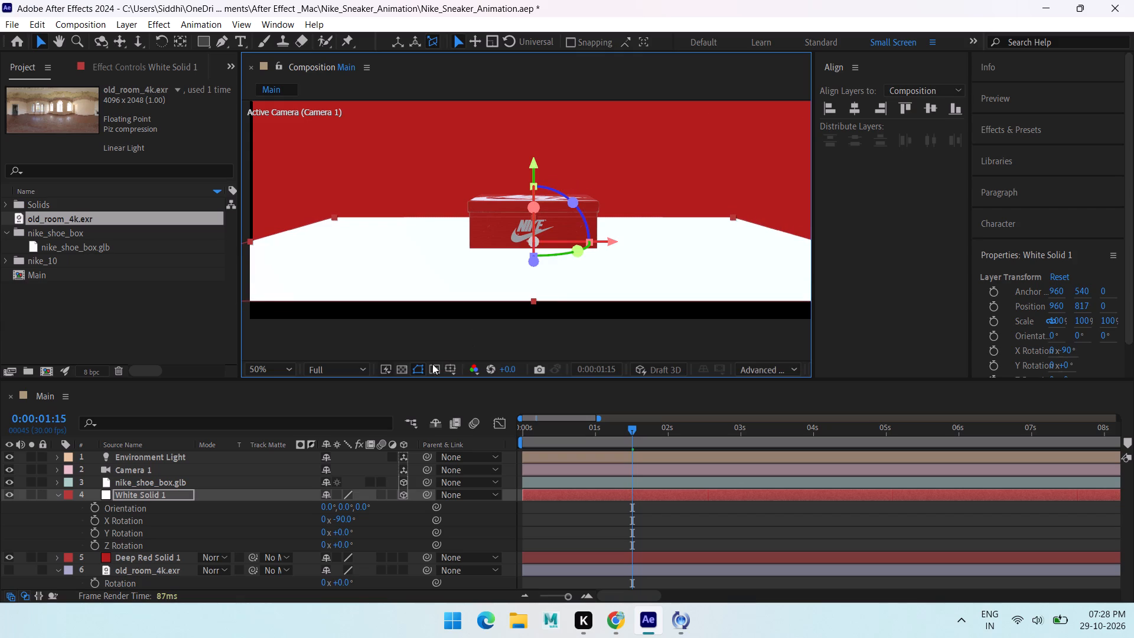
Set the composition's preview resolution to Quarter.
left_click(334, 369)
left_click(330, 455)
Fine-tune White Solid 1's height along the Y axis to a Y position of 815 at the box's base.
scroll(549, 235, "up", 1)
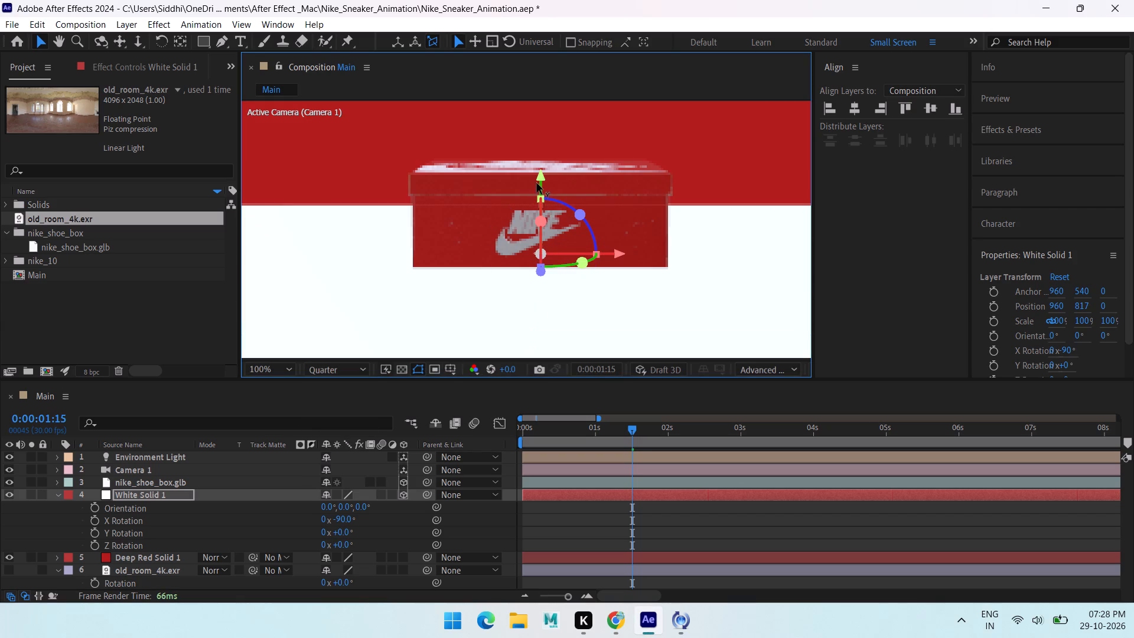
scroll(536, 200, "up", 2)
scroll(559, 212, "down", 1)
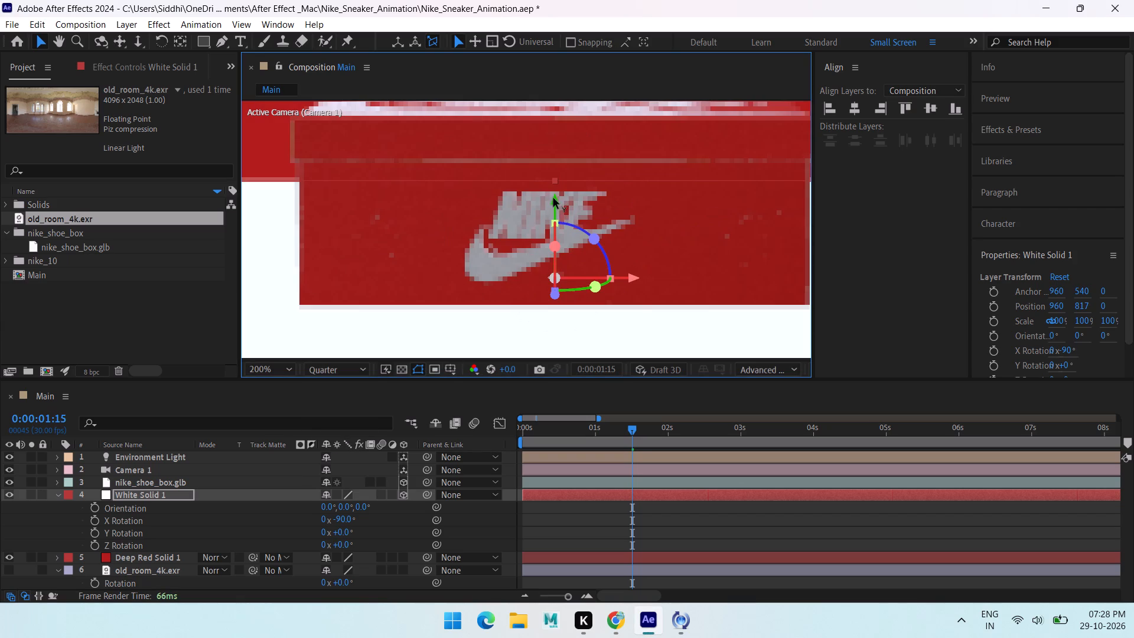
left_click_drag(553, 197, 559, 202)
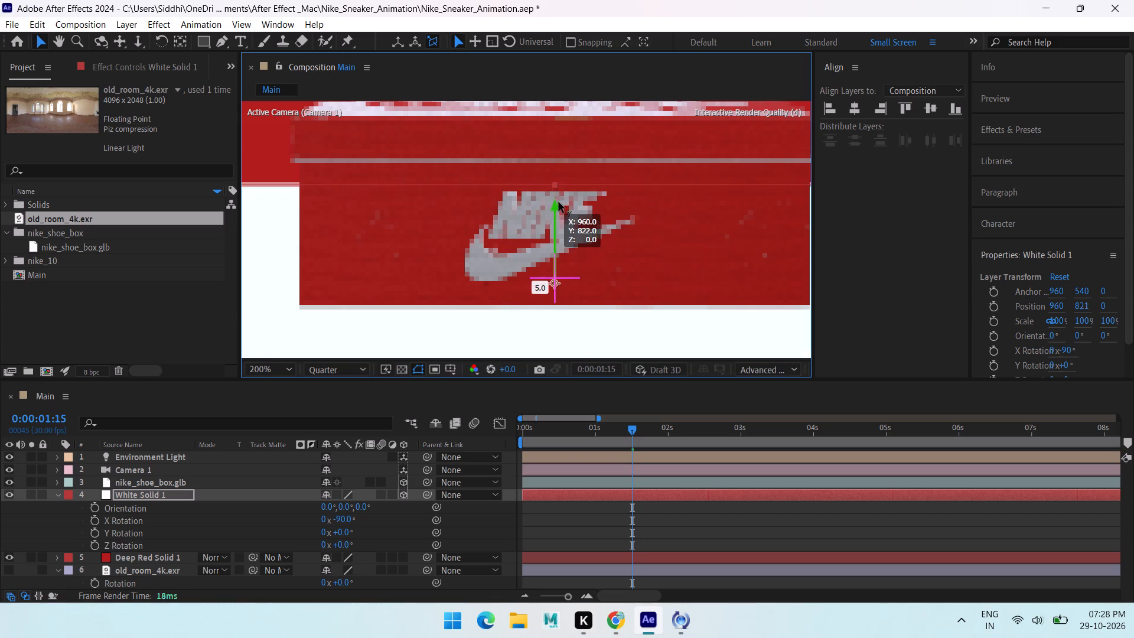
left_click_drag(559, 202, 567, 197)
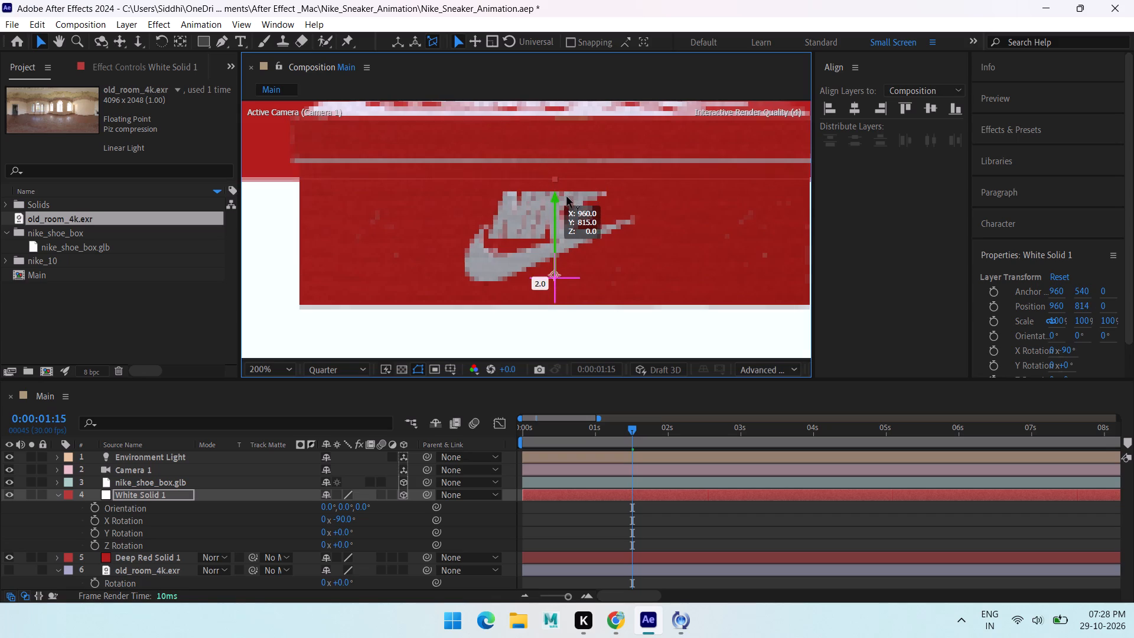
left_click_drag(567, 197, 570, 197)
Scale White Solid 1 uniformly to 360% so the white floor fills the lower part of the frame.
scroll(560, 233, "down", 3)
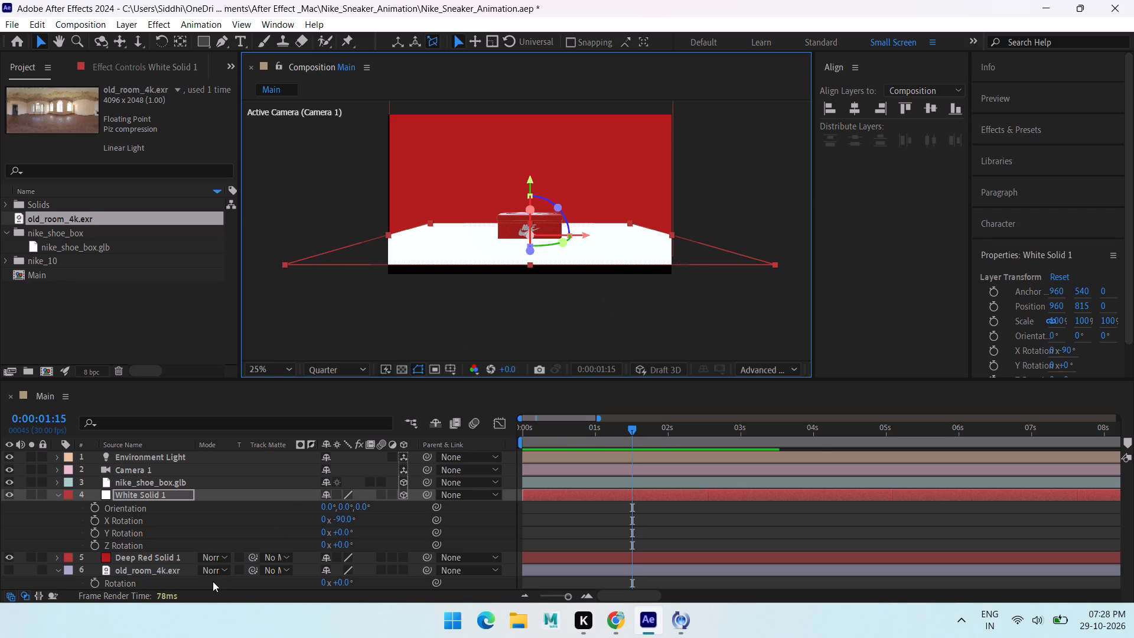
key("s")
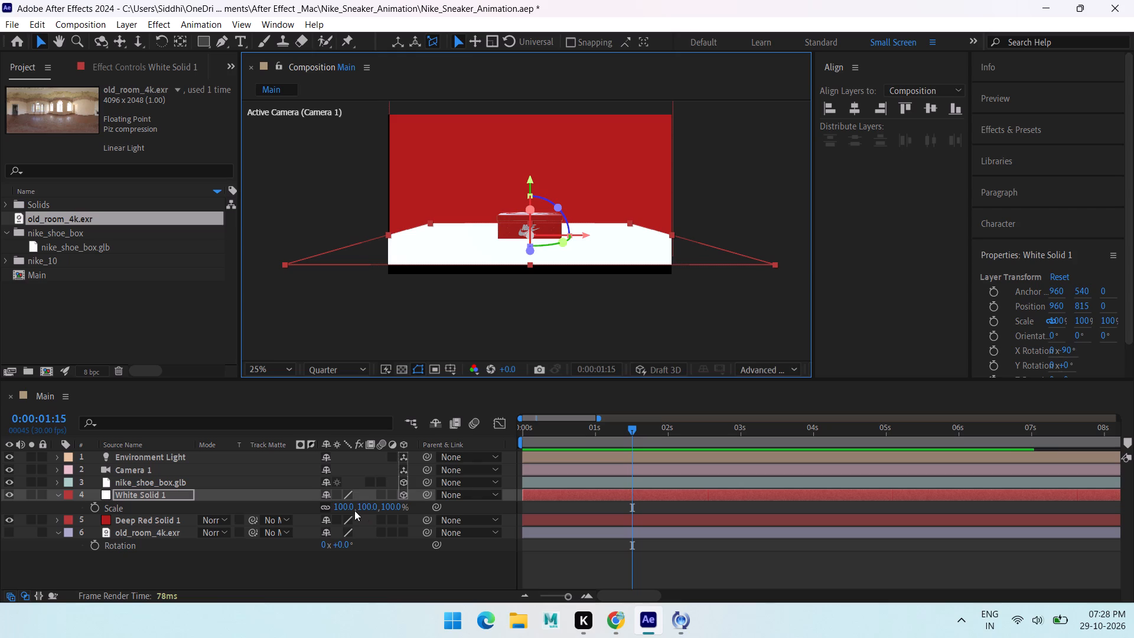
left_click_drag(340, 506, 574, 548)
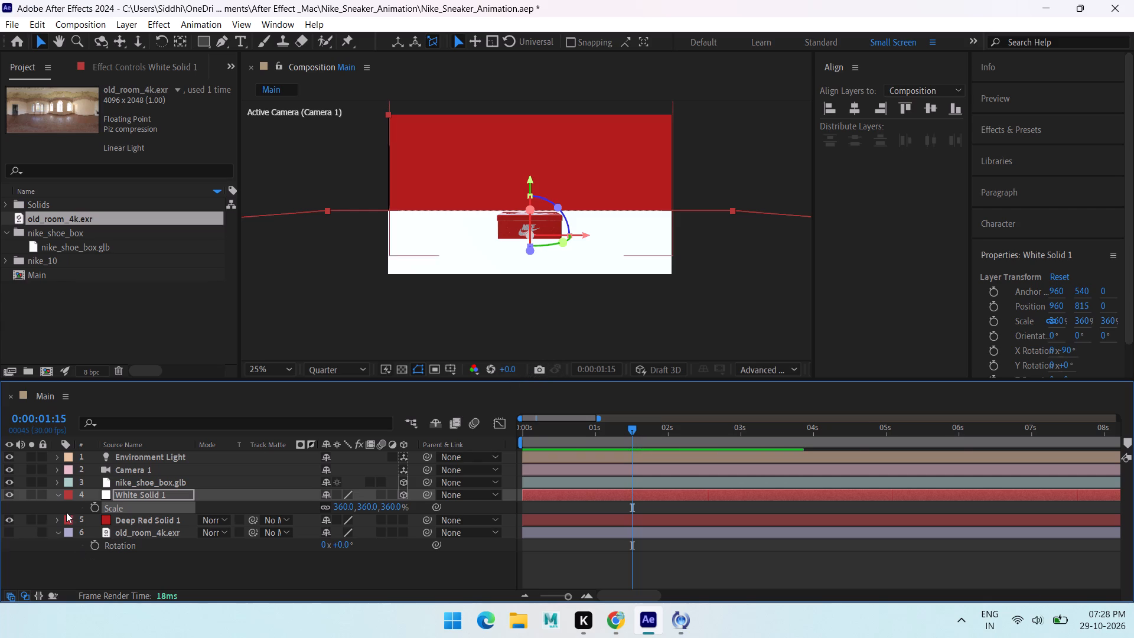
Expand White Solid 1's Geometry and Material Options, try Accepts Shadows both ways and set it to Off.
left_click(59, 494)
left_click(54, 497)
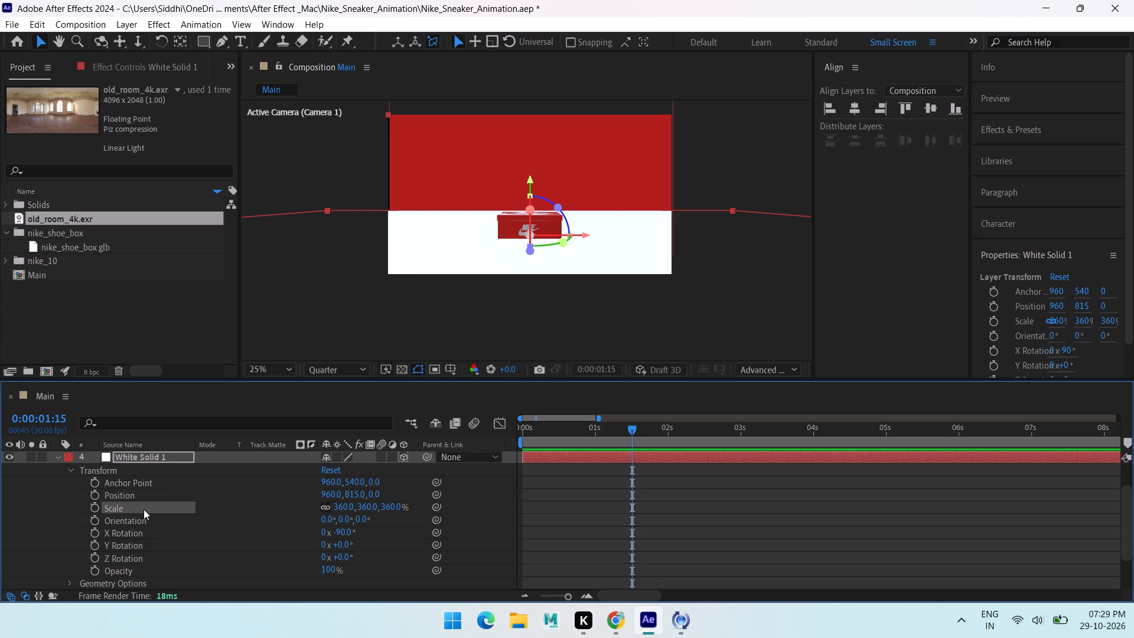
scroll(183, 509, "down", 2)
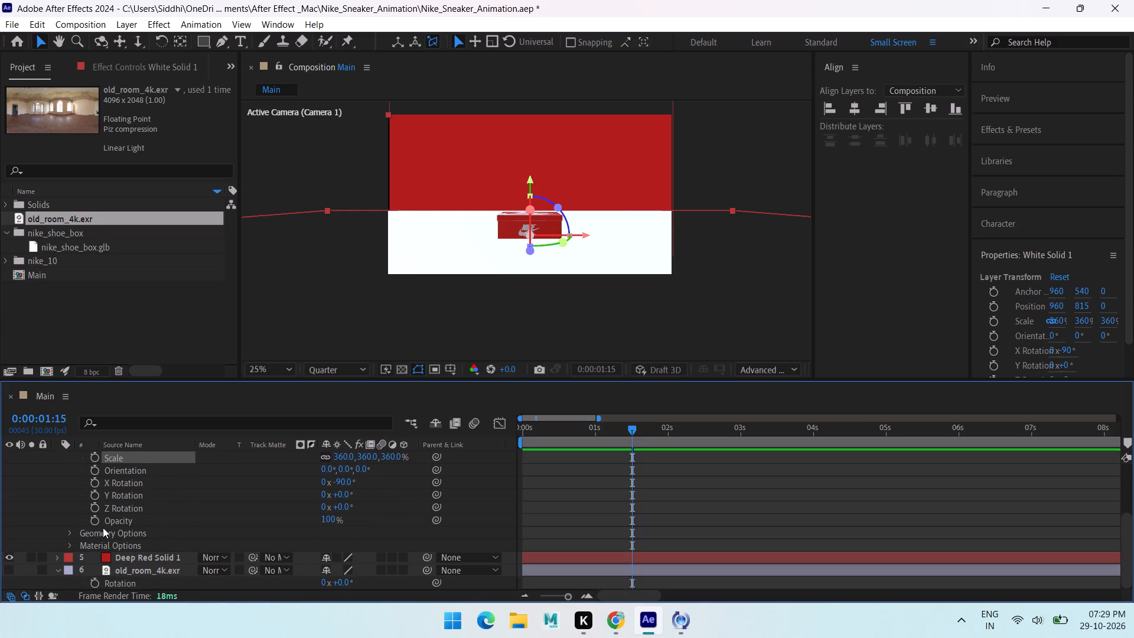
left_click(70, 530)
scroll(120, 537, "down", 2)
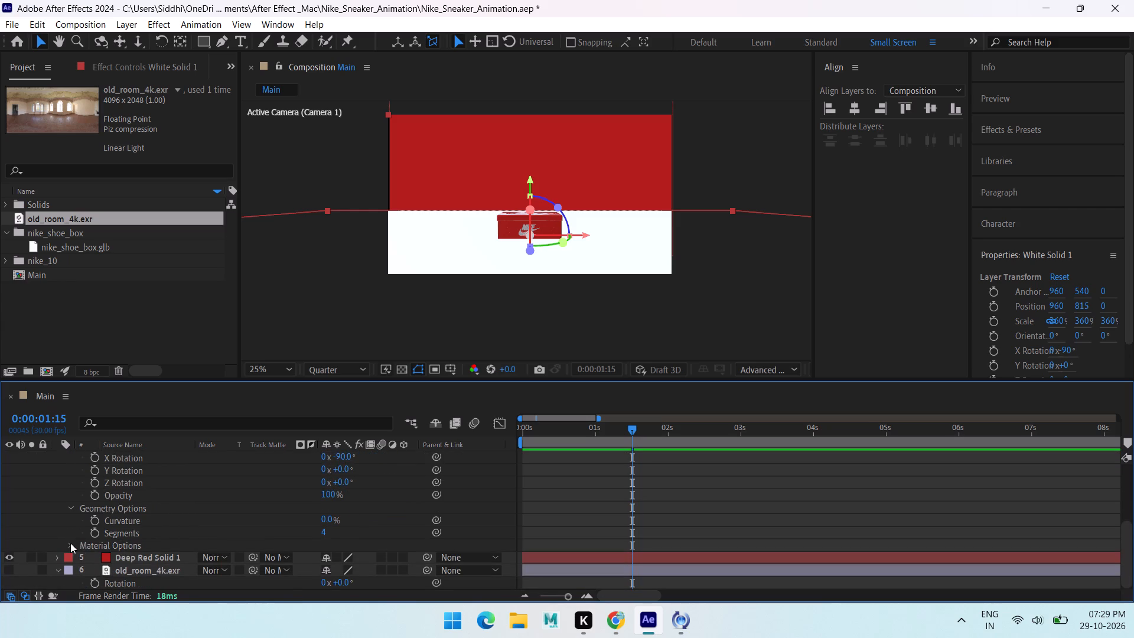
left_click(70, 543)
scroll(113, 534, "down", 2)
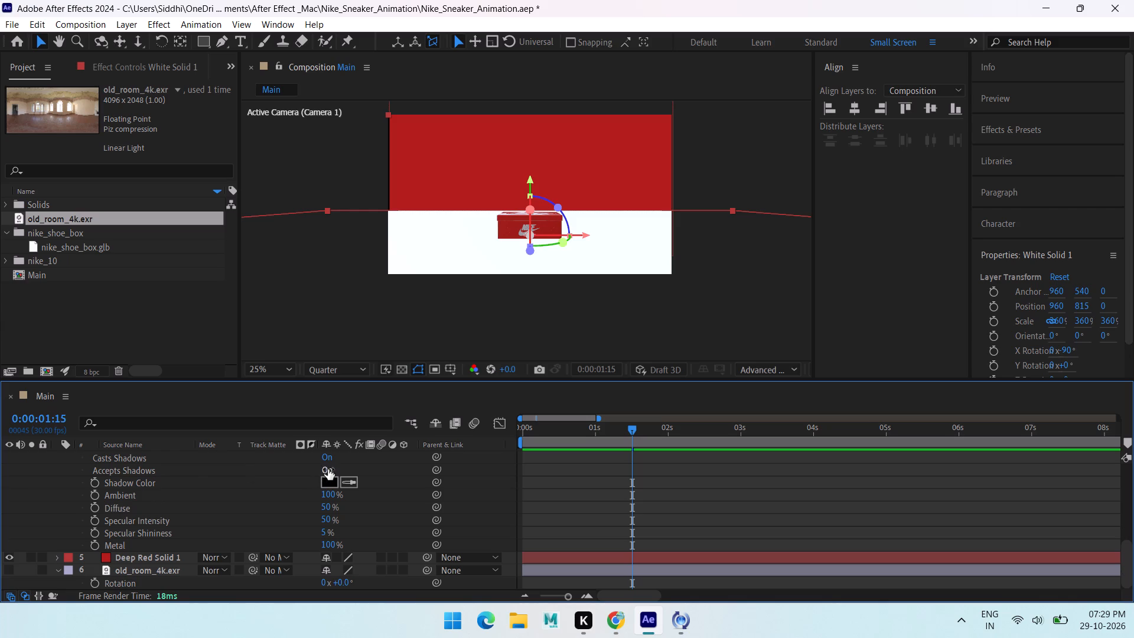
left_click_drag(328, 469, 247, 471)
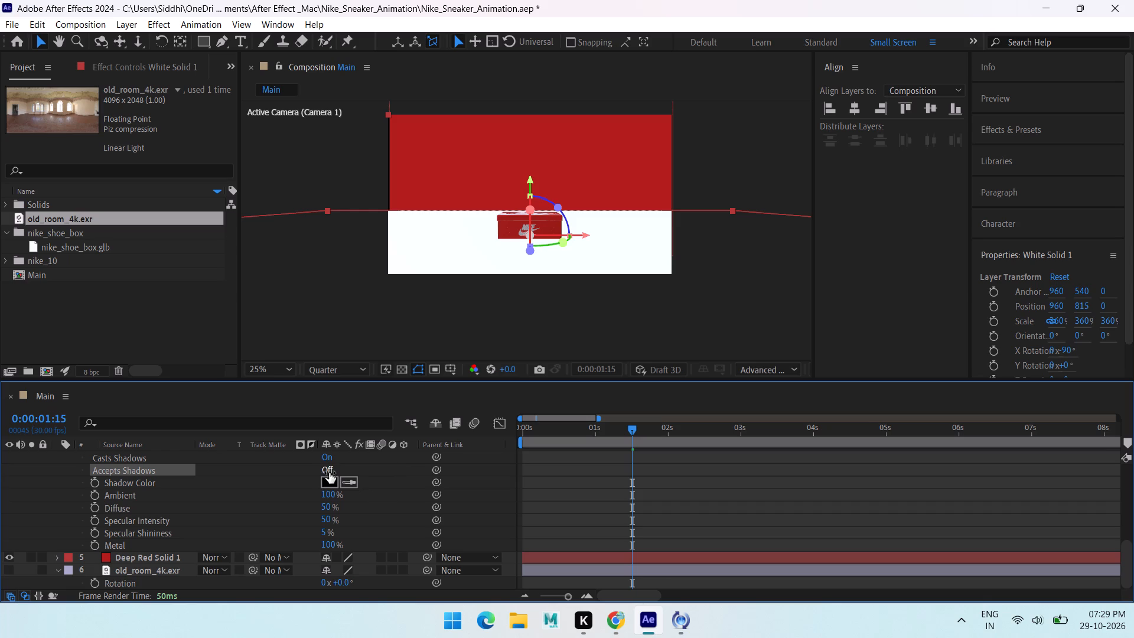
left_click_drag(325, 473, 377, 482)
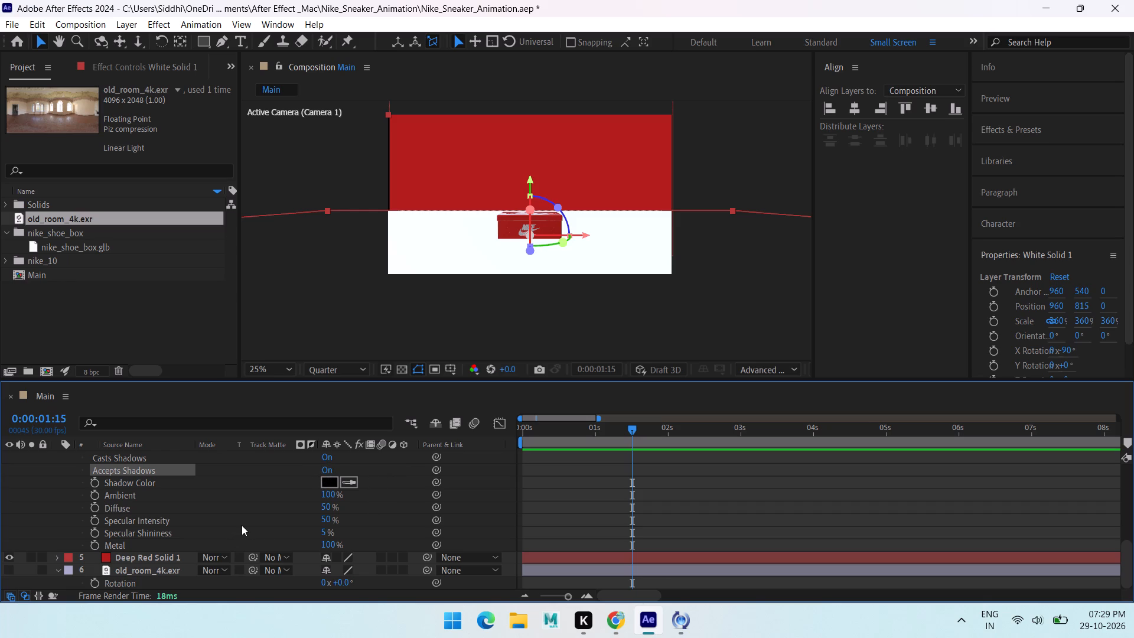
scroll(246, 521, "up", 1)
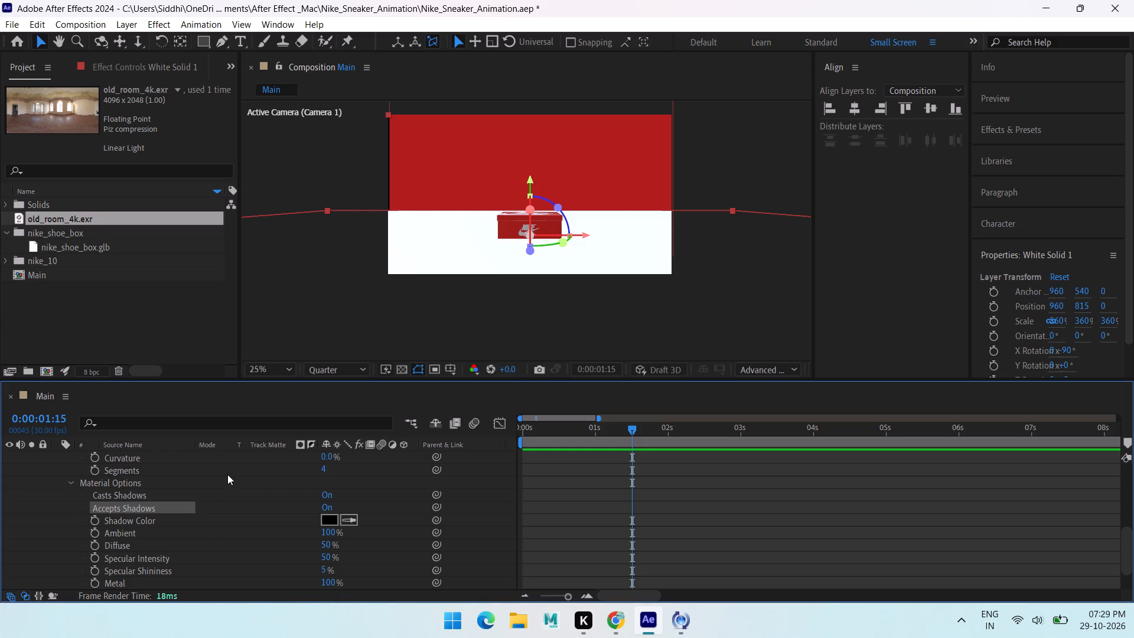
left_click_drag(326, 507, 346, 506)
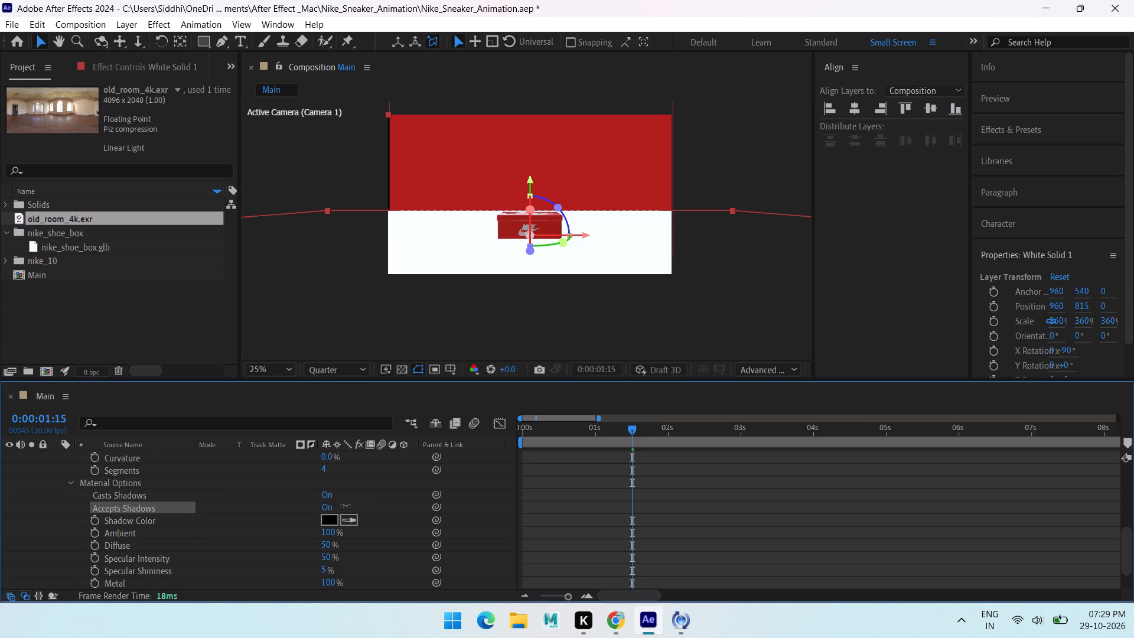
left_click_drag(346, 506, 139, 512)
left_click_drag(139, 512, 402, 533)
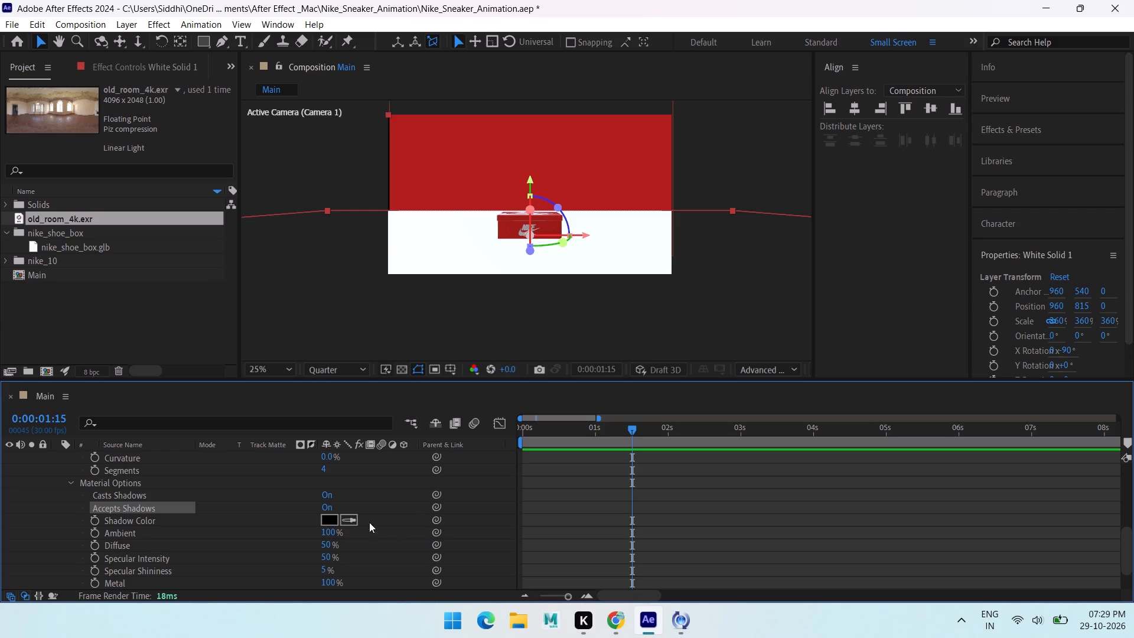
left_click_drag(328, 507, 167, 502)
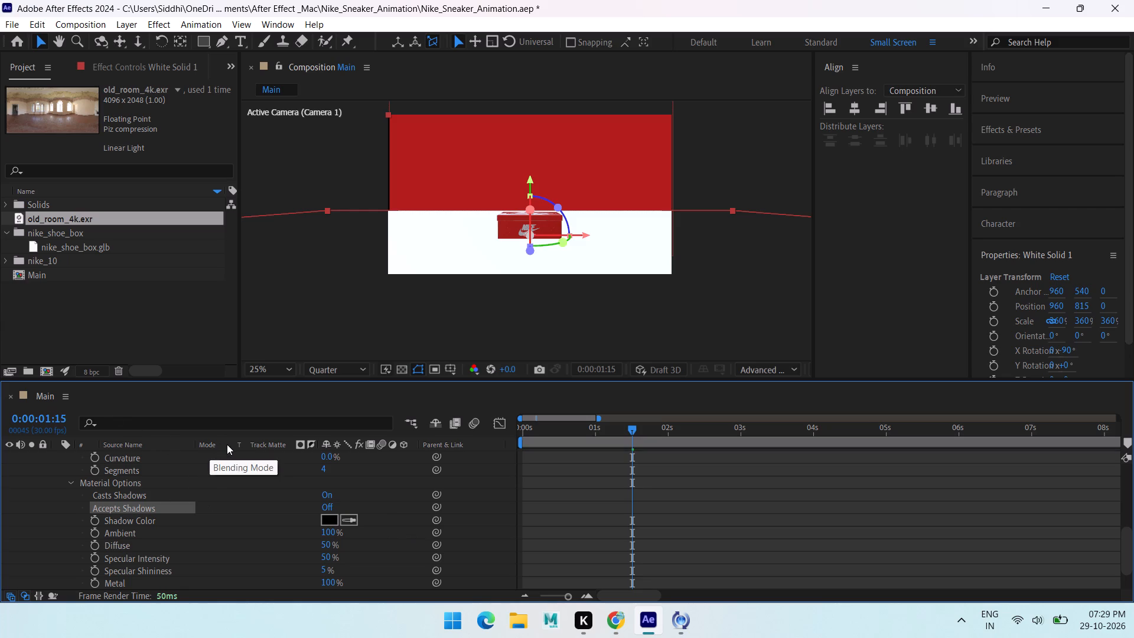
Fit the shadow casting box to the scene in the Advanced 3D render options.
left_click(767, 366)
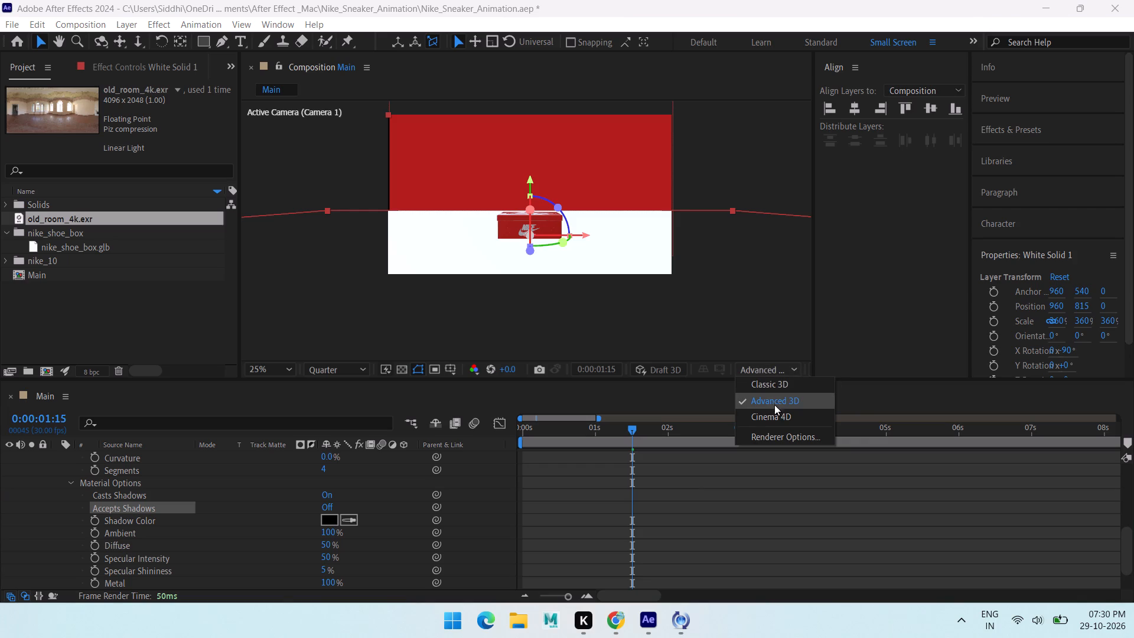
left_click(778, 434)
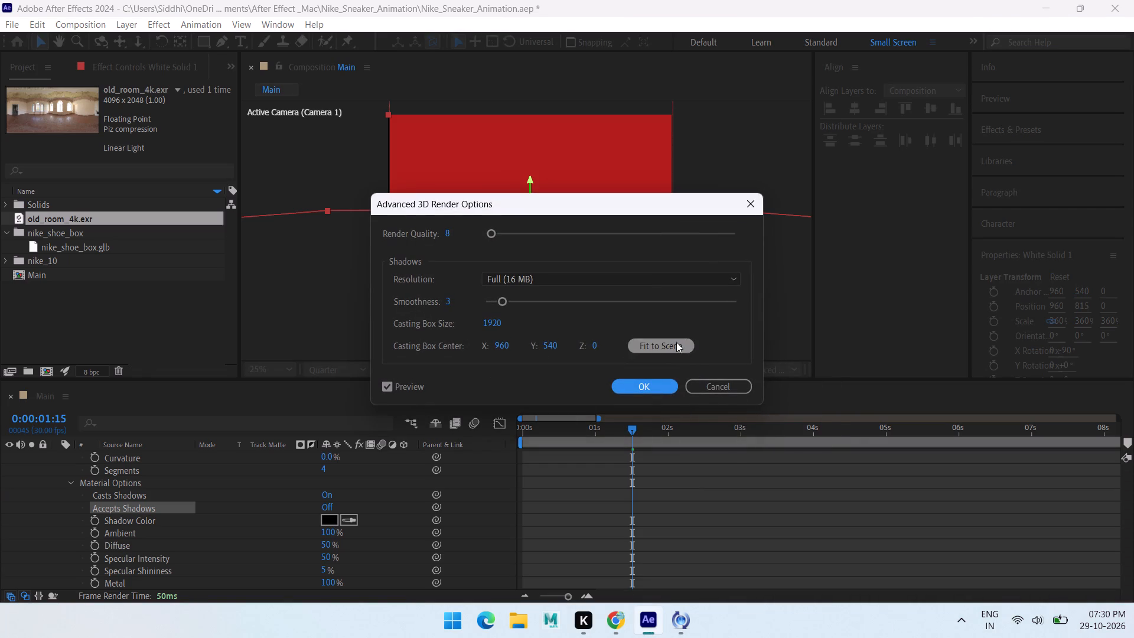
left_click(676, 342)
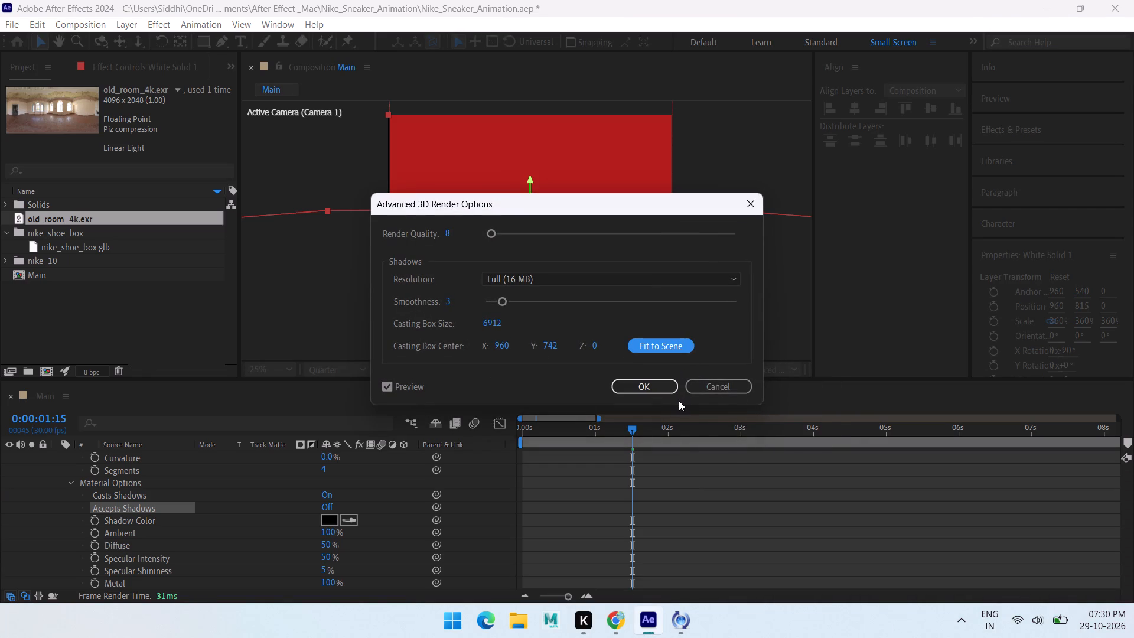
left_click(655, 385)
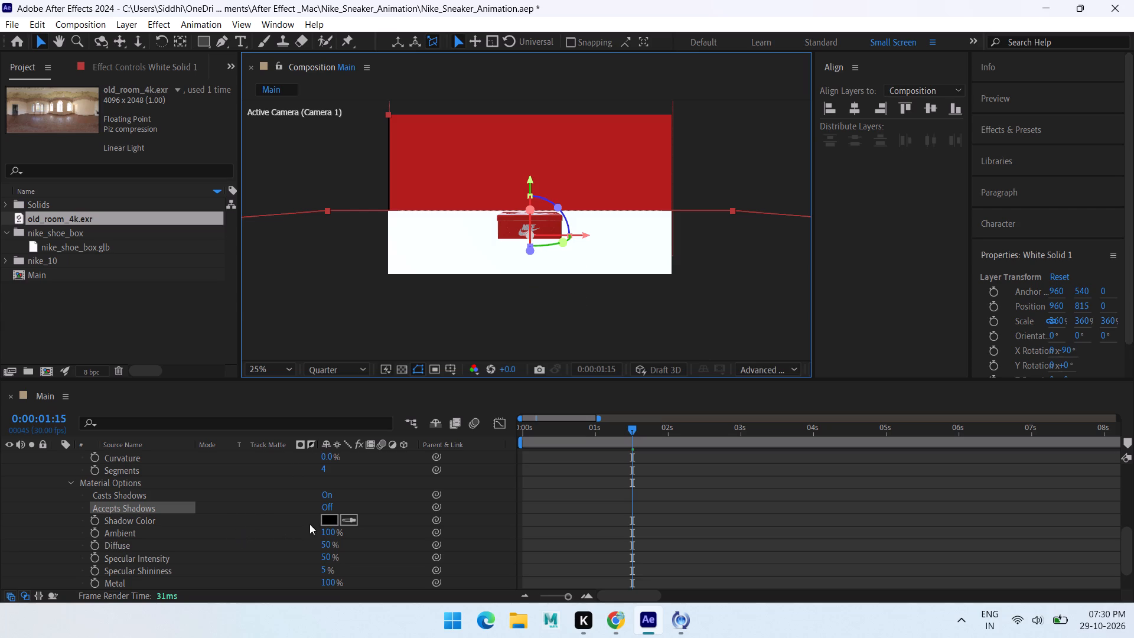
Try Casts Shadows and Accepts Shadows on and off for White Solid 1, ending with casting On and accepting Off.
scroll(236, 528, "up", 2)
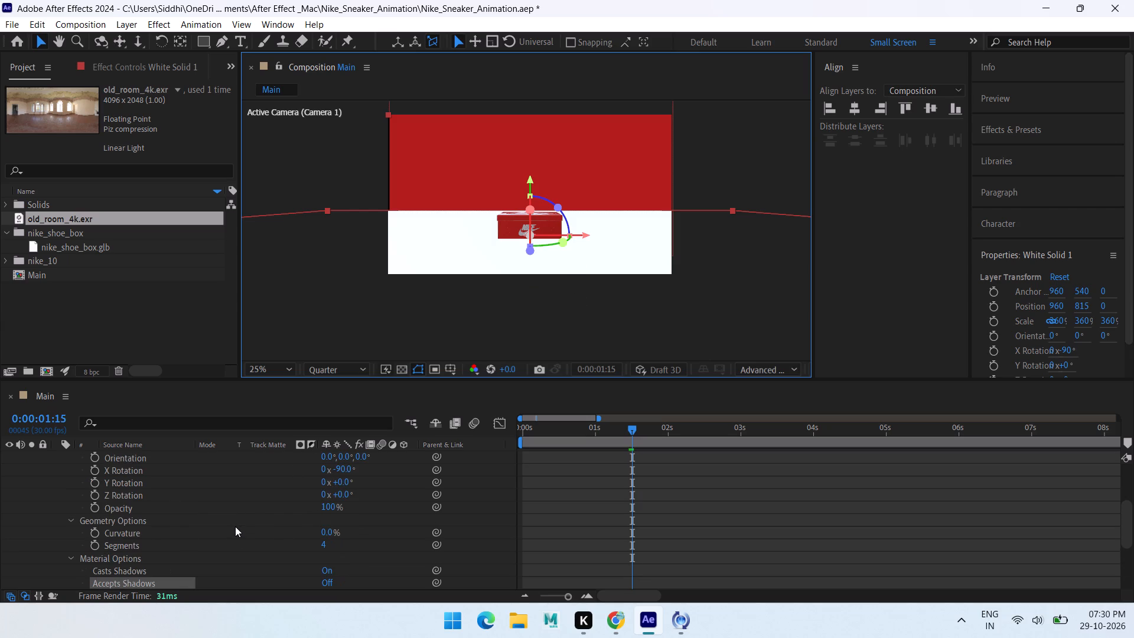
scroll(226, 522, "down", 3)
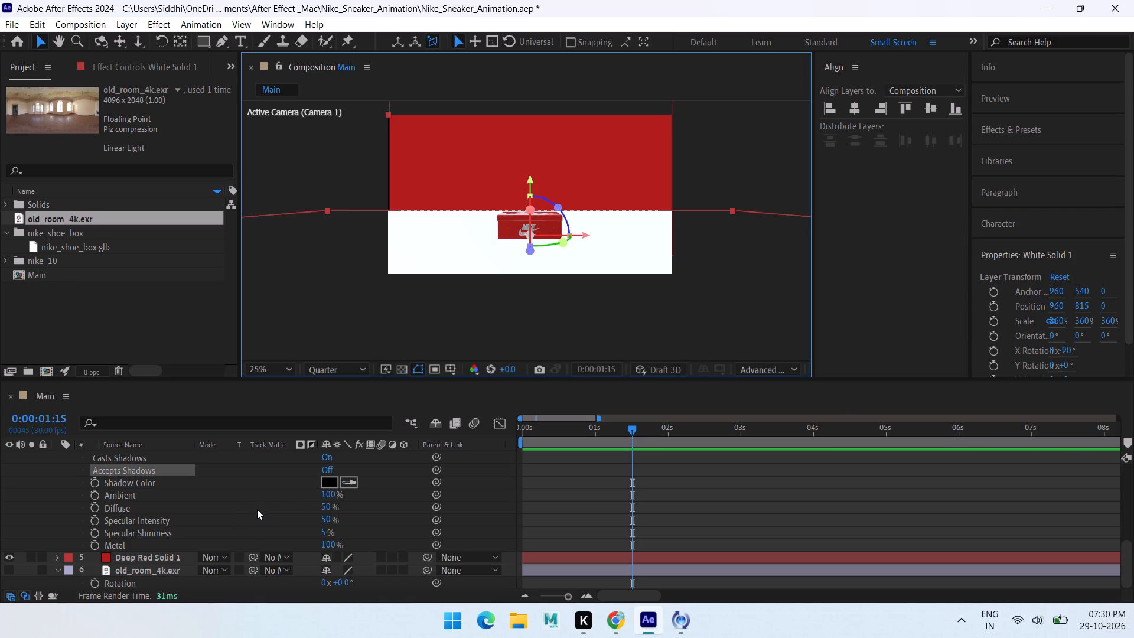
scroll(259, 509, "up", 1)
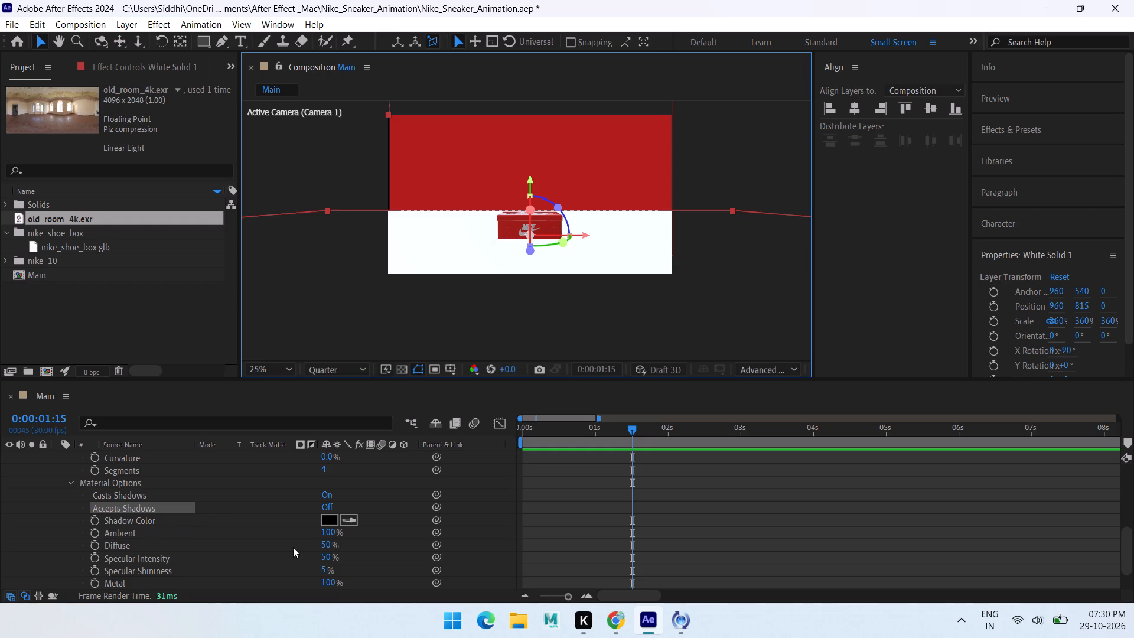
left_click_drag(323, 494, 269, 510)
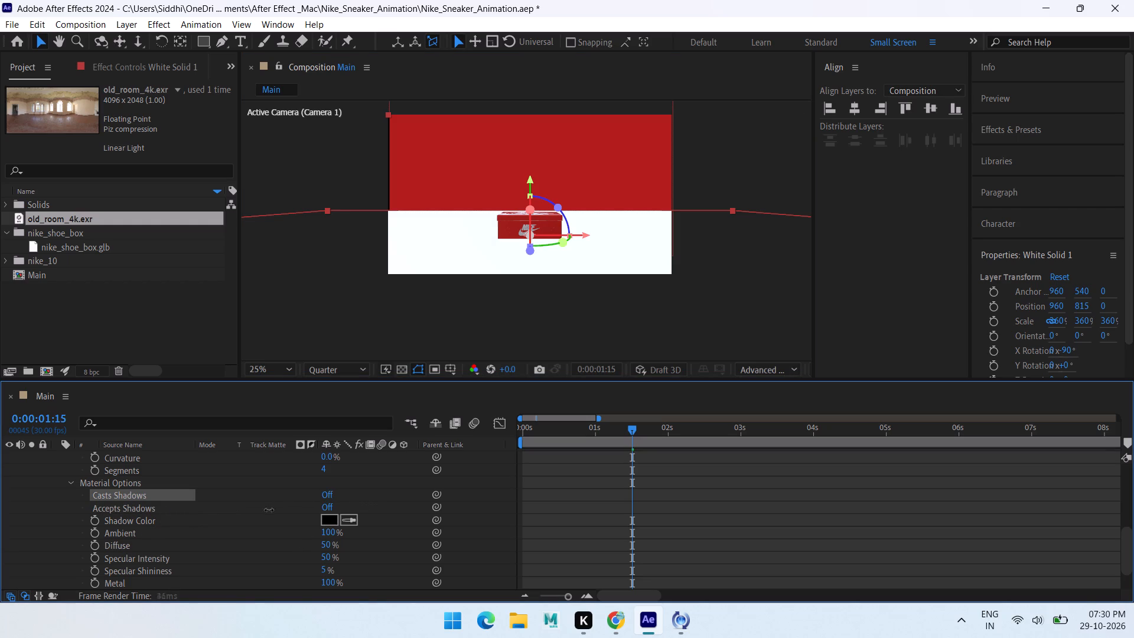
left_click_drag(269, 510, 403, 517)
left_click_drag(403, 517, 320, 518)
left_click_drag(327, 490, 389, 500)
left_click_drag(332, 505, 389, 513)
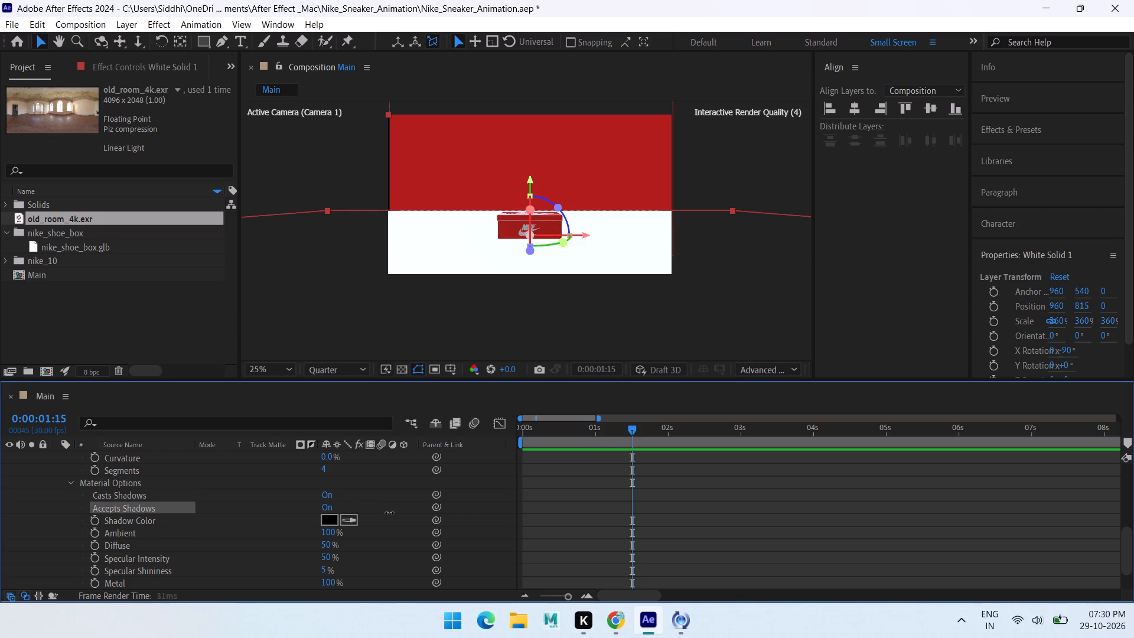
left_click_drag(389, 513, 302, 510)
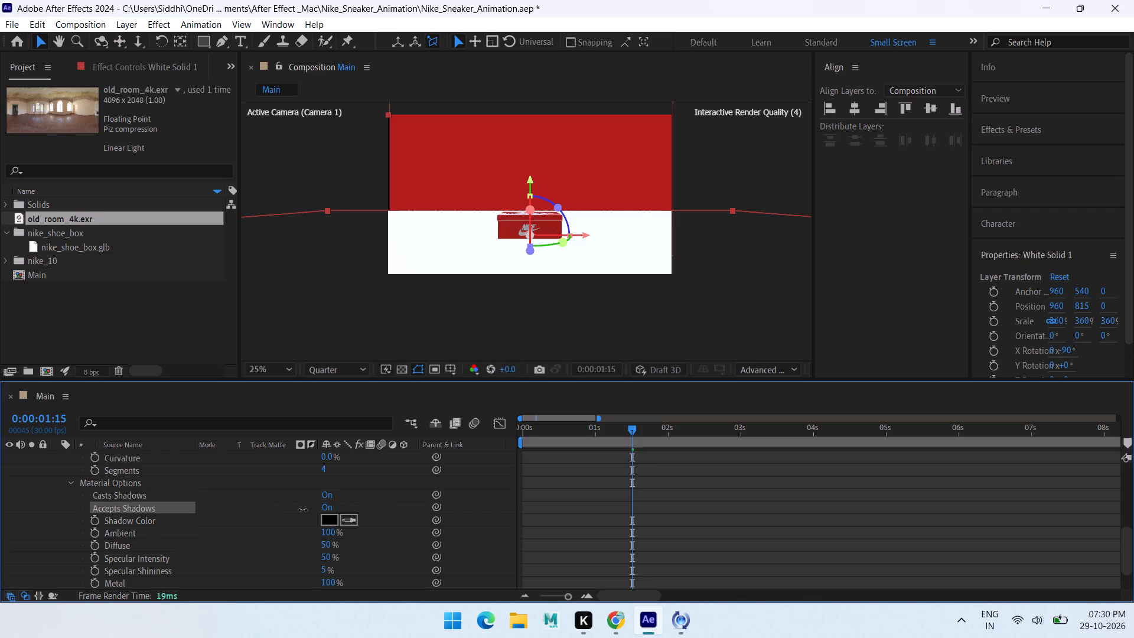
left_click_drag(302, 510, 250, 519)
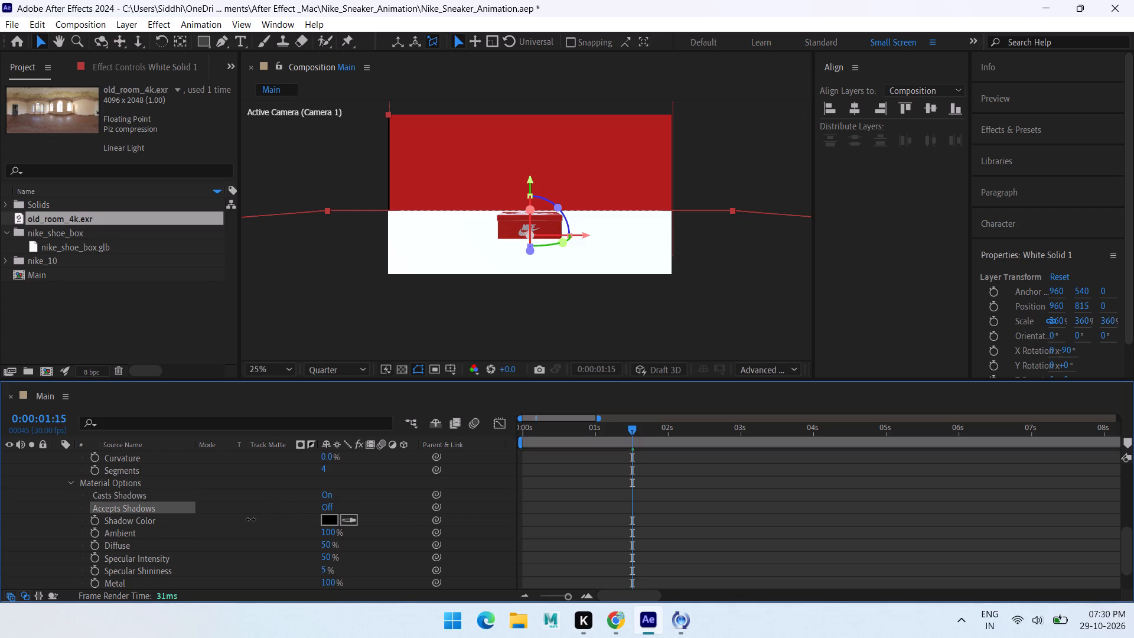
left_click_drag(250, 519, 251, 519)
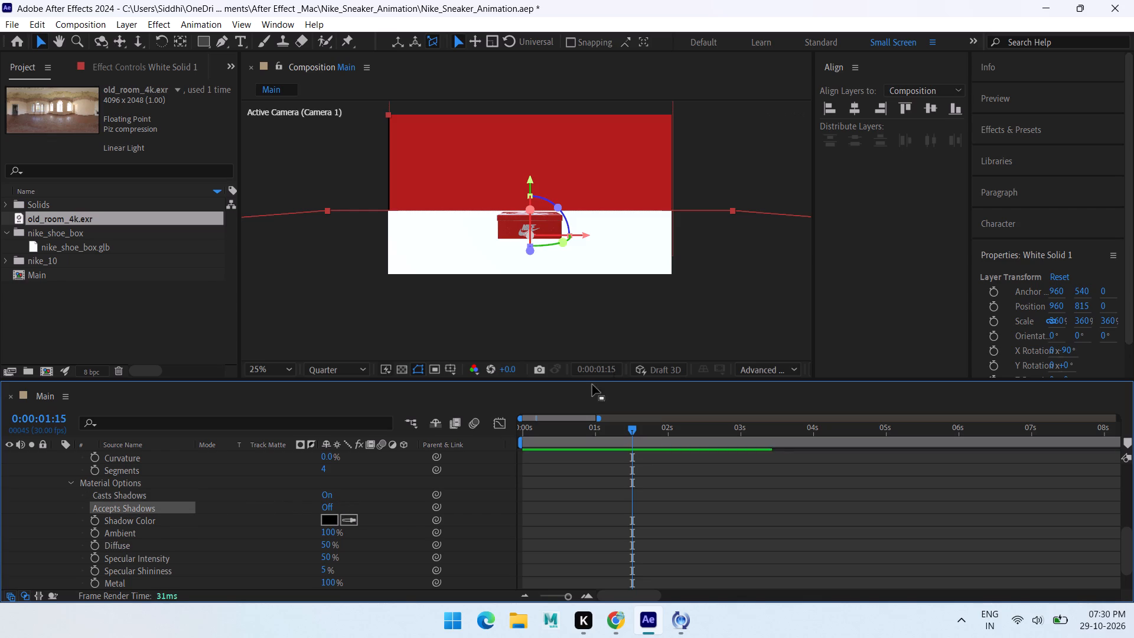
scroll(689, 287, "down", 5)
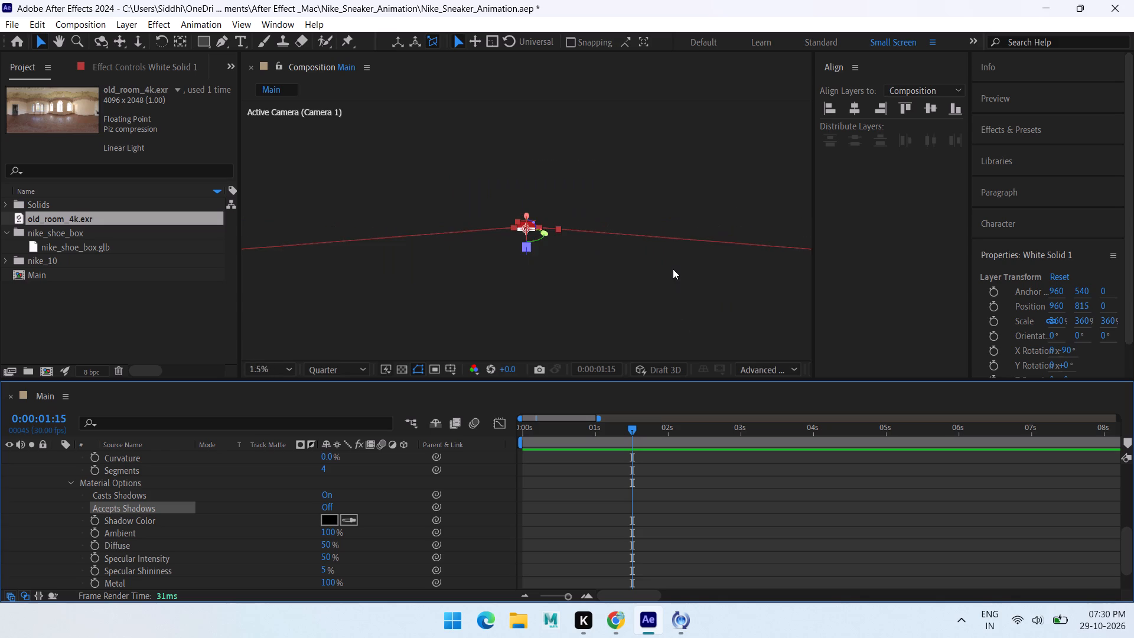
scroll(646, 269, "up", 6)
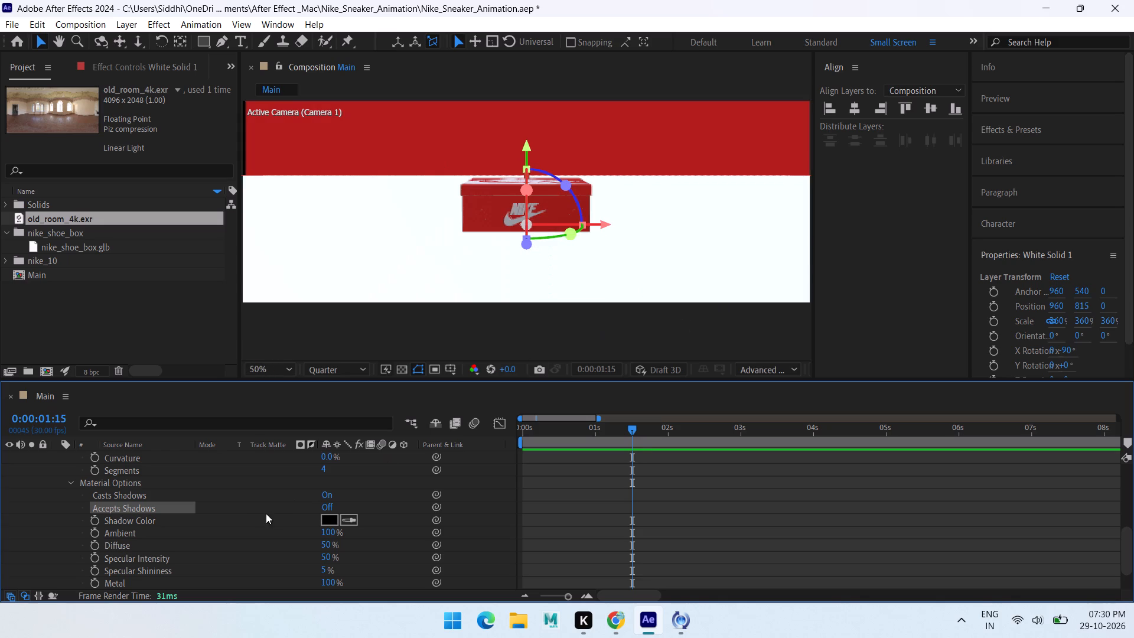
Scale White Solid 1 uniformly to 200%, keeping the white floor across the full width of the frame.
scroll(256, 513, "down", 1)
scroll(254, 509, "up", 1)
key("s")
left_click_drag(347, 509, 324, 509)
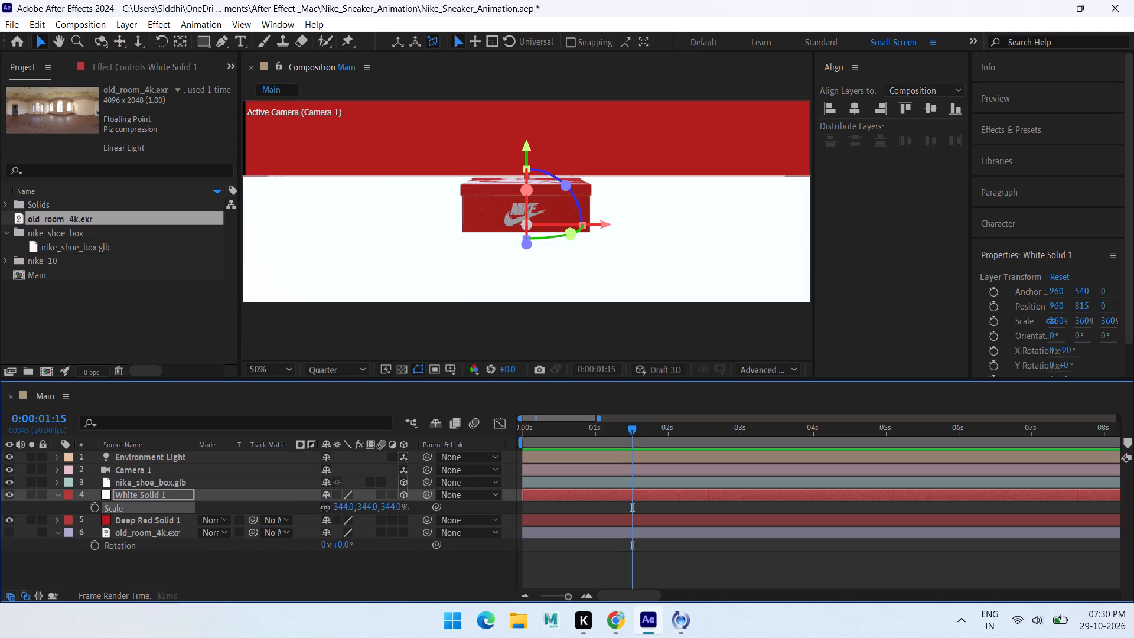
left_click_drag(324, 509, 148, 509)
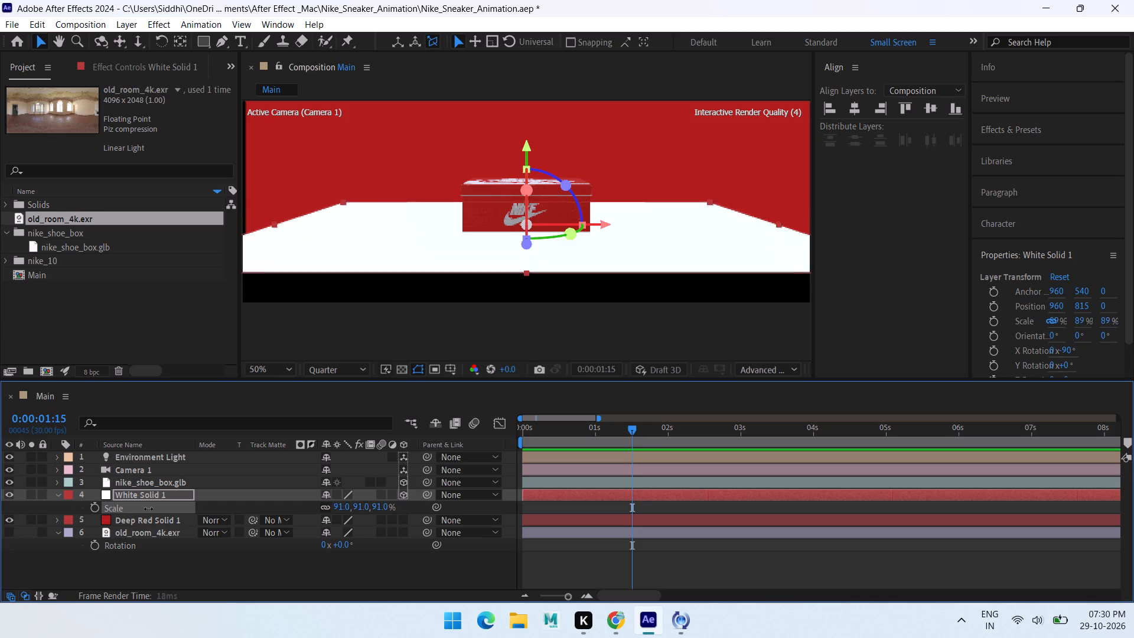
left_click_drag(148, 509, 175, 503)
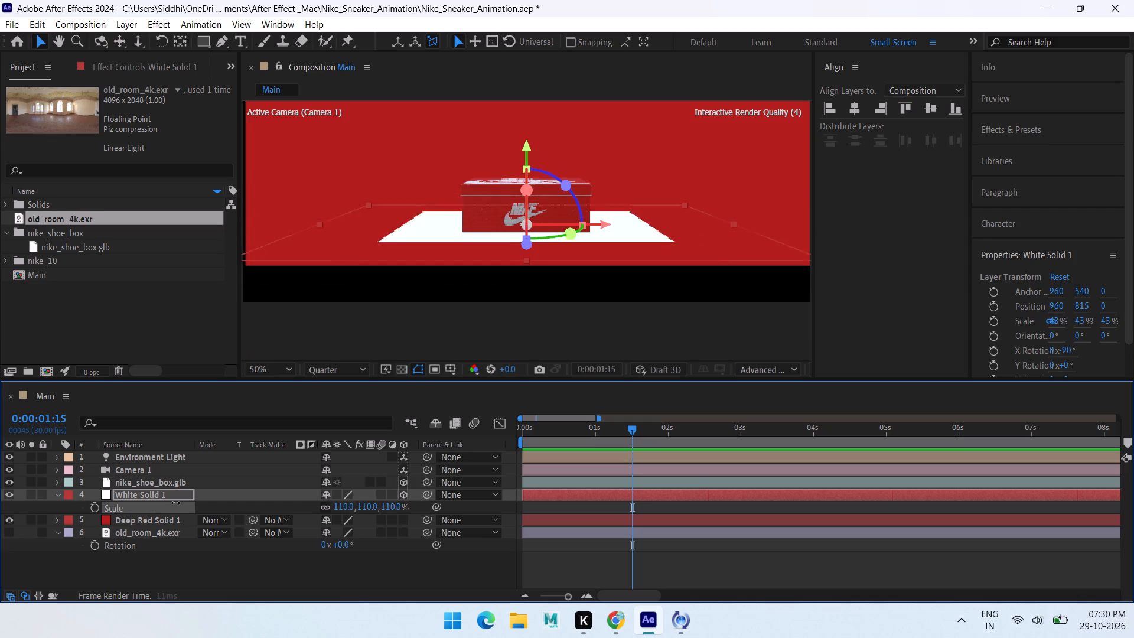
left_click_drag(175, 503, 253, 508)
scroll(679, 281, "down", 4)
scroll(602, 256, "up", 1)
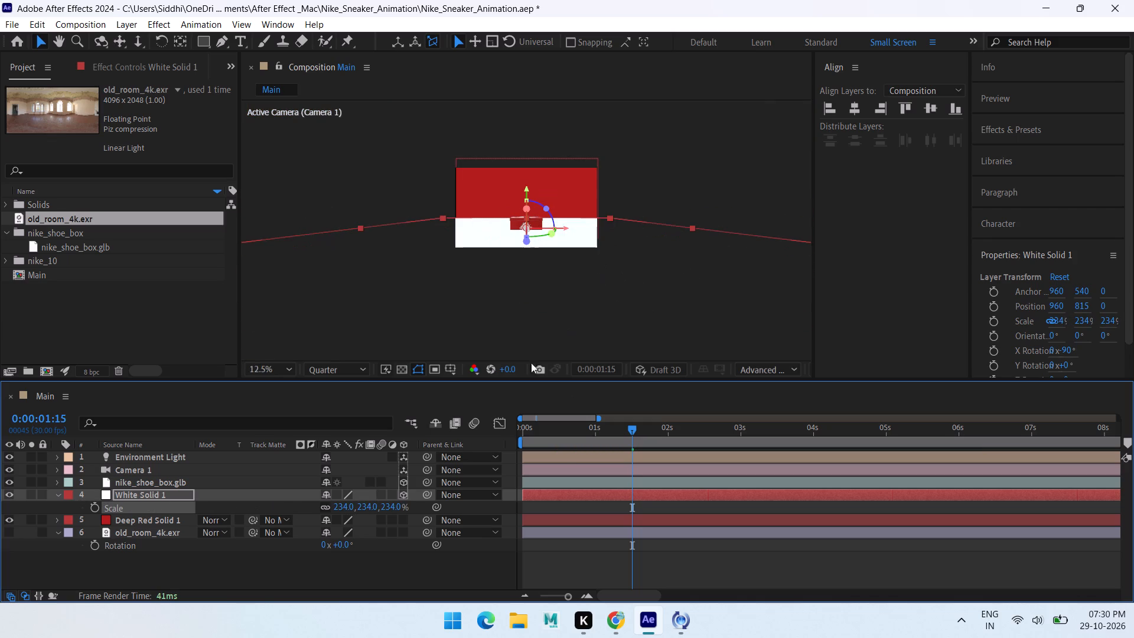
scroll(582, 274, "up", 1)
left_click_drag(341, 504, 308, 502)
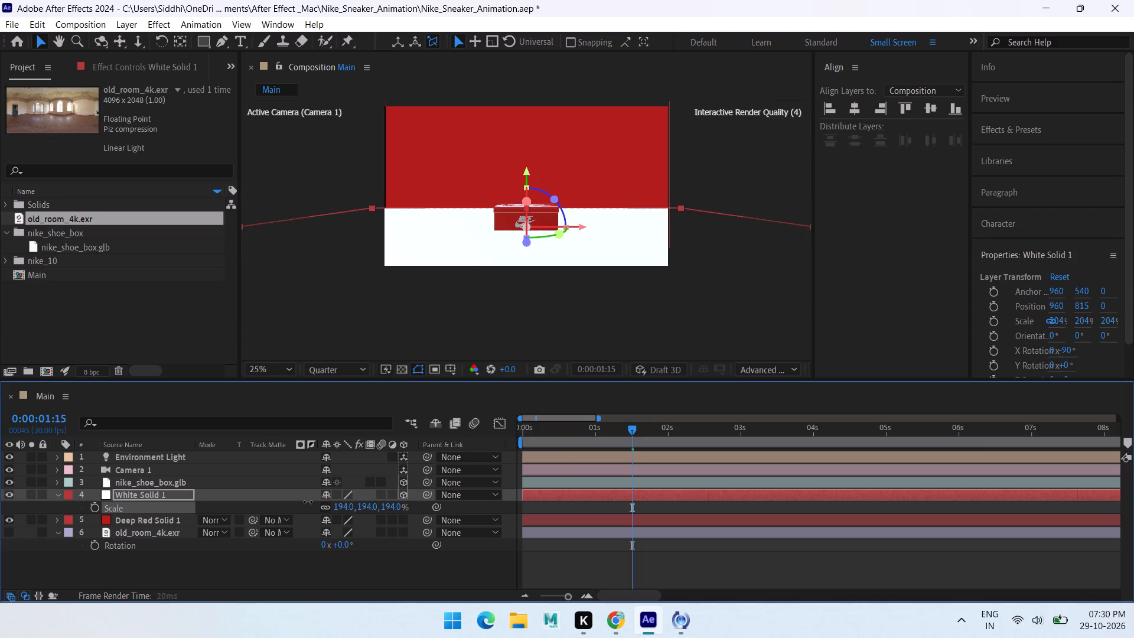
left_click_drag(308, 502, 271, 497)
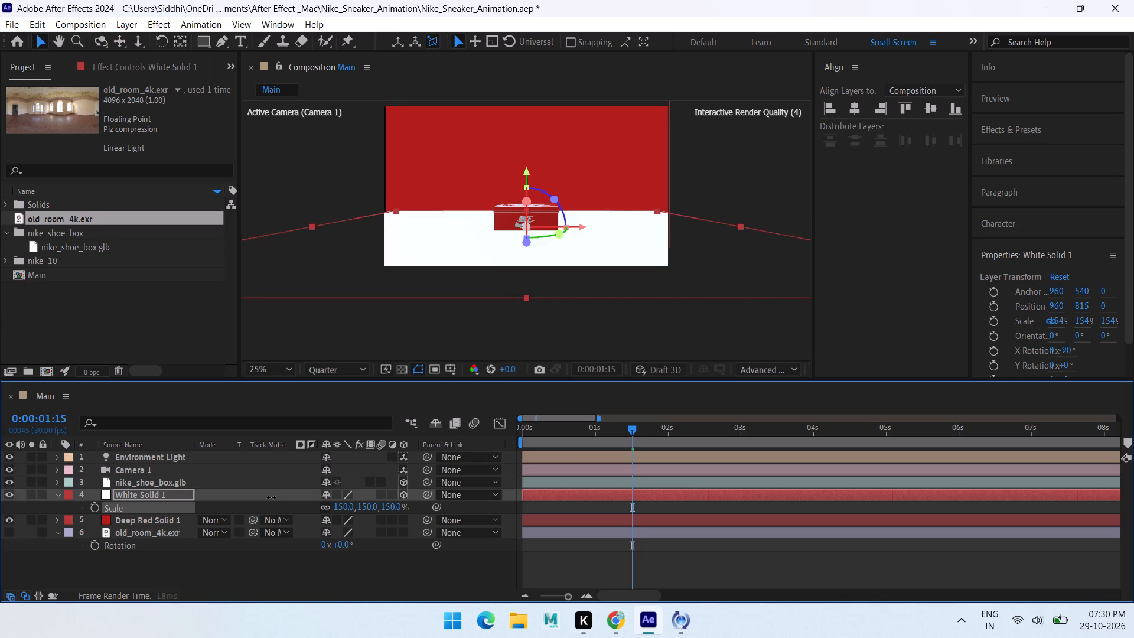
left_click_drag(271, 497, 259, 493)
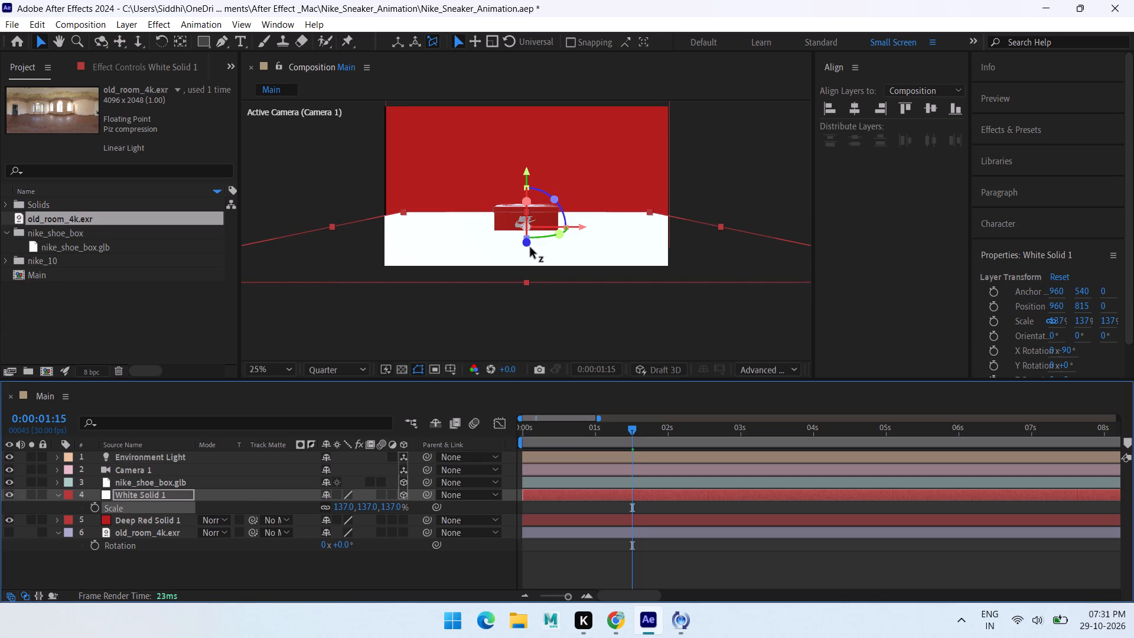
scroll(535, 253, "up", 1)
left_click_drag(342, 507, 352, 507)
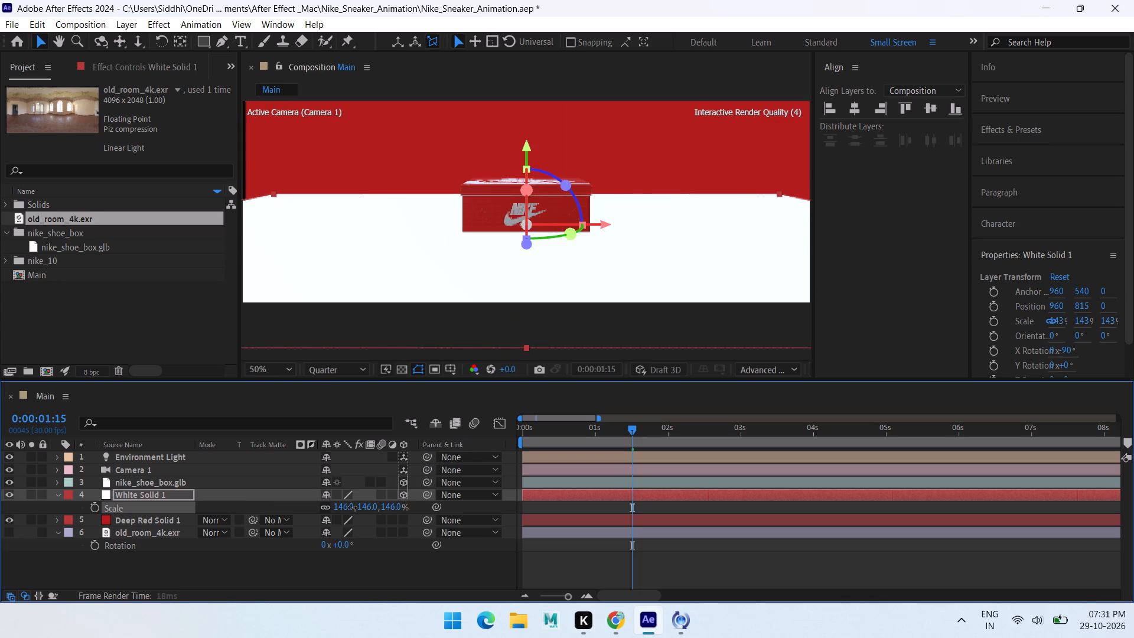
left_click_drag(352, 507, 389, 507)
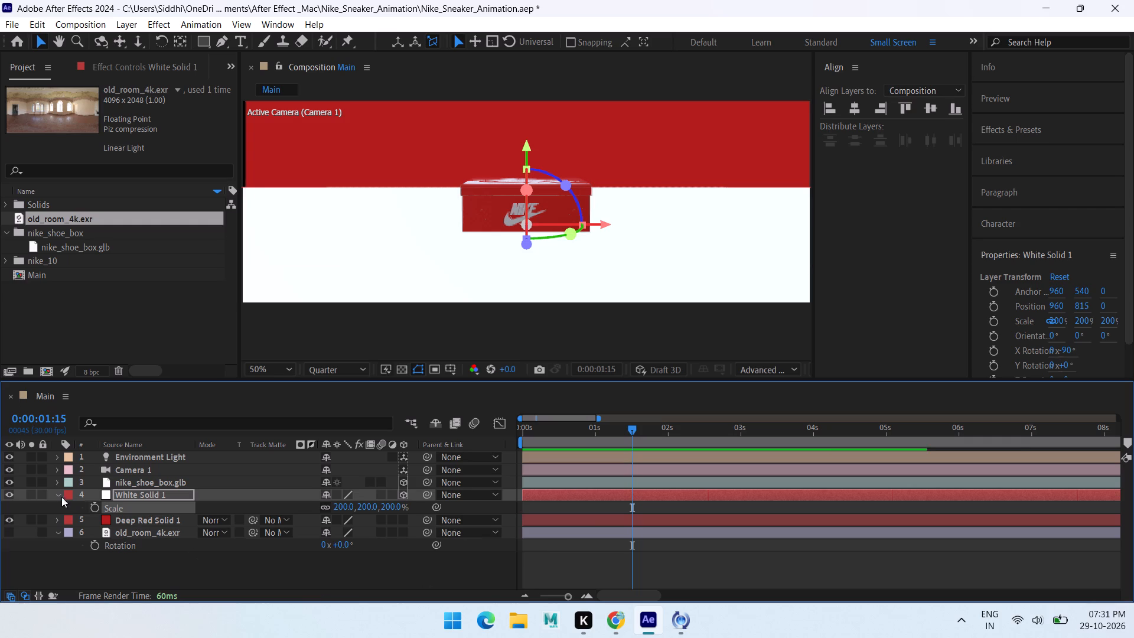
Set the Environment Light's X Rotation to 76° and its Y Rotation to -5°.
left_click(164, 460)
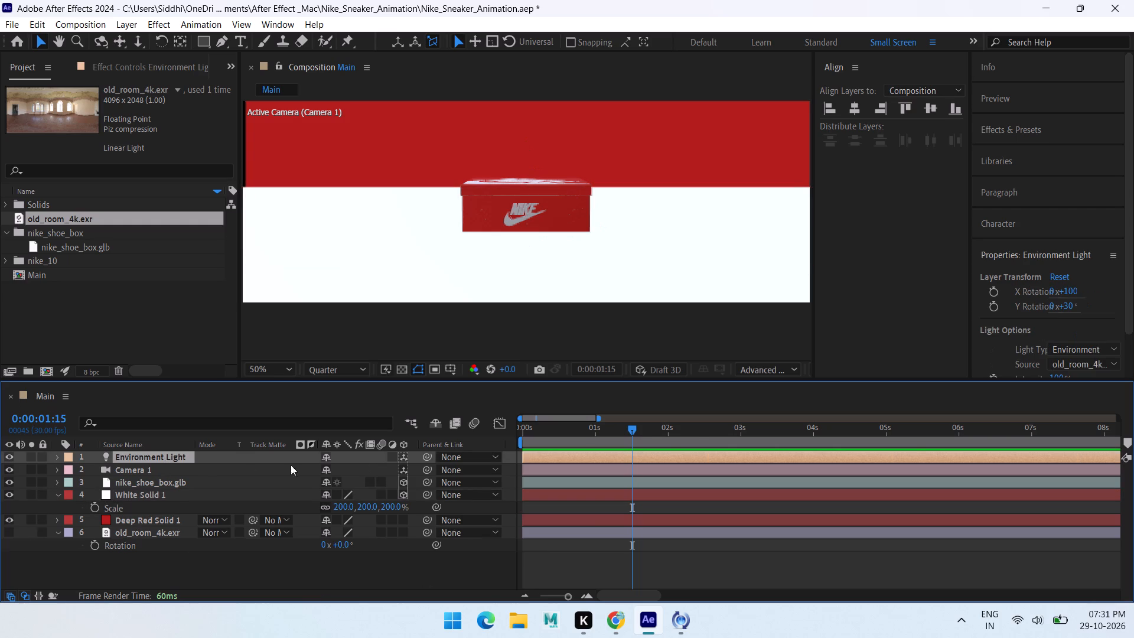
key("r")
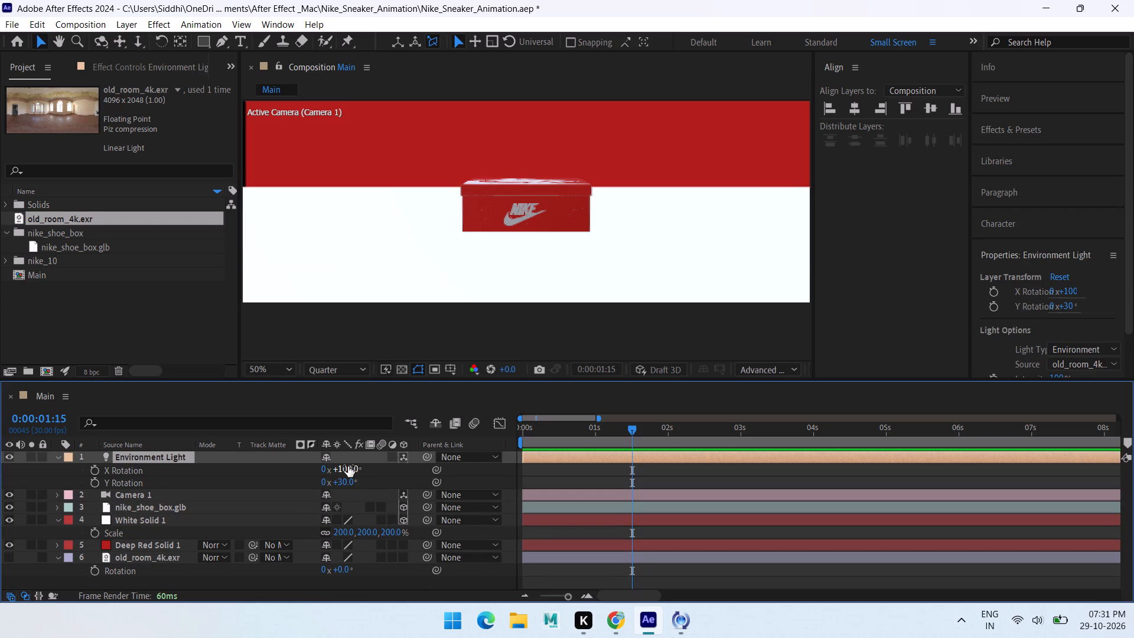
left_click(348, 466)
key("7")
key("6")
key("Return")
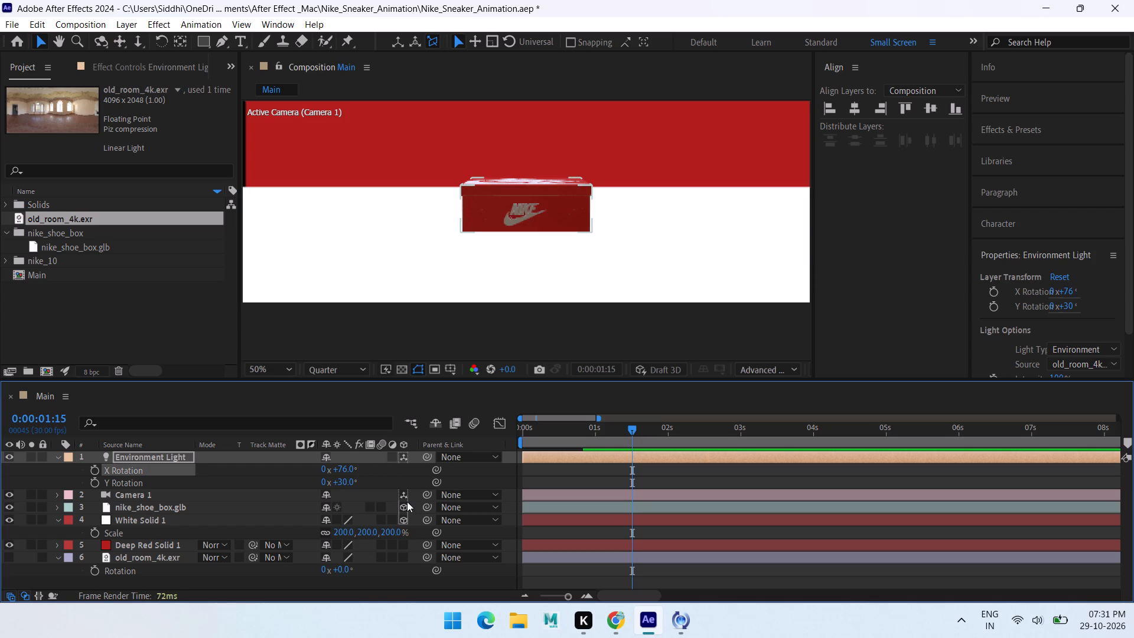
left_click(344, 480)
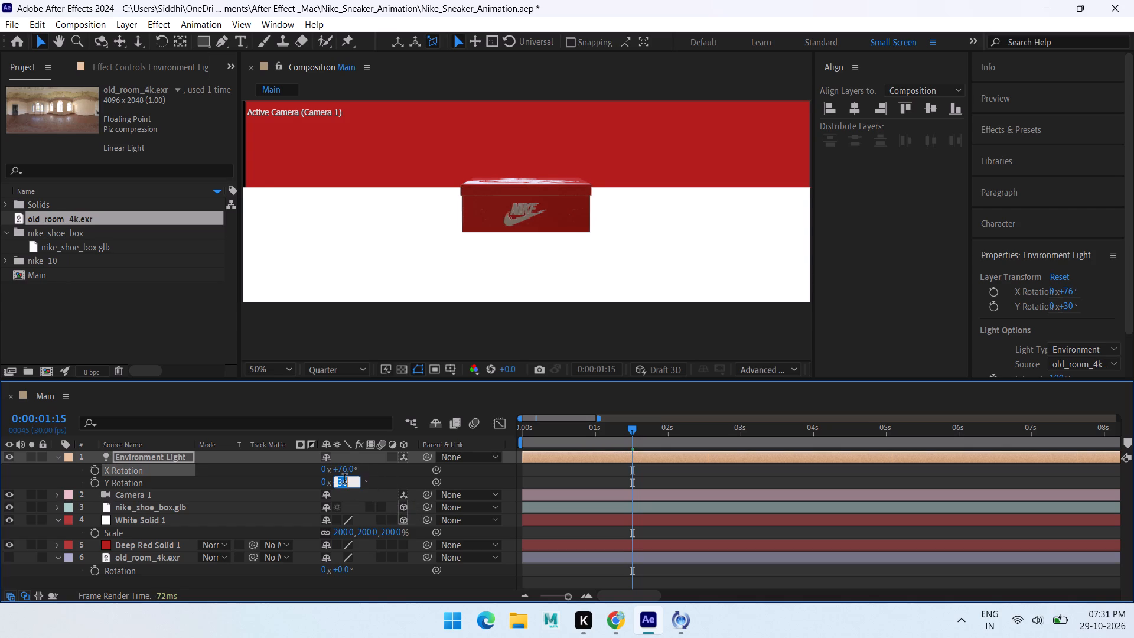
type("-5")
key("Return")
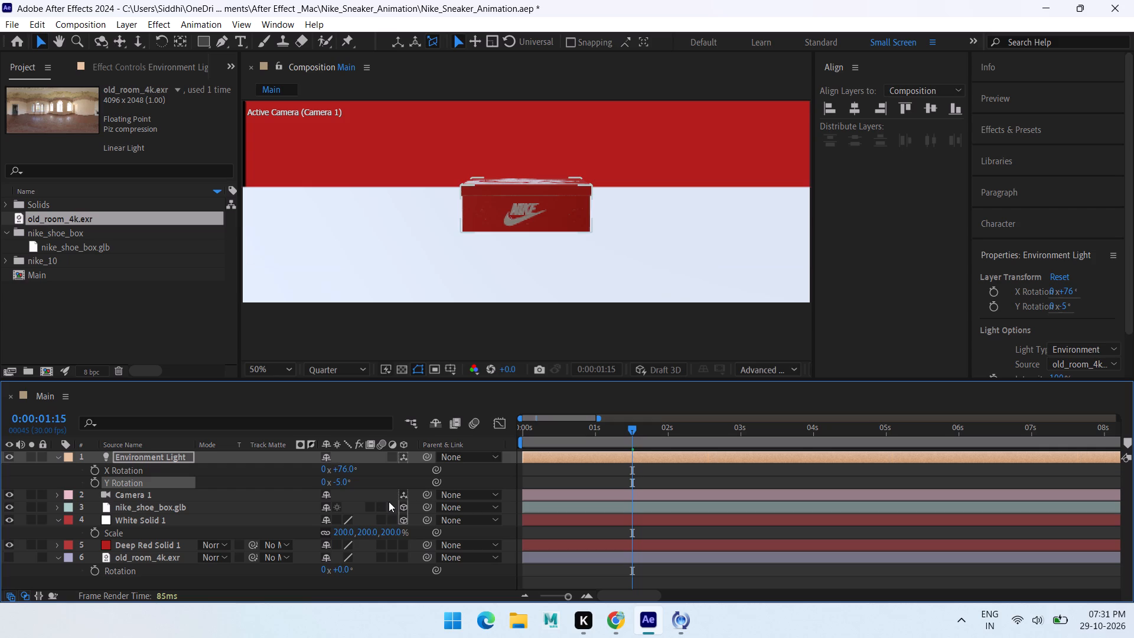
scroll(579, 264, "down", 2)
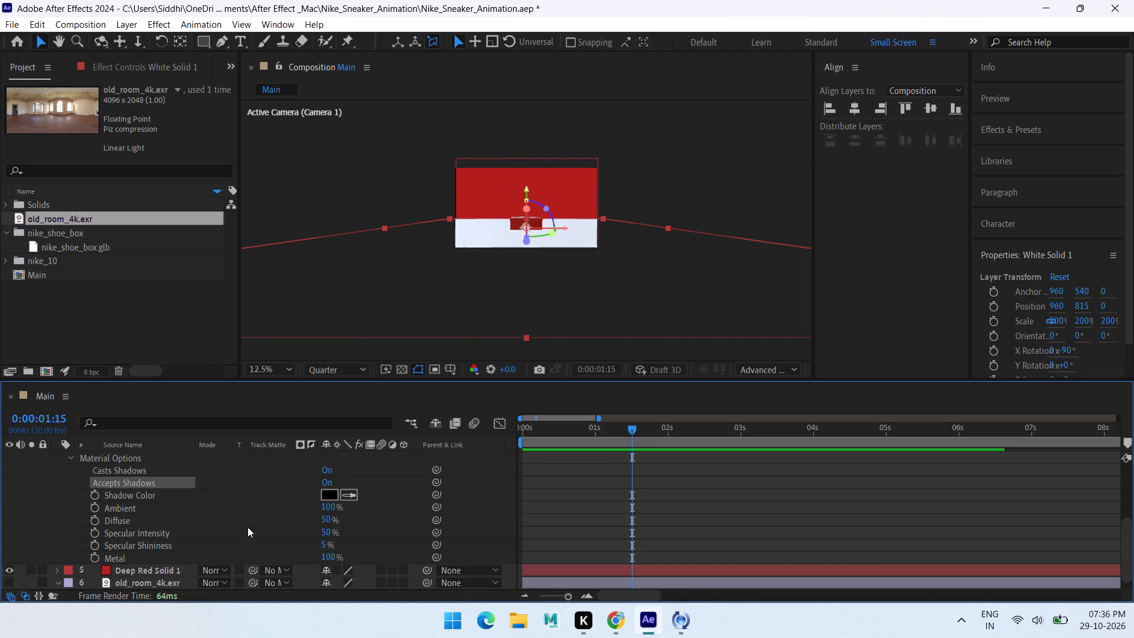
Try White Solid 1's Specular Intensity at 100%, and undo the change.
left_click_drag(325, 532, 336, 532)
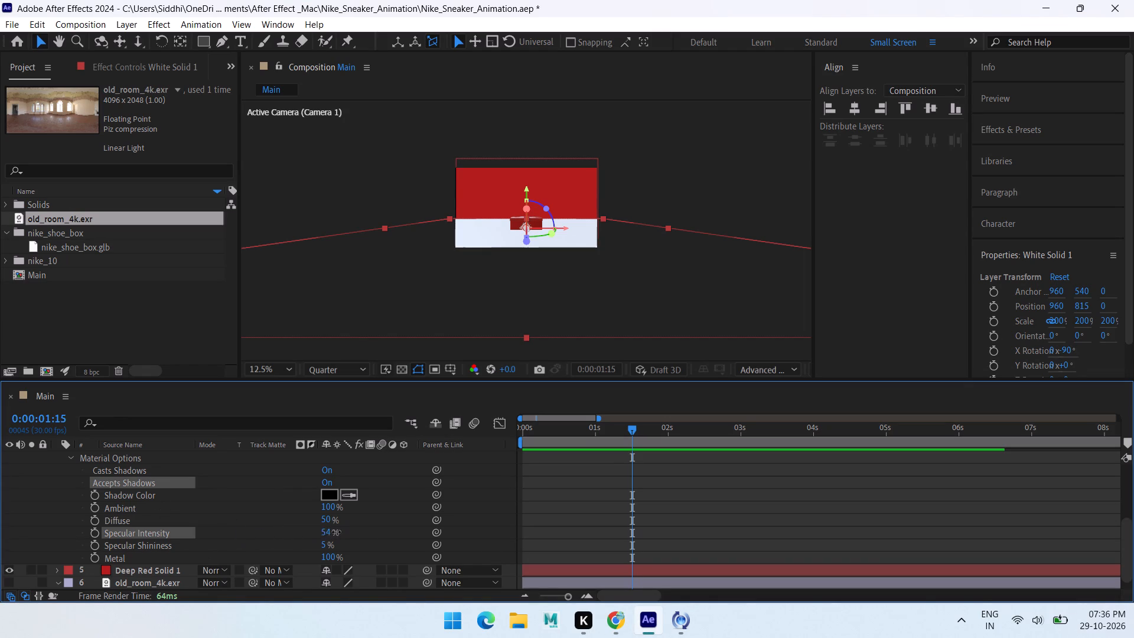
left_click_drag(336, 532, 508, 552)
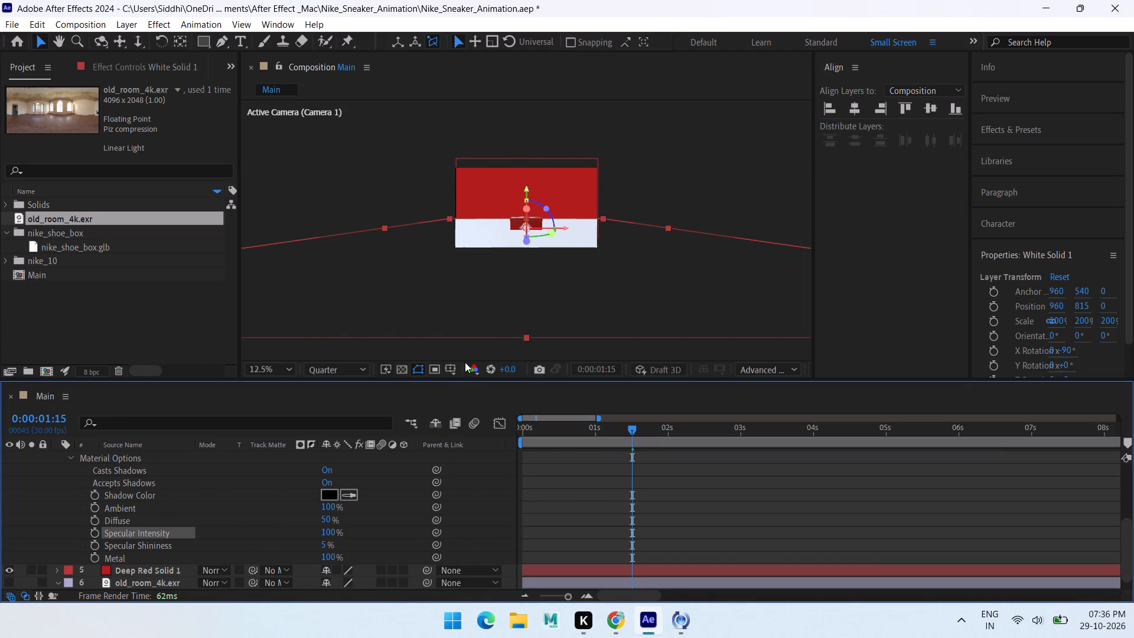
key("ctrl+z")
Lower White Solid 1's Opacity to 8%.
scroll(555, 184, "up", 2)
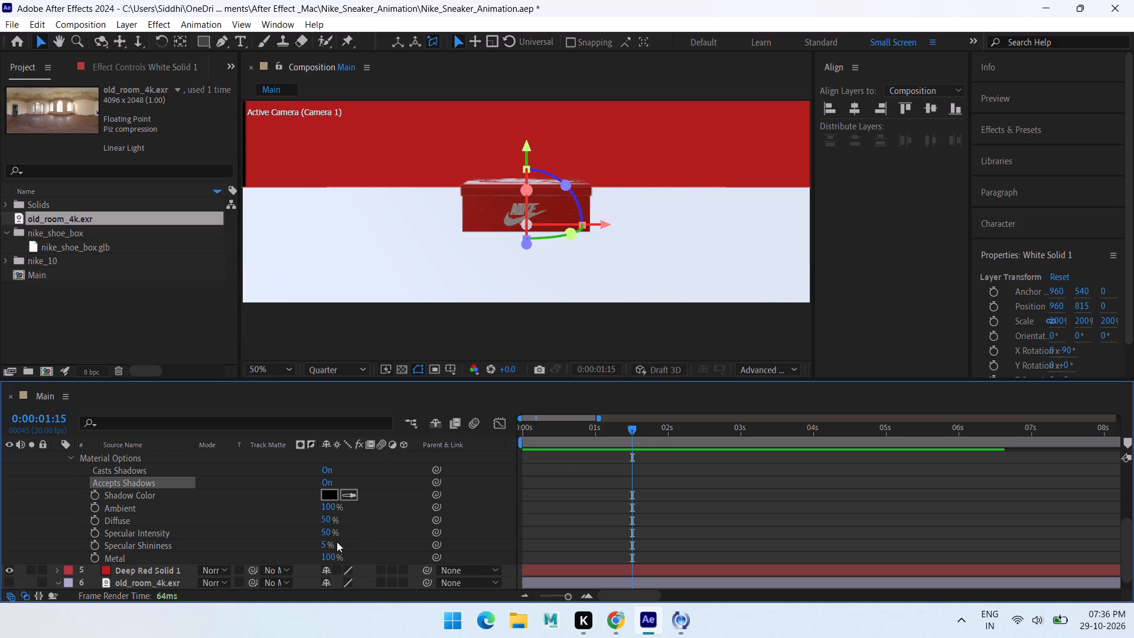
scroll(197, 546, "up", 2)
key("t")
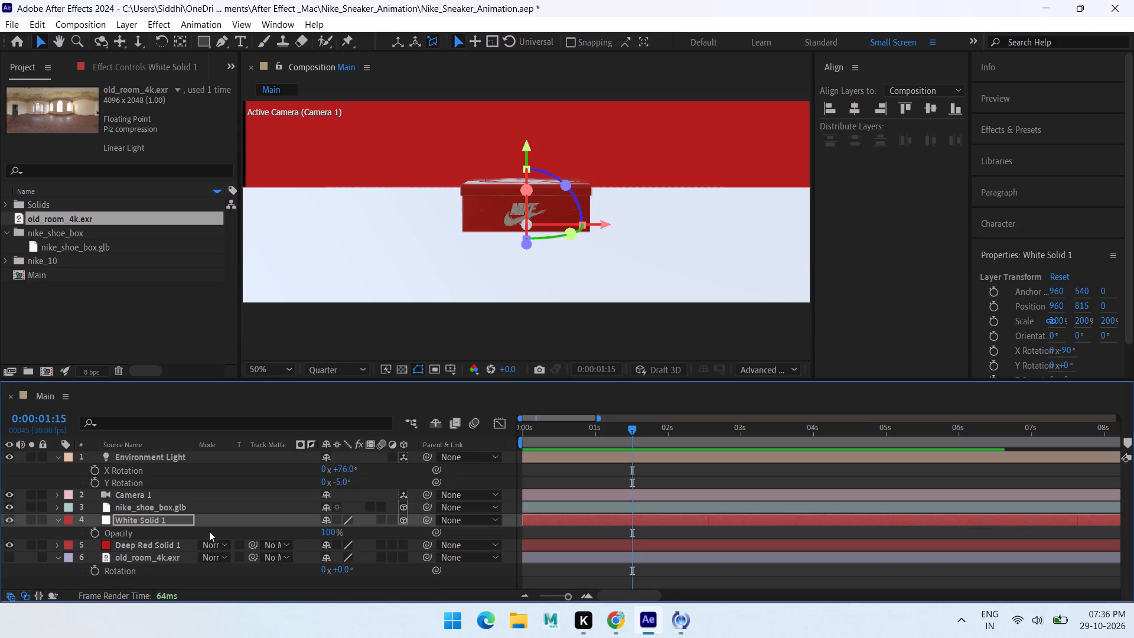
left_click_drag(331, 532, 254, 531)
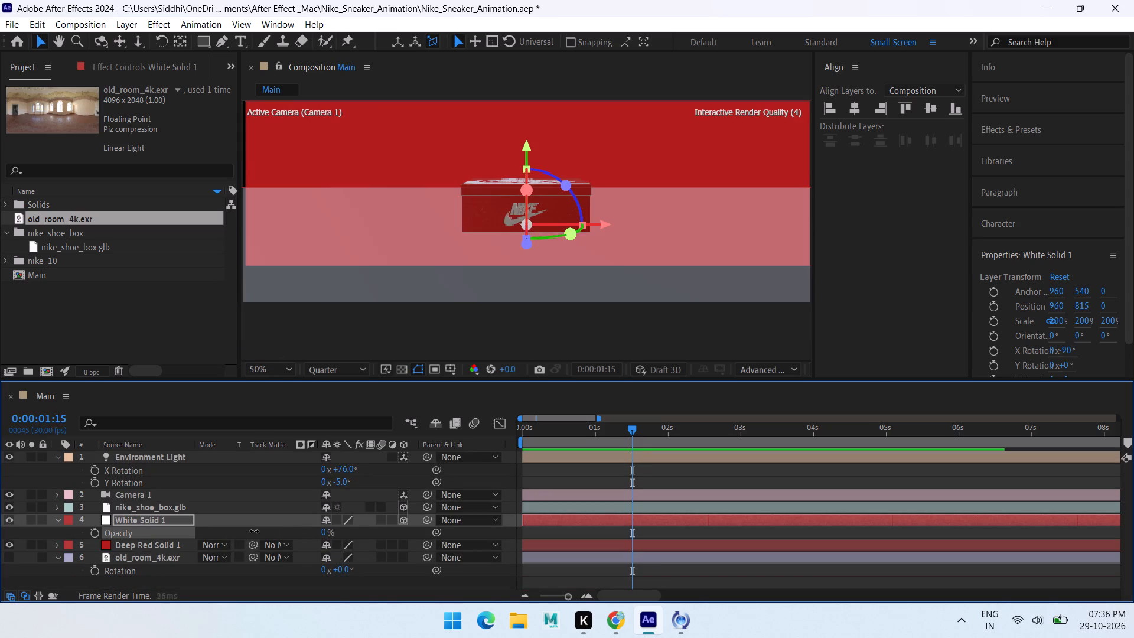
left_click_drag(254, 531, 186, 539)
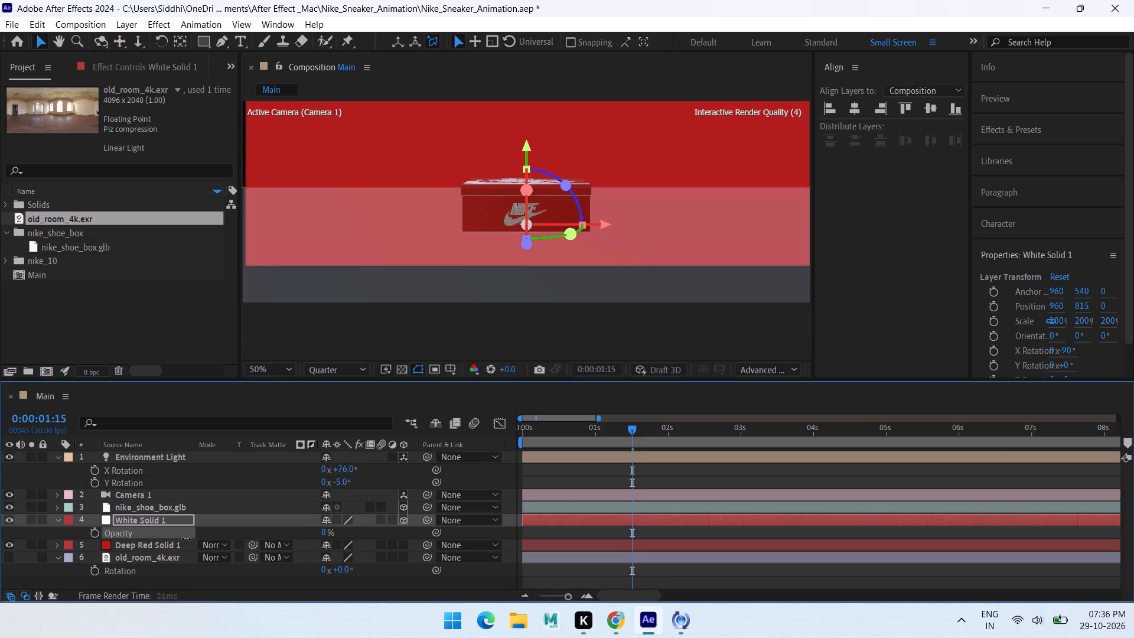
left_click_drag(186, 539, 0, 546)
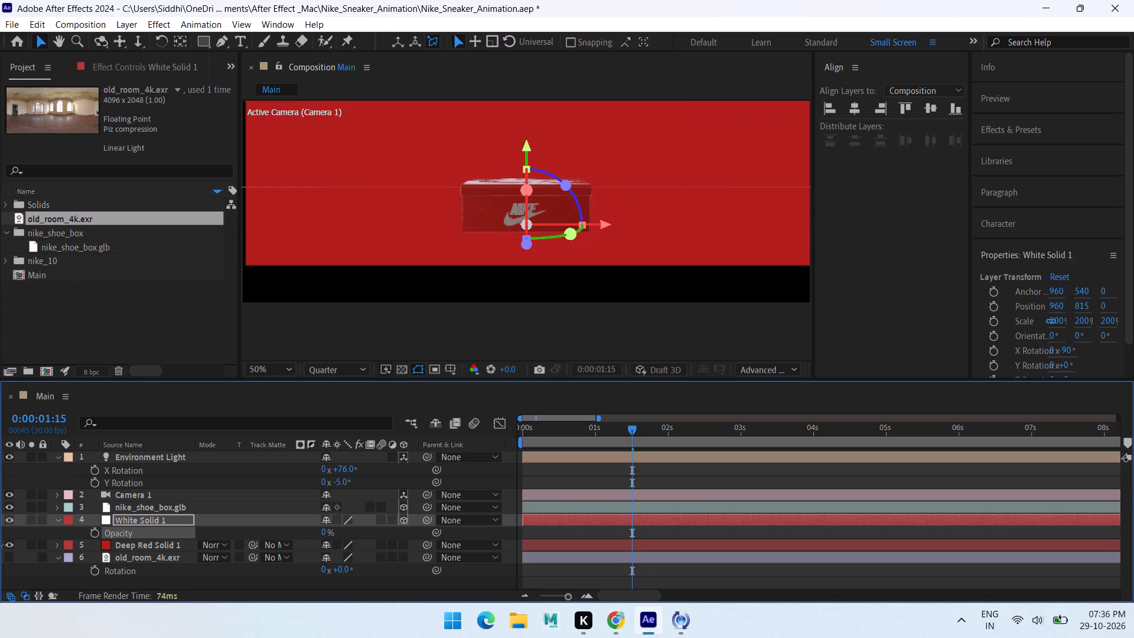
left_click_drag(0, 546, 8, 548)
Stretch Deep Red Solid 1 vertically to about 134% so the red background covers the bottom of the frame.
scroll(444, 239, "down", 2)
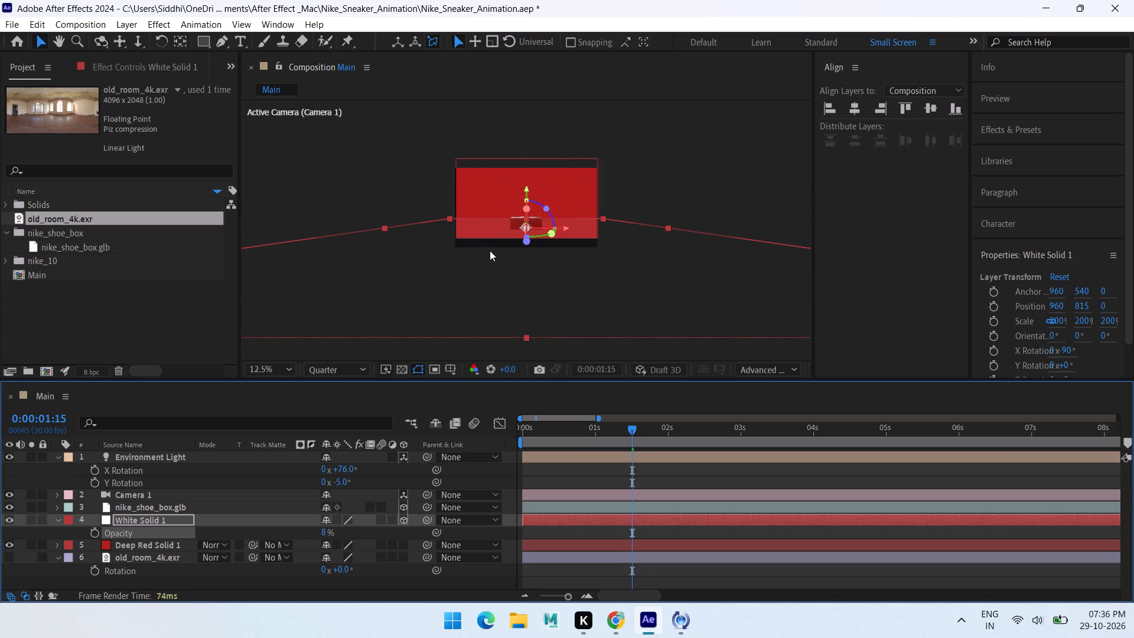
scroll(575, 209, "up", 2)
left_click(752, 159)
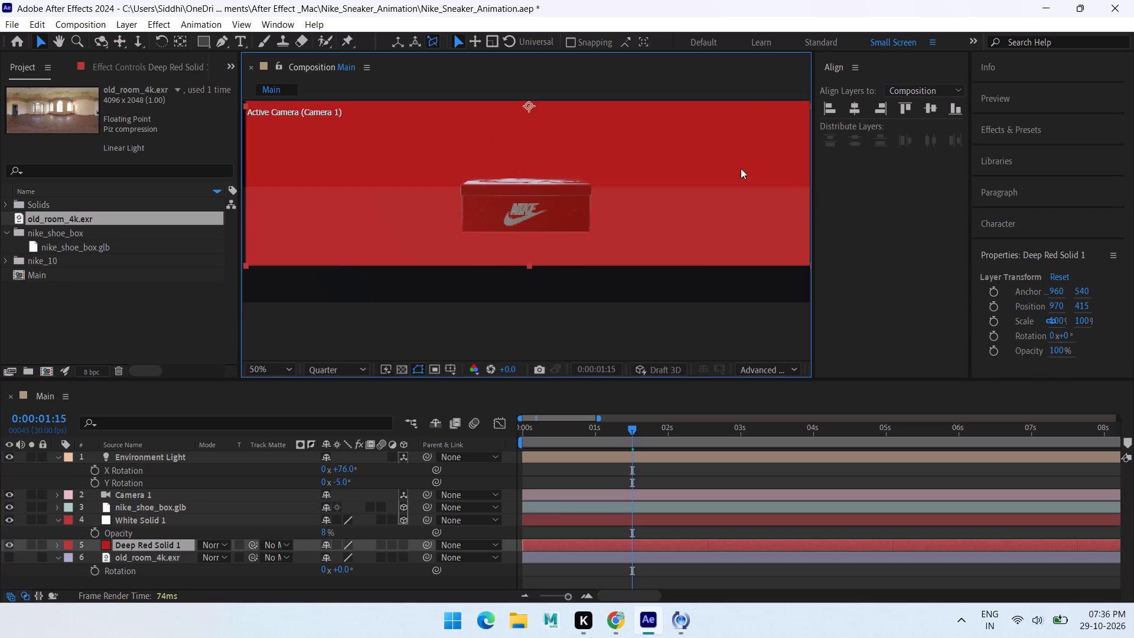
scroll(628, 211, "down", 2)
left_click_drag(526, 239, 526, 252)
scroll(599, 197, "up", 1)
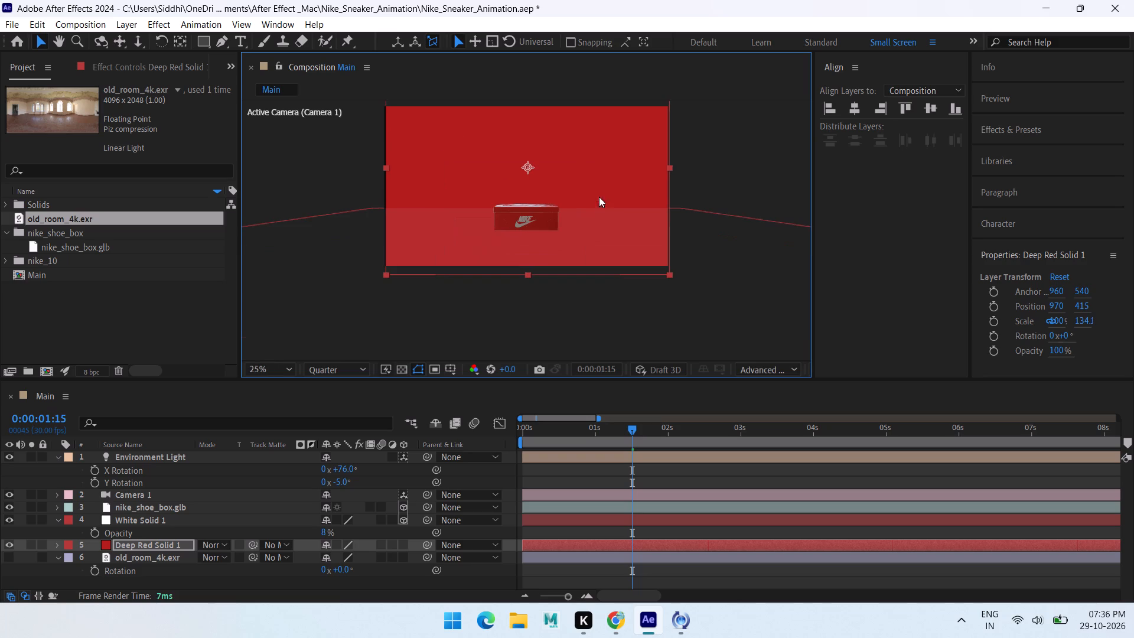
scroll(572, 248, "up", 1)
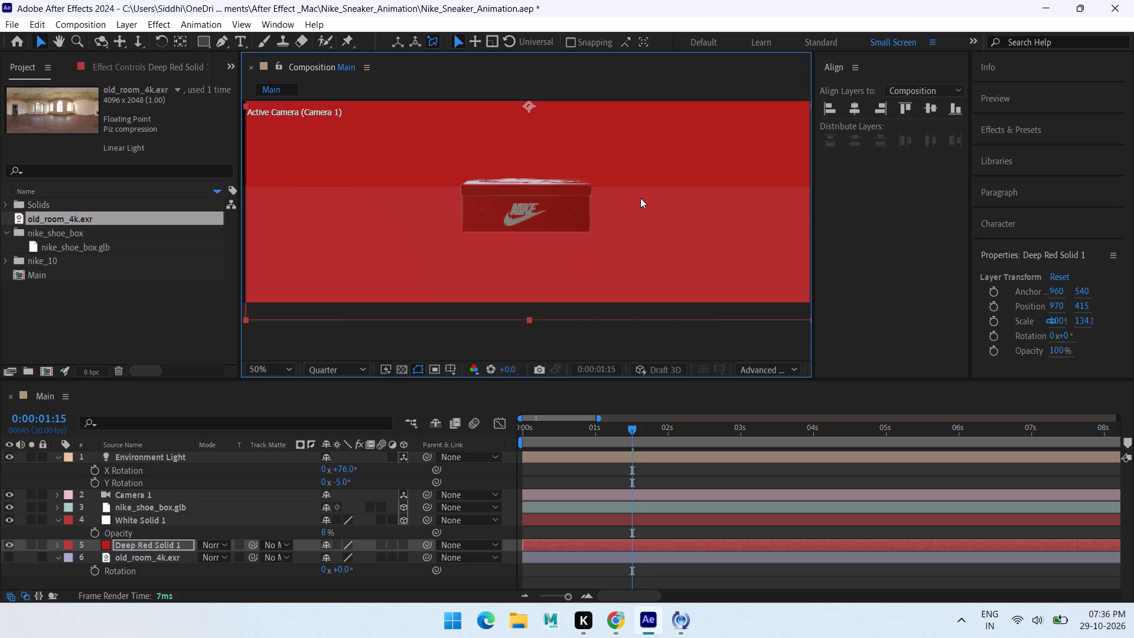
Inspect the floor and background in the composition, scrubbing back to 0:00:00:00 to check the box's motion.
middle_click_drag(640, 198, 611, 272)
scroll(611, 268, "down", 3)
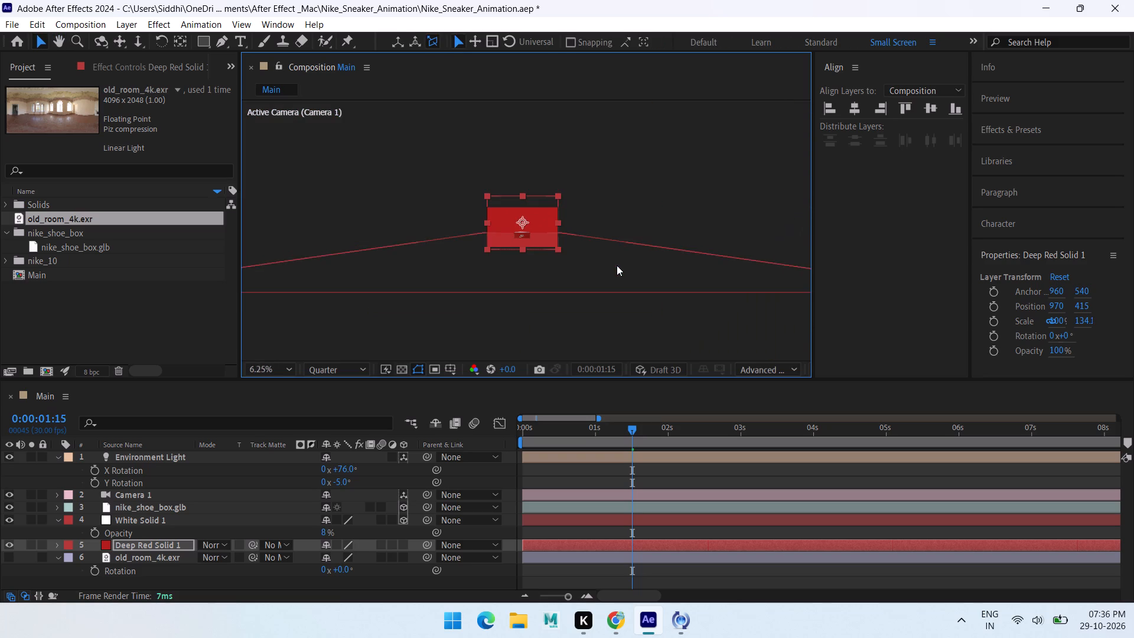
scroll(600, 271, "up", 4)
scroll(576, 304, "down", 3)
scroll(558, 265, "up", 2)
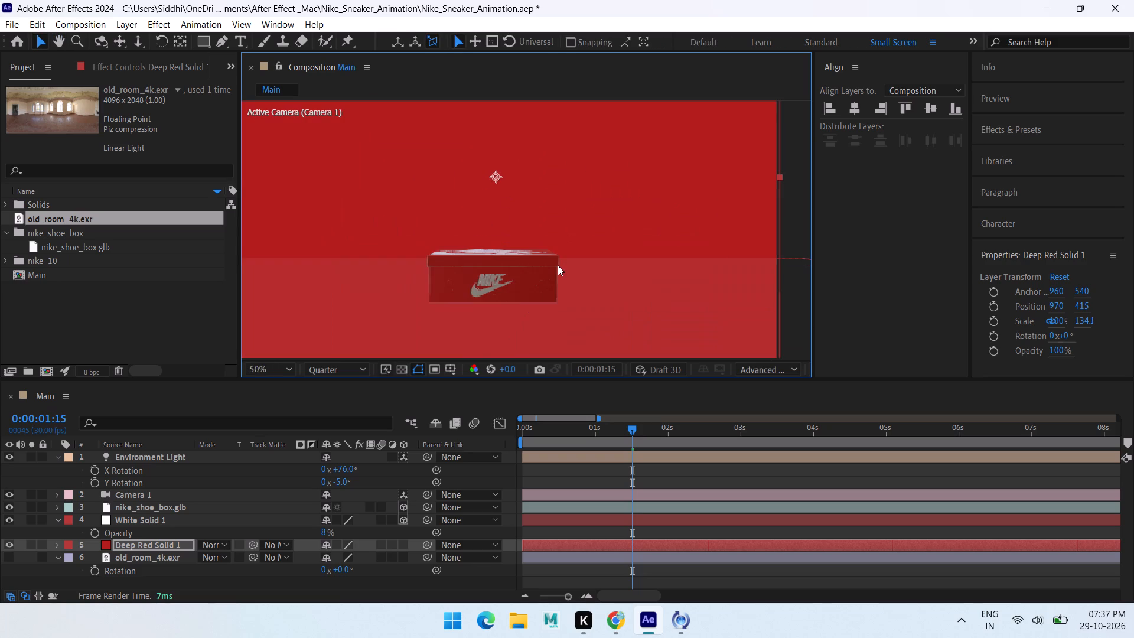
scroll(562, 264, "down", 1)
left_click_drag(627, 425, 572, 429)
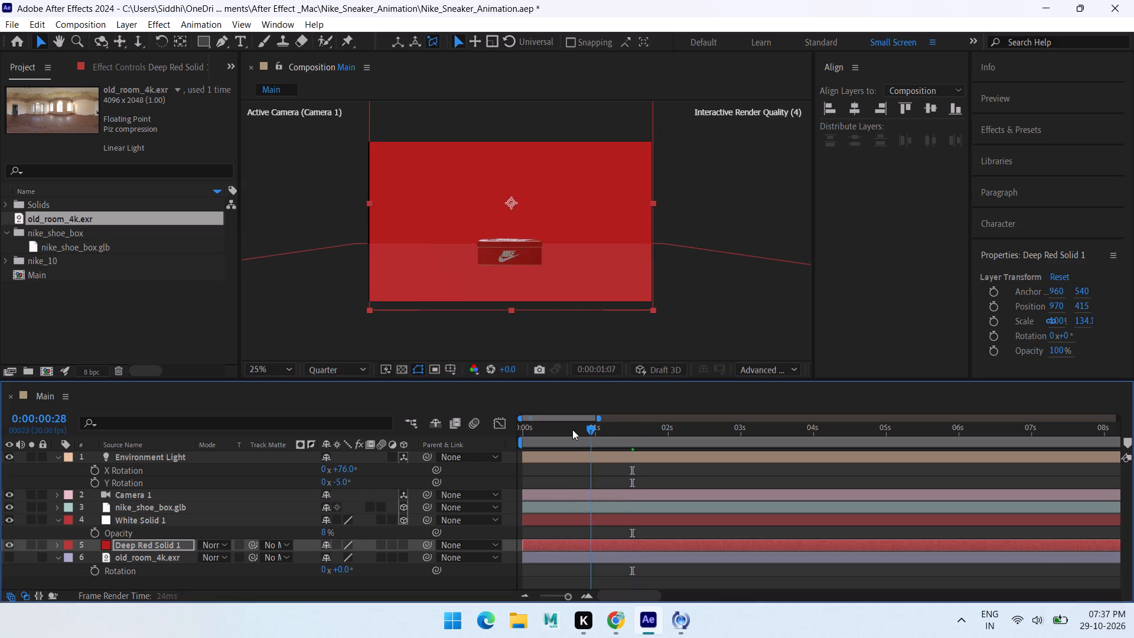
left_click_drag(572, 429, 574, 428)
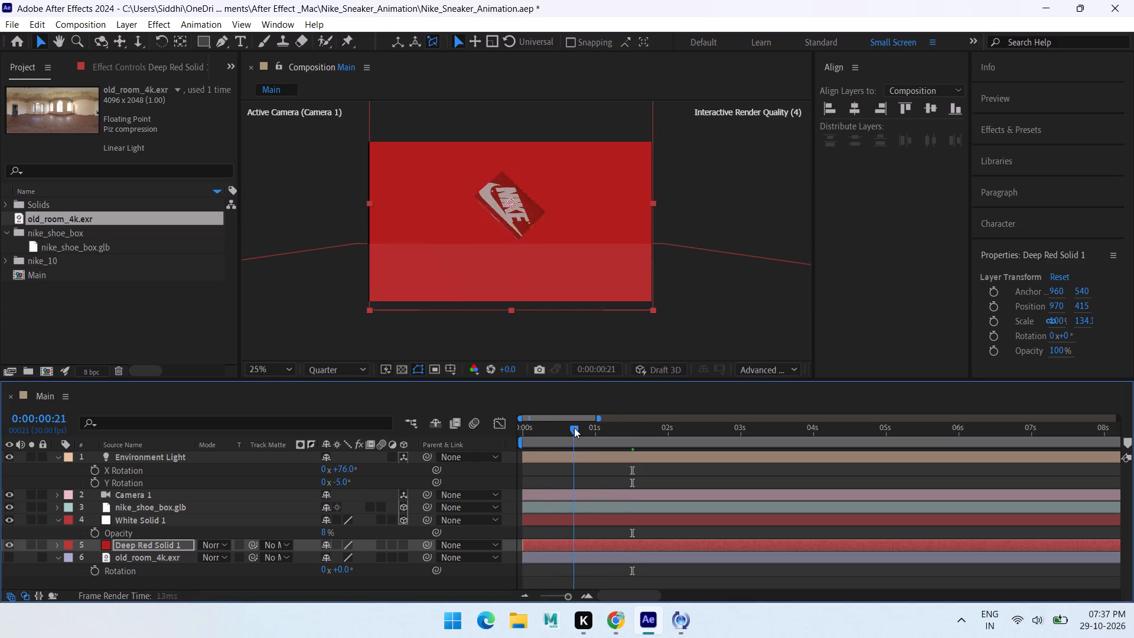
left_click_drag(574, 428, 448, 436)
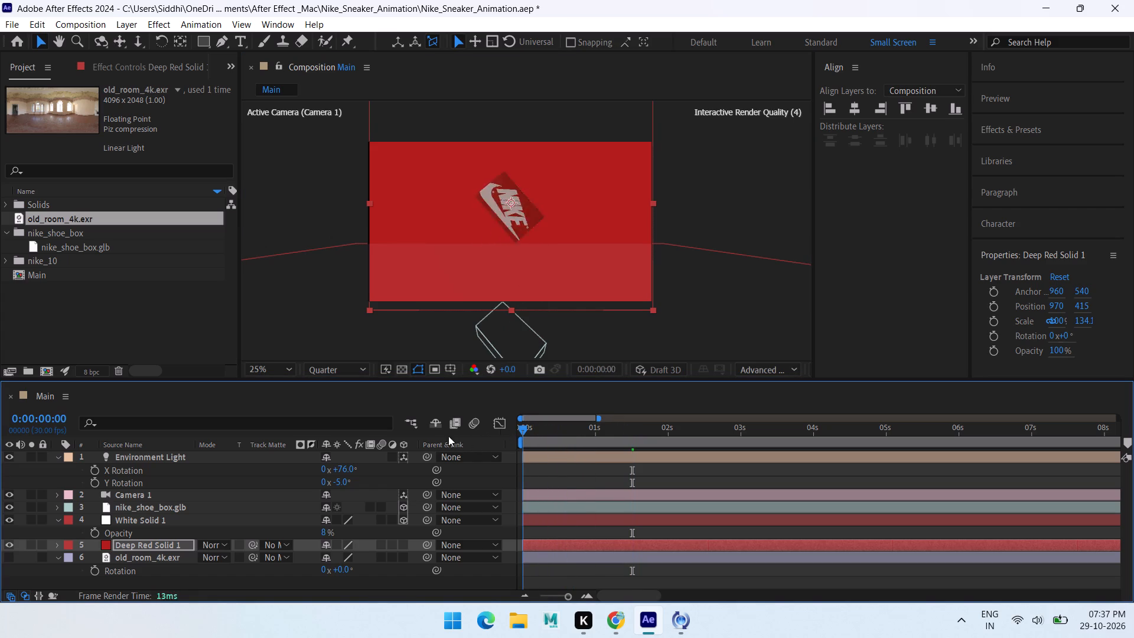
left_click_drag(448, 436, 363, 457)
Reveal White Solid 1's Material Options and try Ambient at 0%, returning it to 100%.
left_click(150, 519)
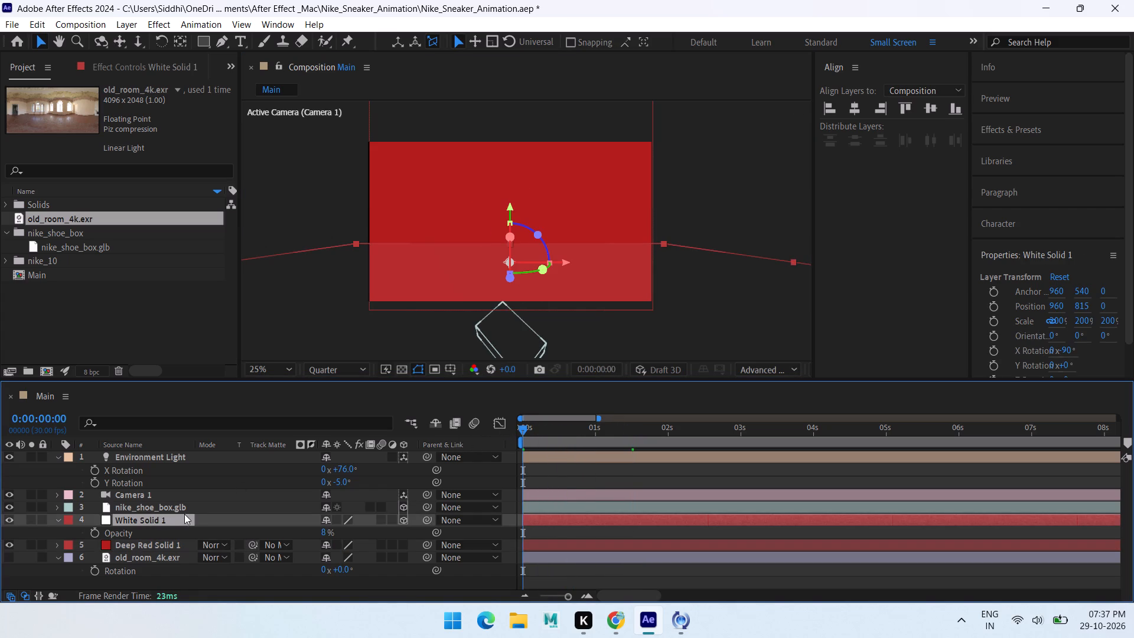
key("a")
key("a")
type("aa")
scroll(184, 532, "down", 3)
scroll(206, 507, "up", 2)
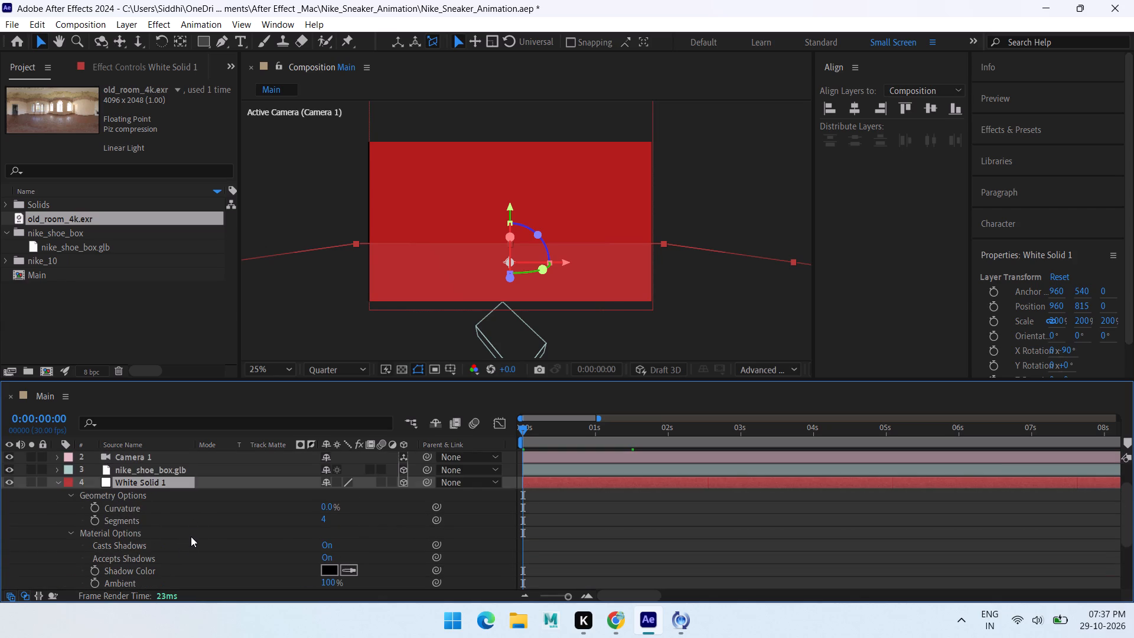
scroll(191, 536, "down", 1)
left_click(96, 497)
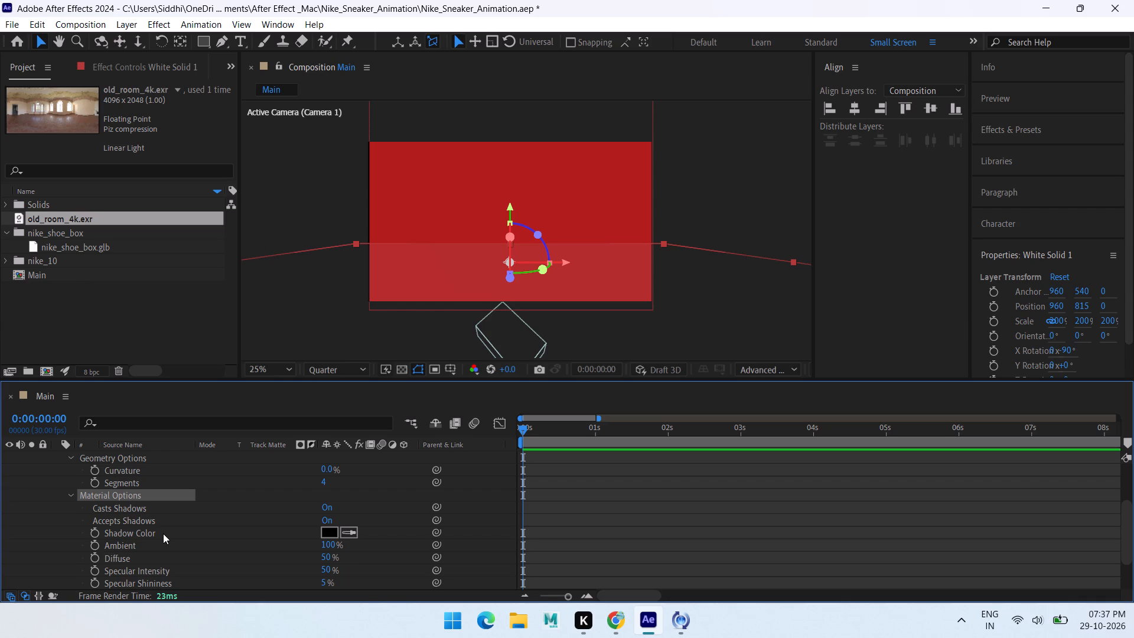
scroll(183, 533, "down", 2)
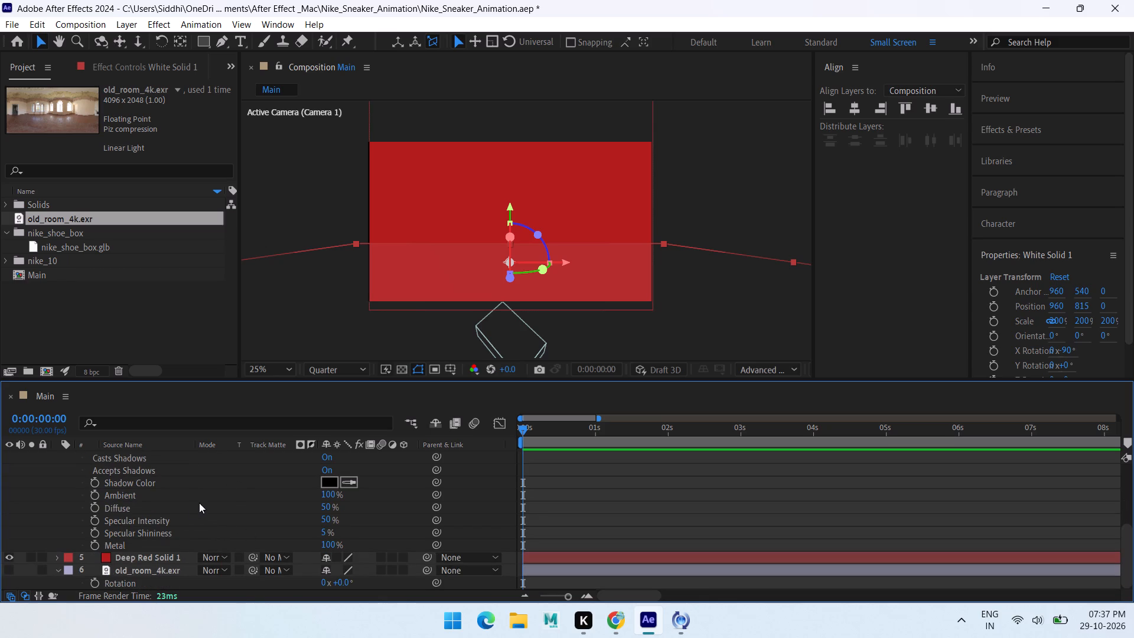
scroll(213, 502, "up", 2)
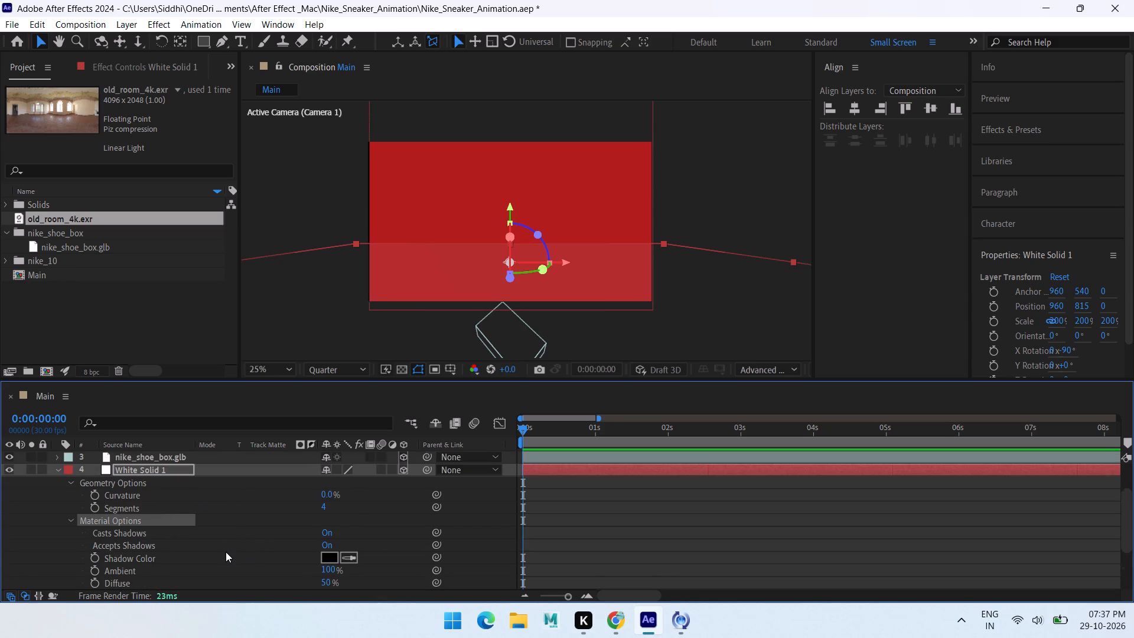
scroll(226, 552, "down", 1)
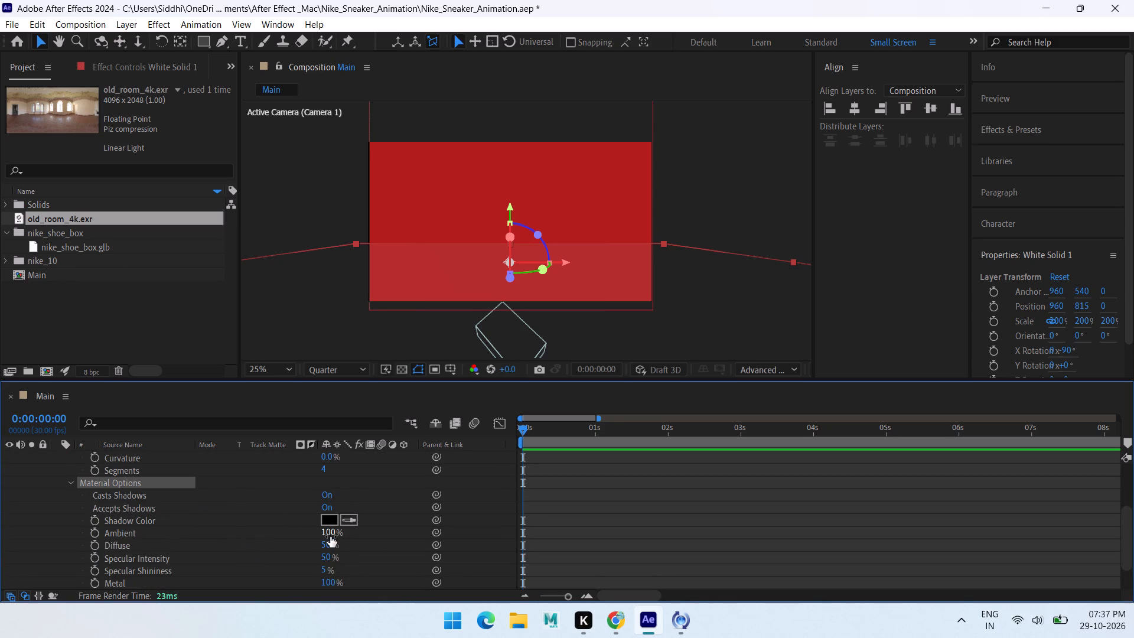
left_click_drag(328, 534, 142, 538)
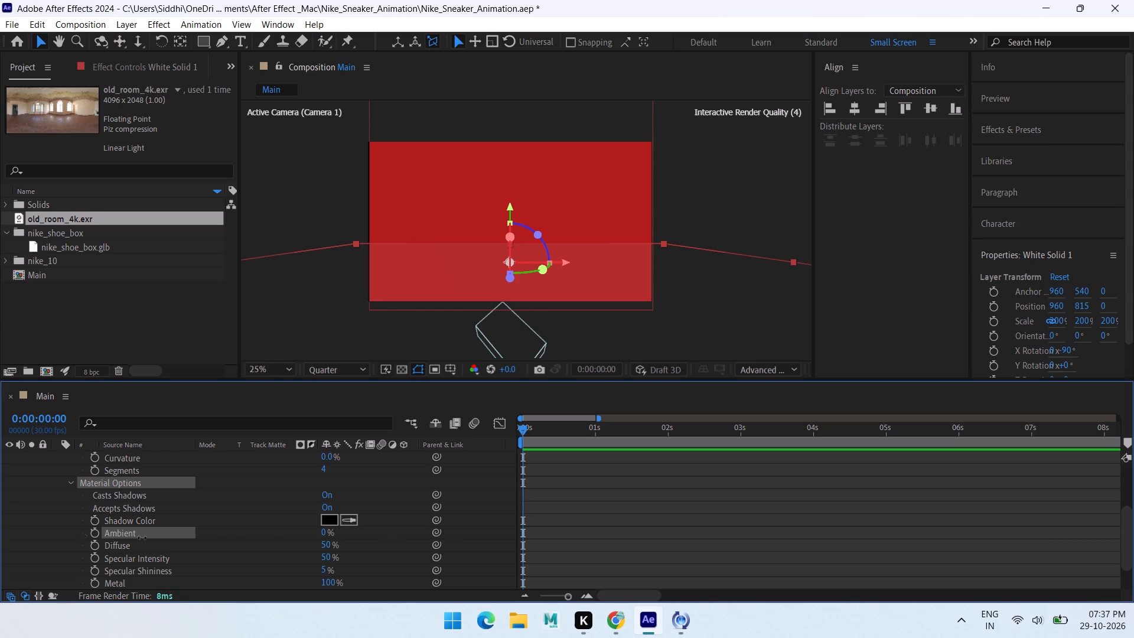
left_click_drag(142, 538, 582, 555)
Scrub and play the first second of the animation to examine how the box crosses the semi-transparent floor plane.
left_click_drag(555, 426, 542, 434)
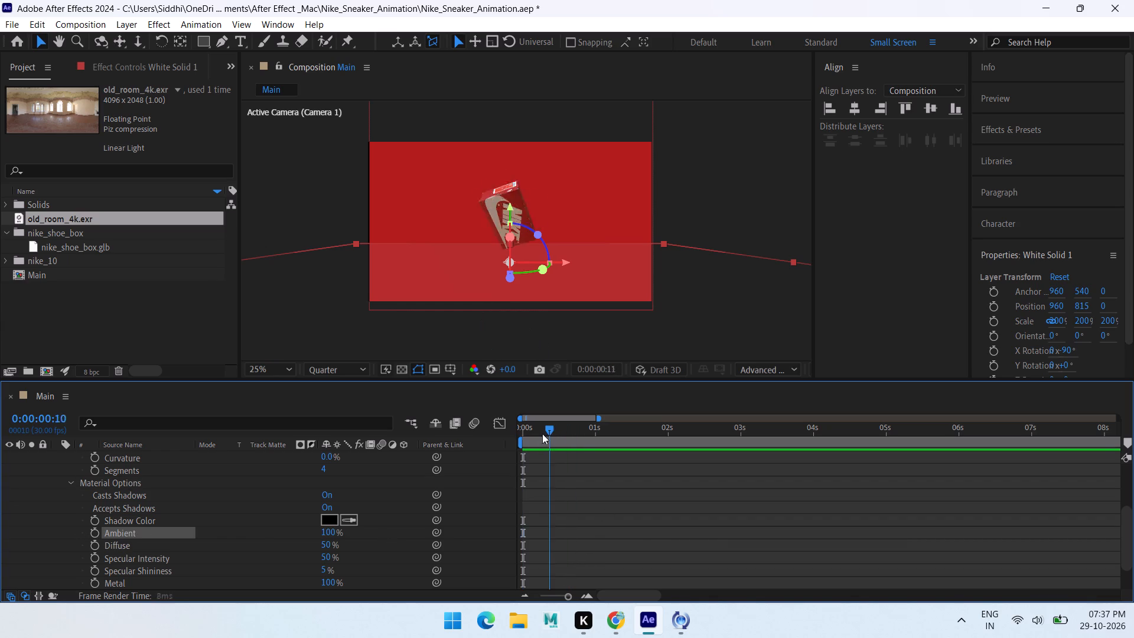
left_click_drag(542, 434, 536, 440)
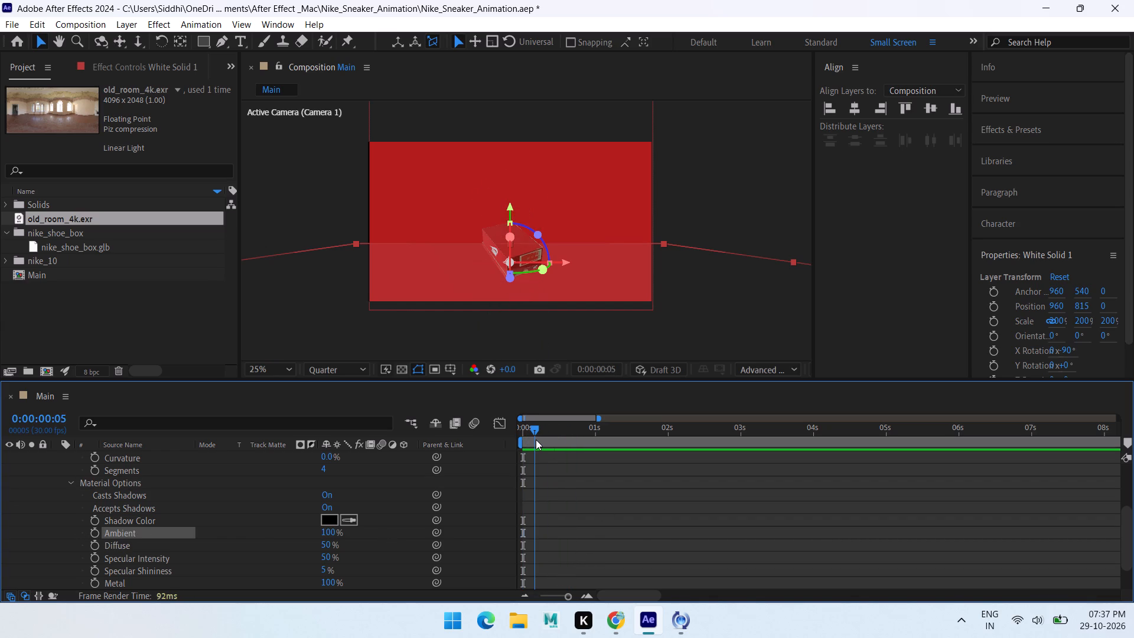
left_click_drag(536, 440, 429, 443)
key("space")
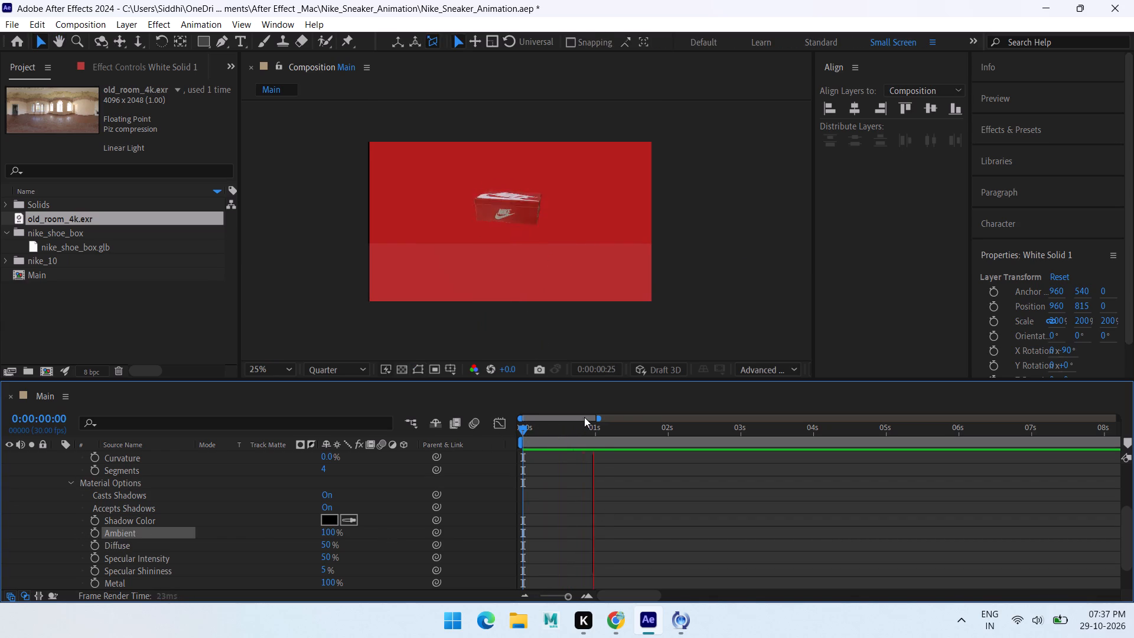
key("space")
left_click_drag(605, 427, 446, 440)
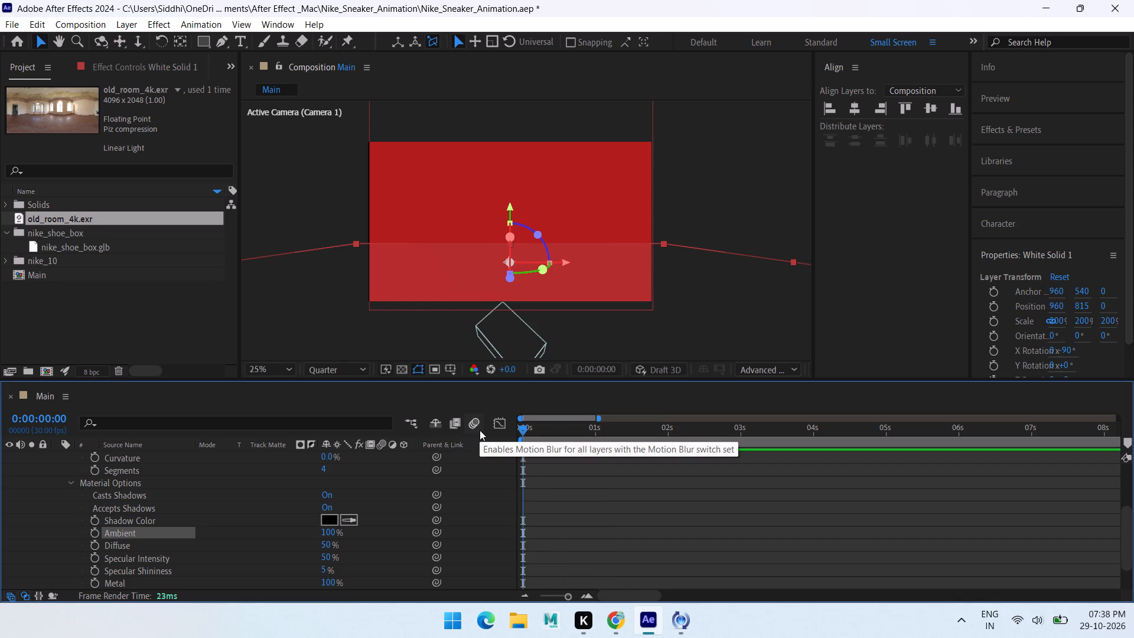
key("space")
key("space")
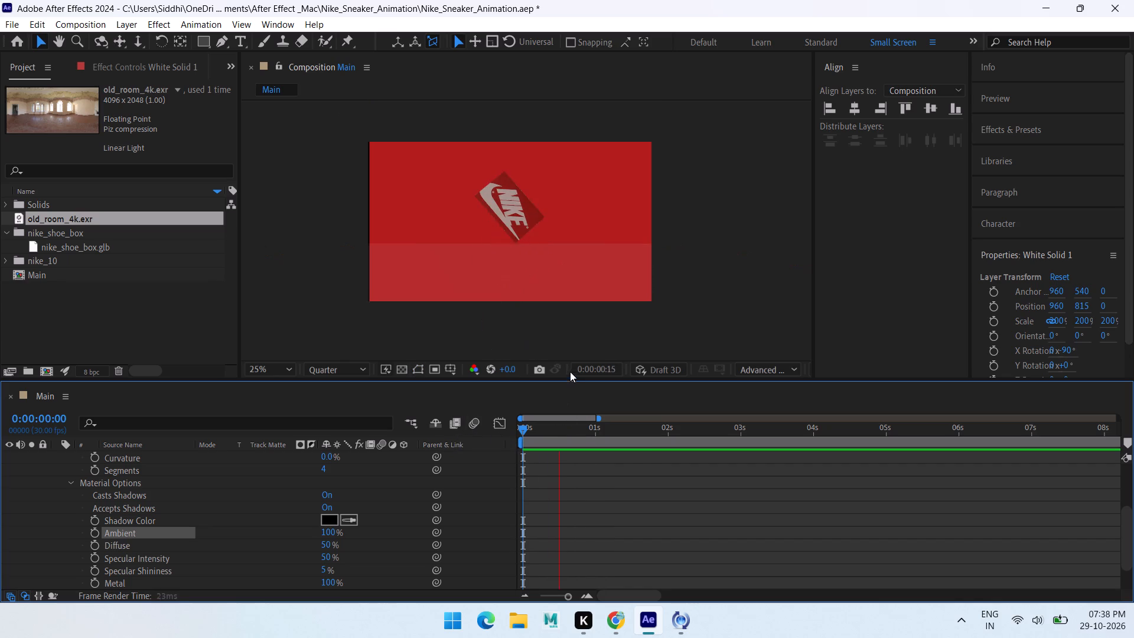
left_click_drag(565, 430, 530, 430)
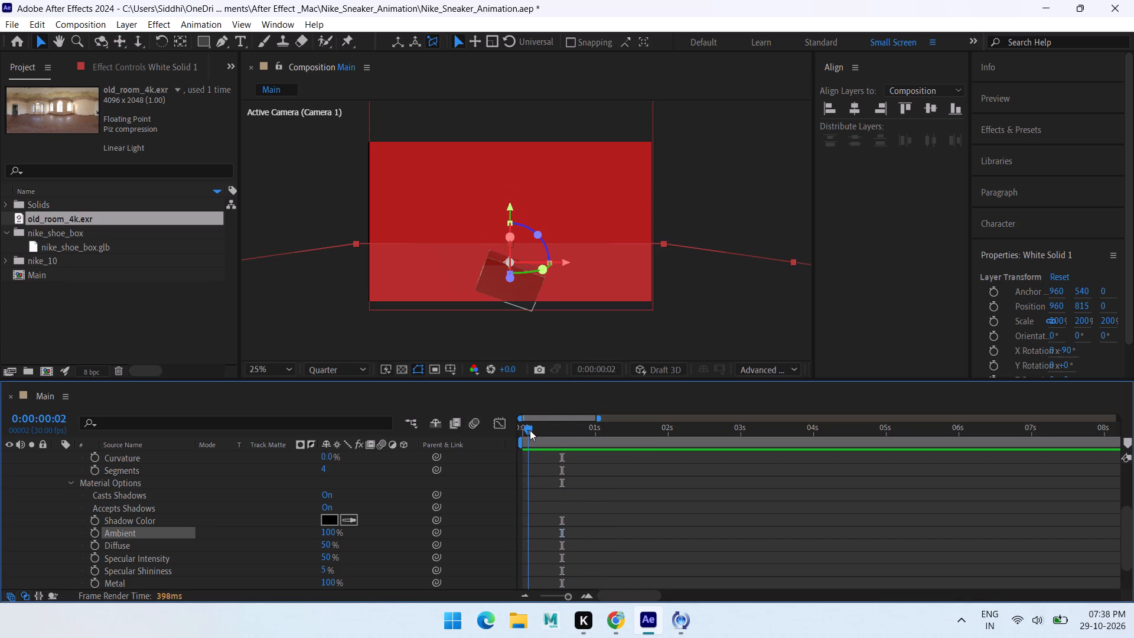
left_click_drag(530, 430, 533, 430)
Set White Solid 1's Opacity to 0%.
scroll(204, 502, "up", 2)
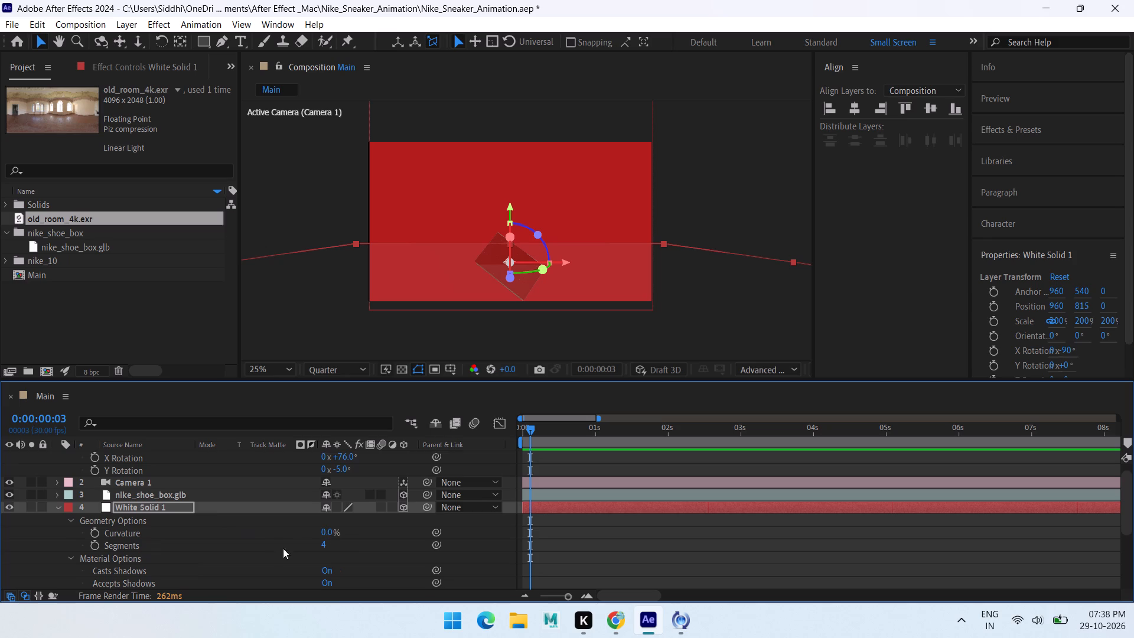
key("t")
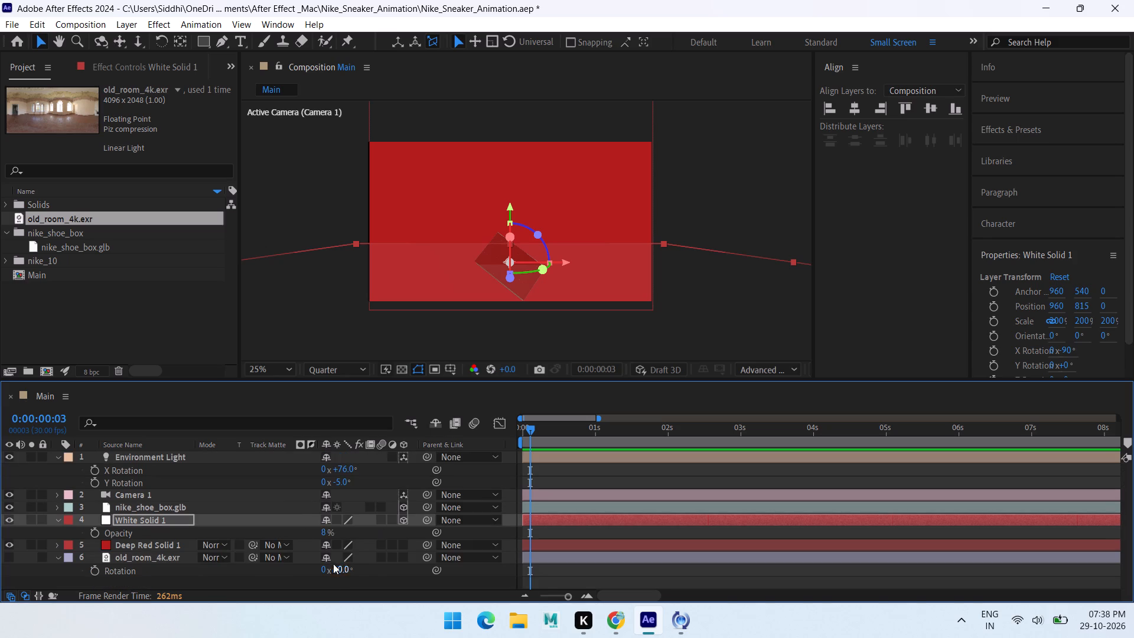
left_click_drag(323, 535, 212, 529)
Preview the animation repeatedly from 0:00:00:00 to check the box's bounce with the transparent floor plane.
left_click_drag(533, 428, 493, 432)
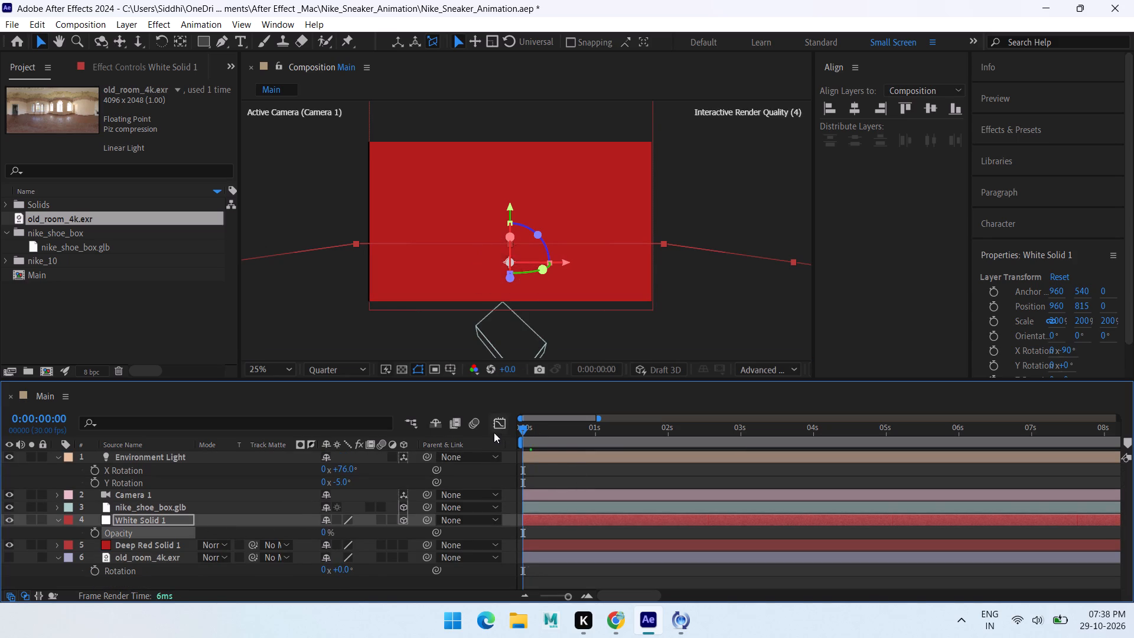
key("space")
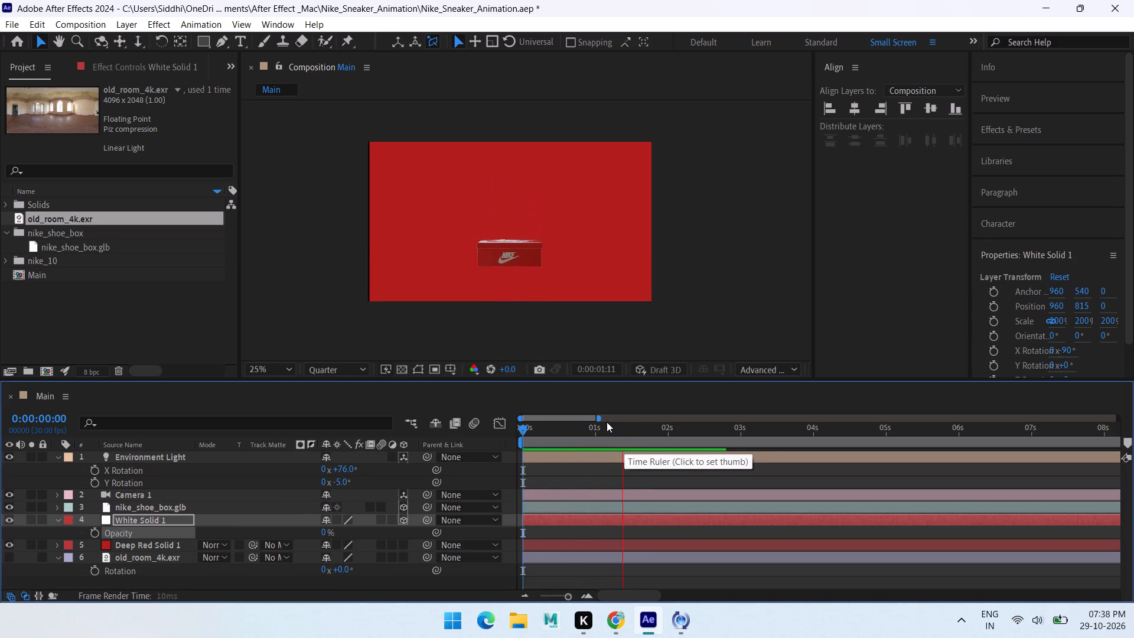
key("space")
left_click_drag(648, 427, 481, 438)
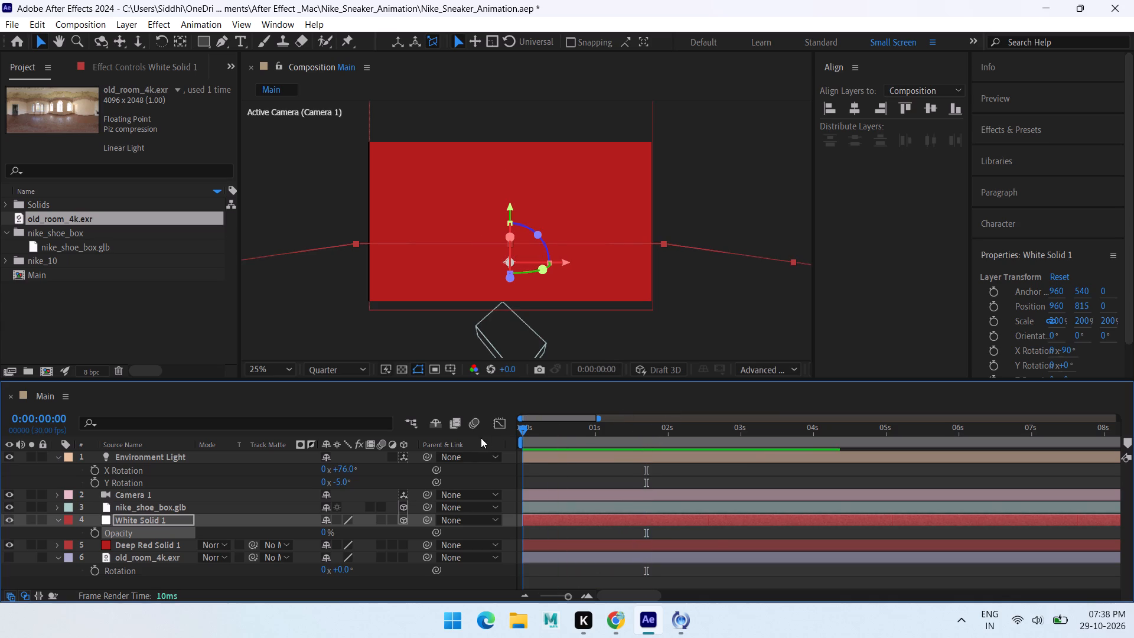
key("space")
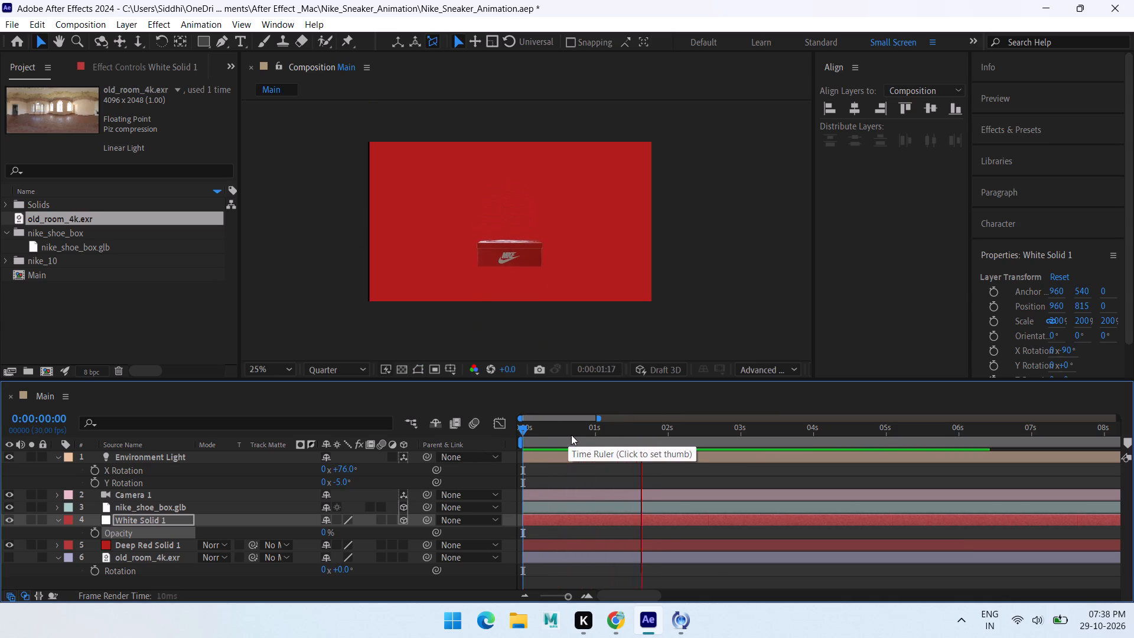
Stop the preview and scrub back to 0:00:00:00 to examine the box's bounce over the transparent floor plane.
key("space")
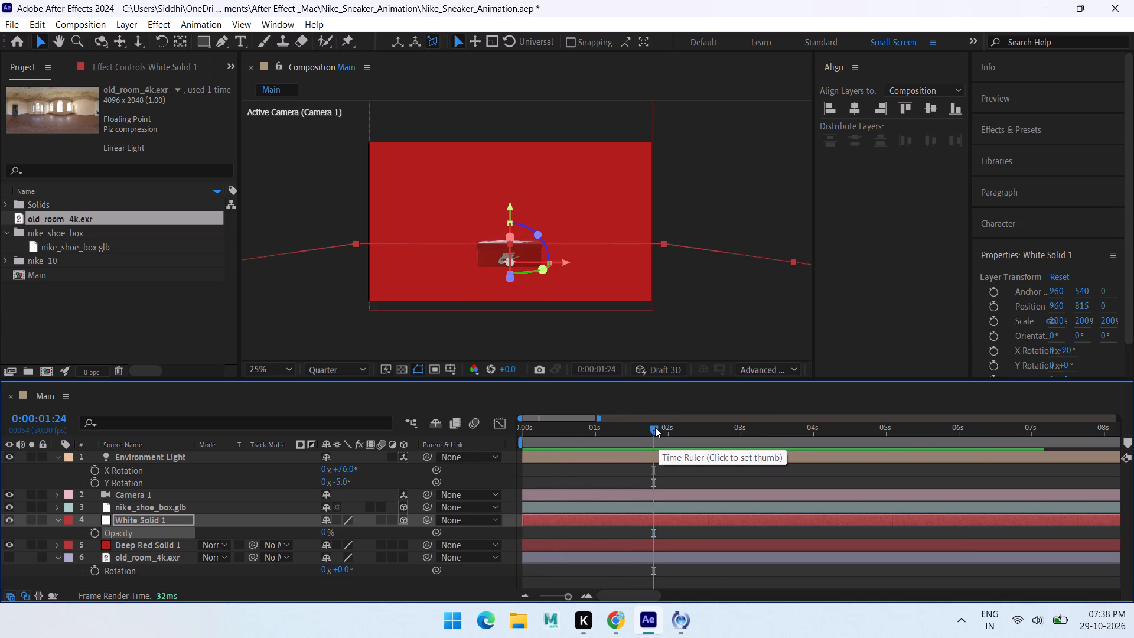
left_click_drag(655, 427, 631, 431)
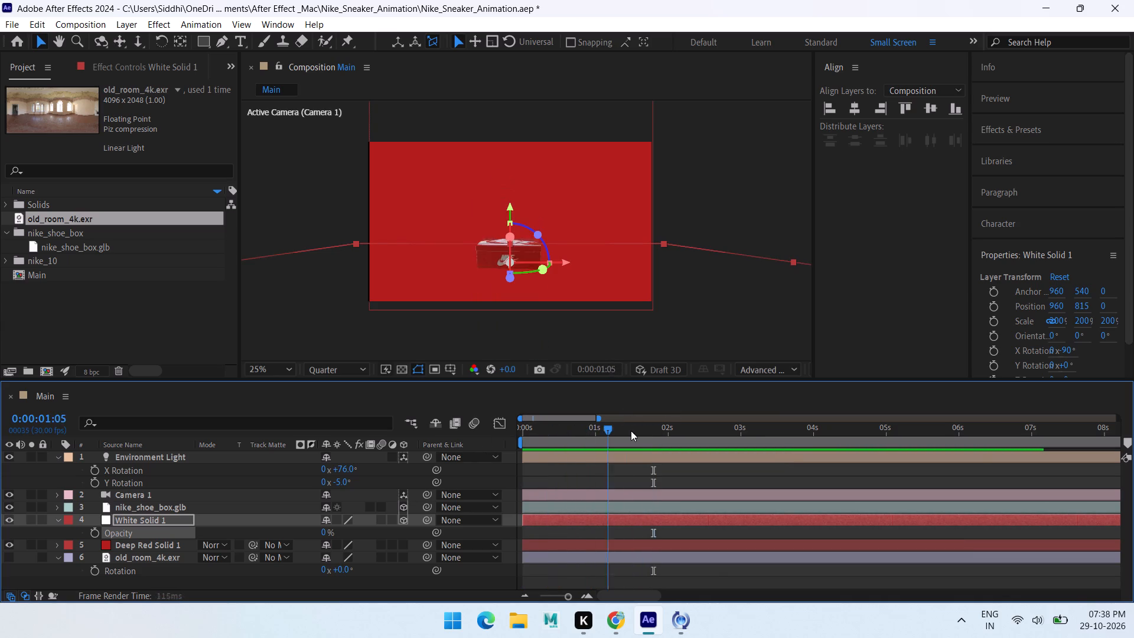
left_click_drag(631, 431, 547, 415)
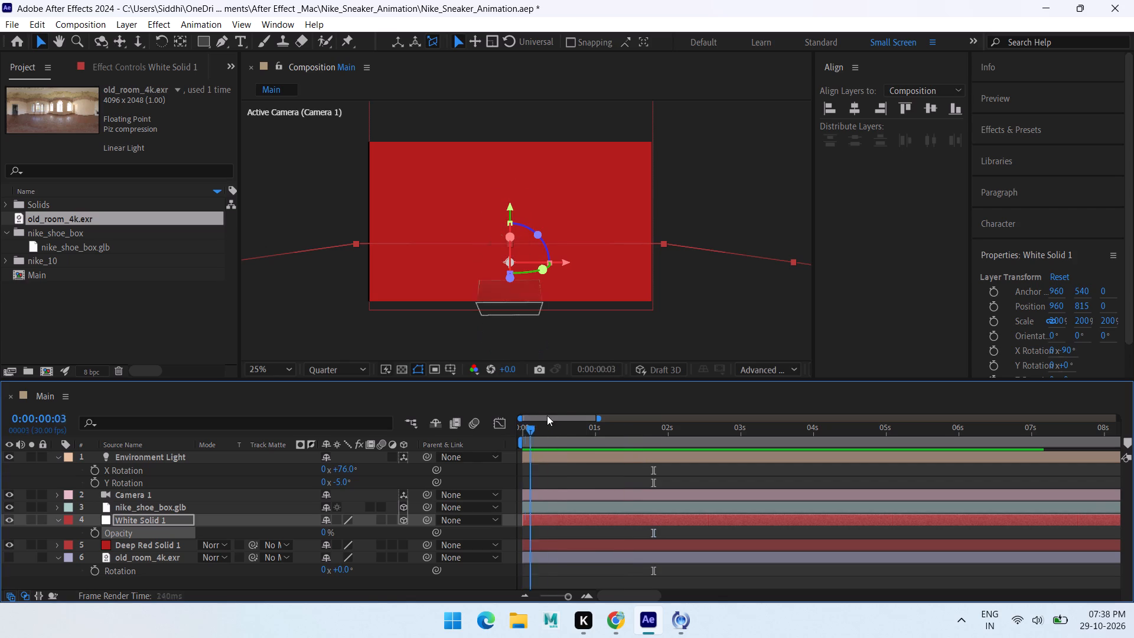
left_click_drag(547, 415, 351, 457)
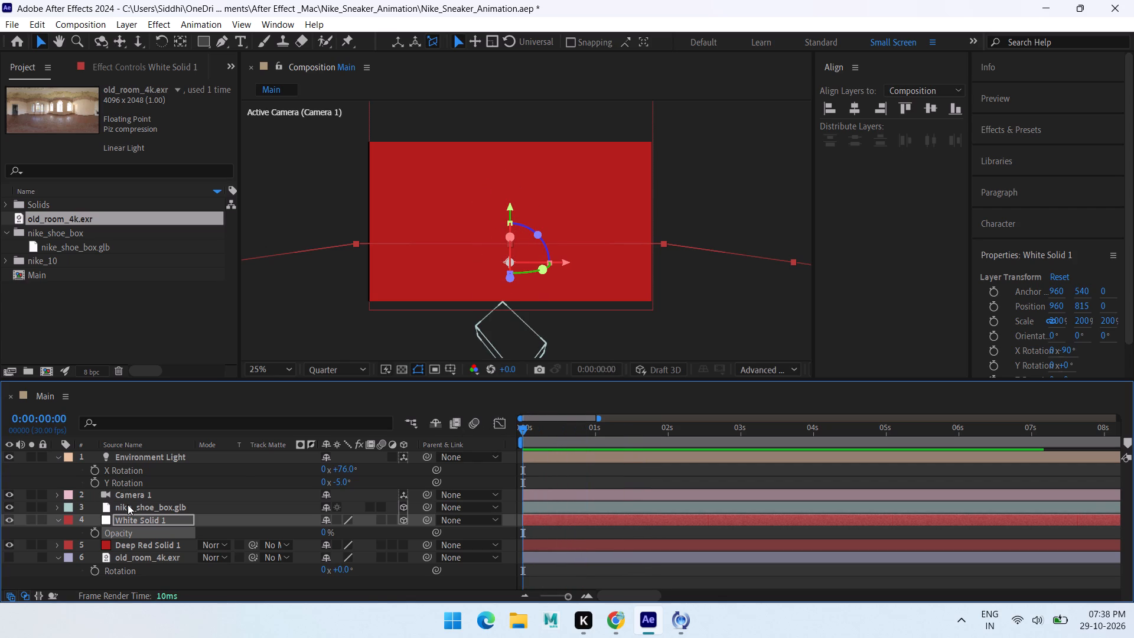
scroll(128, 504, "up", 1)
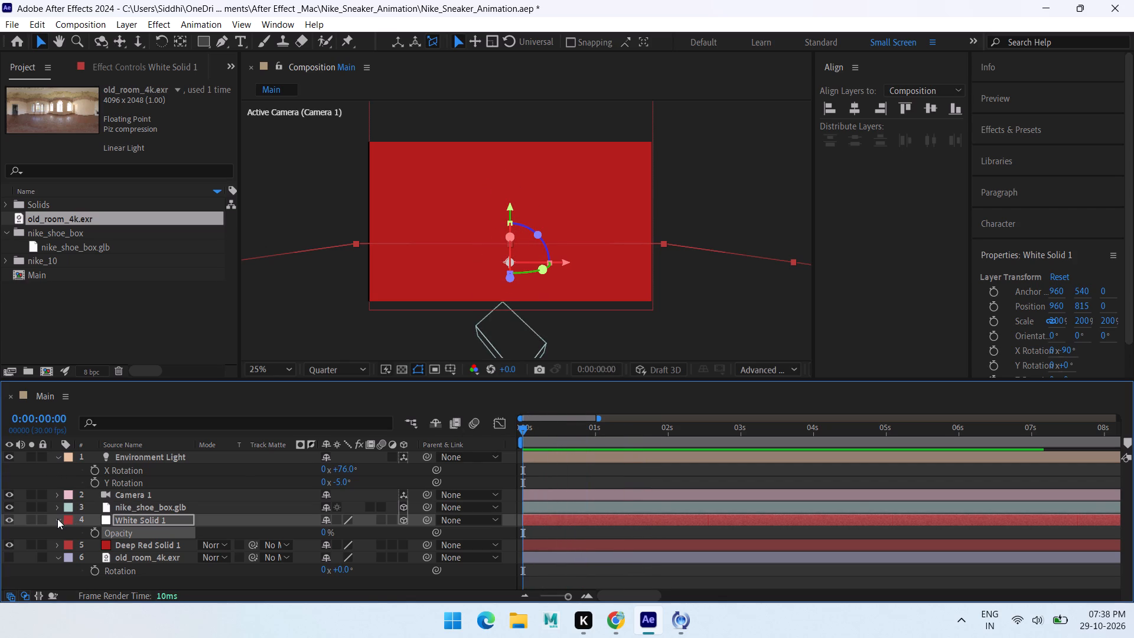
Delete the White Solid 1 floor layer from the Main composition.
left_click(57, 519)
left_click(145, 520)
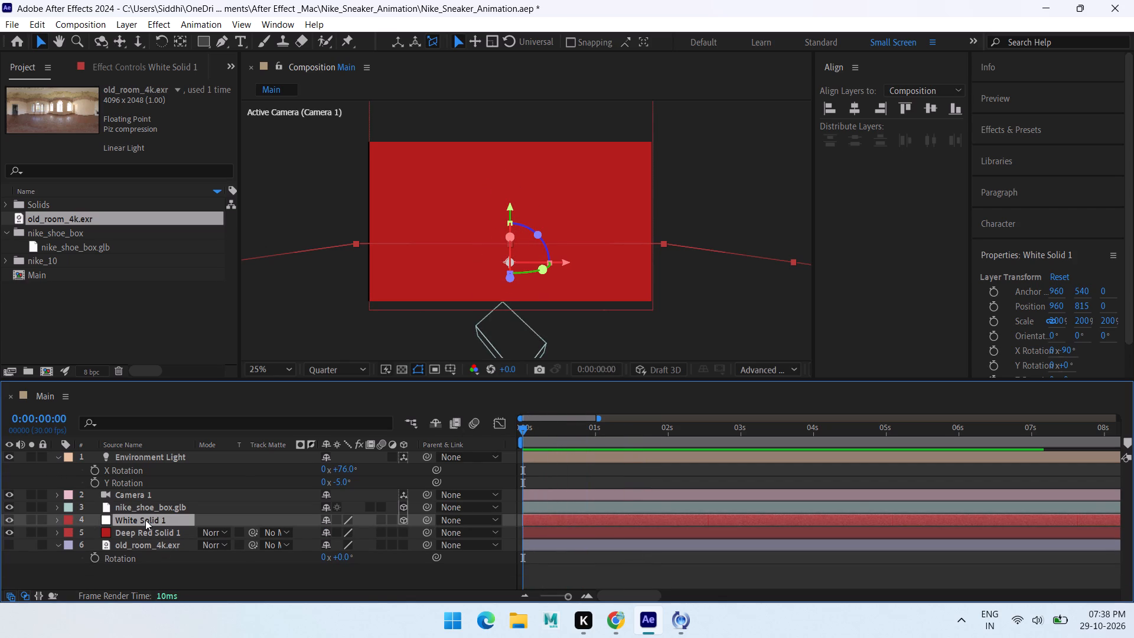
key("Delete")
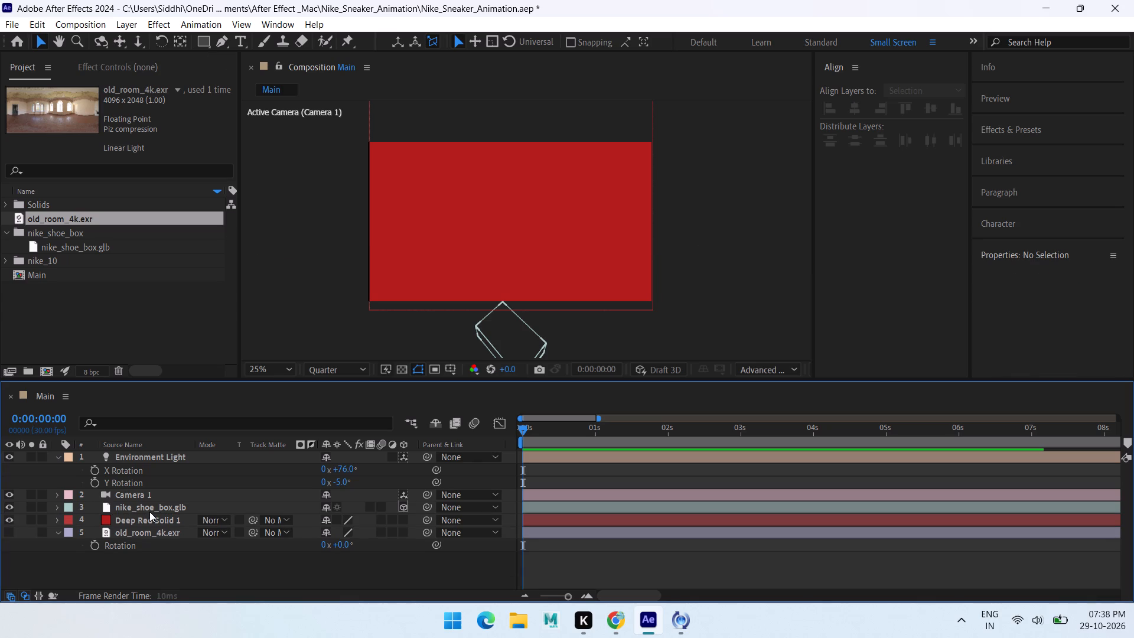
key("ctrl+z")
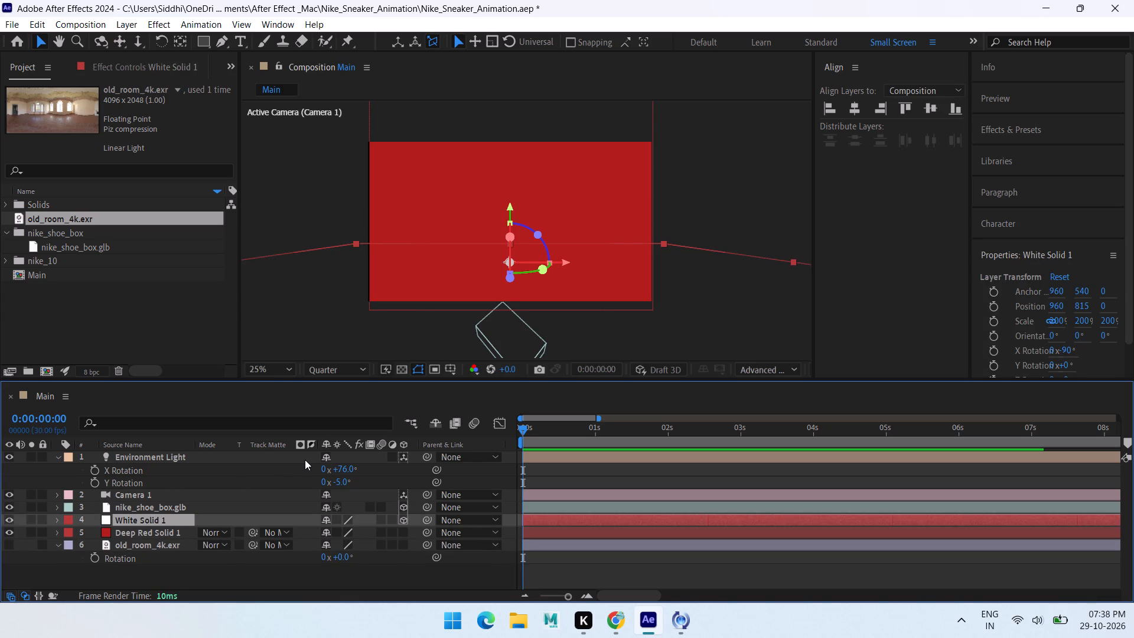
key("Delete")
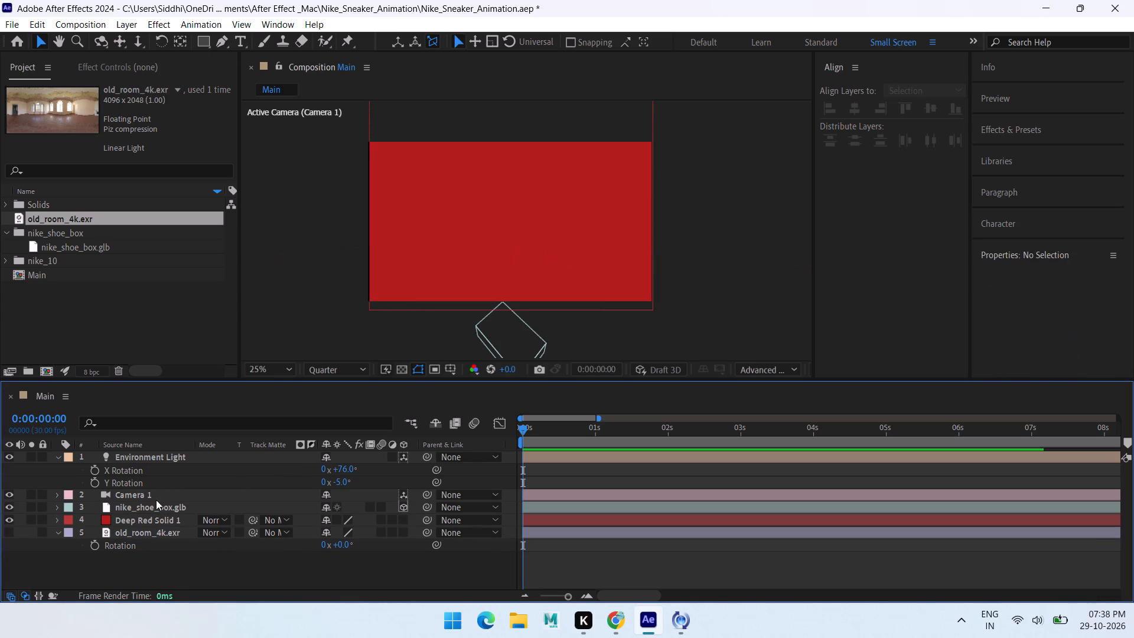
At 0:00:01:10, draw a closed six-point Pen shape just below the shoe box's front edge on a new shape layer.
left_click(148, 509)
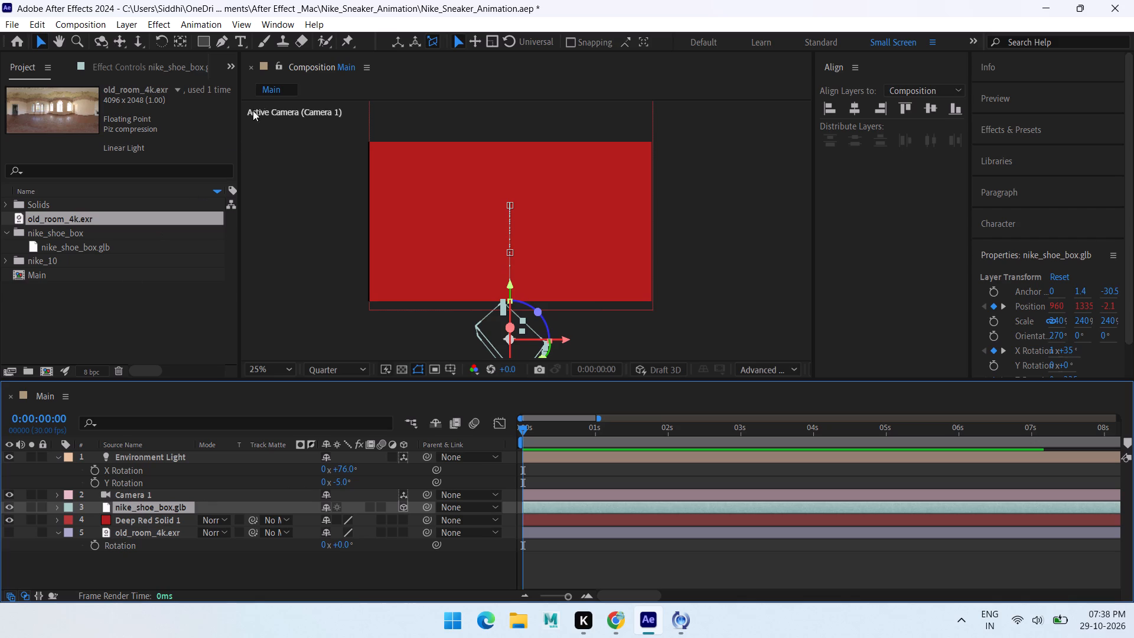
left_click_drag(524, 427, 547, 428)
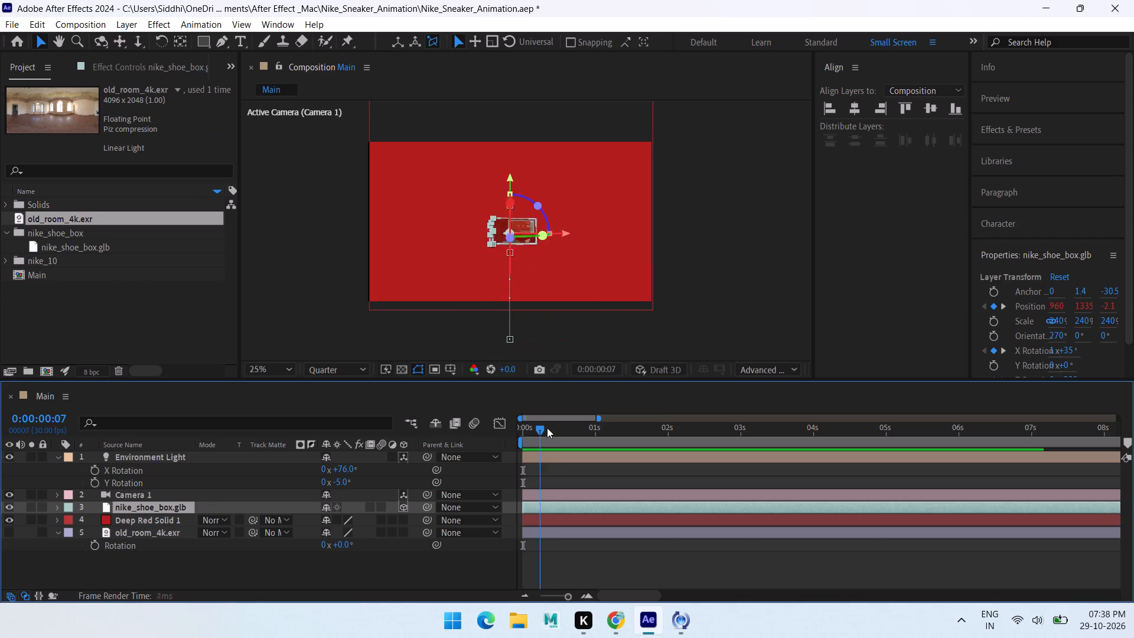
left_click_drag(547, 428, 610, 437)
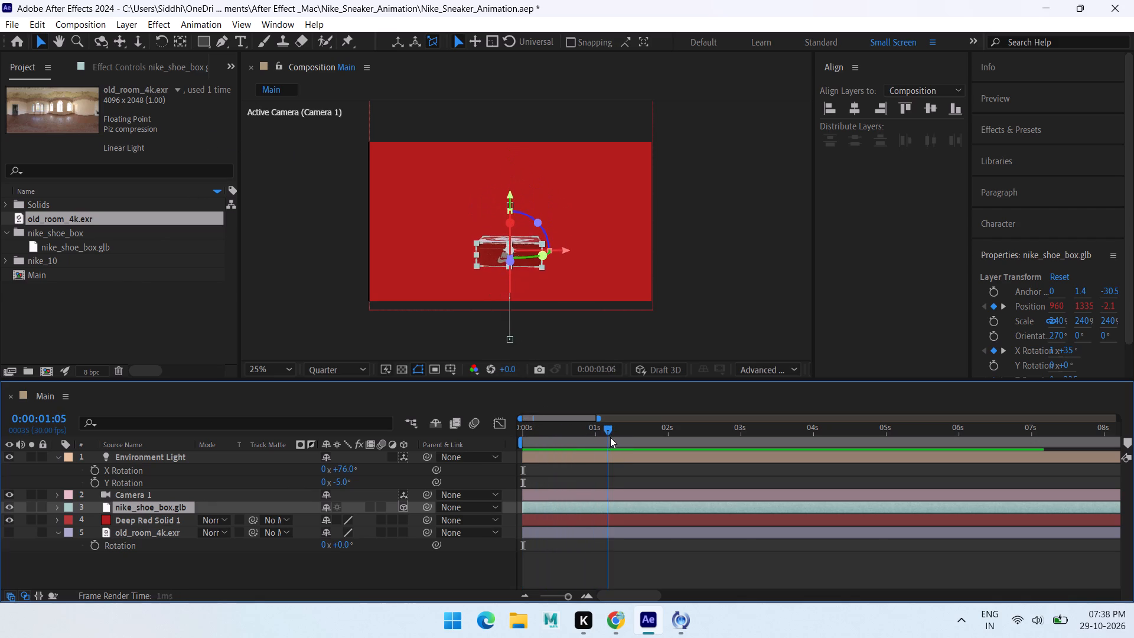
left_click_drag(610, 437, 621, 439)
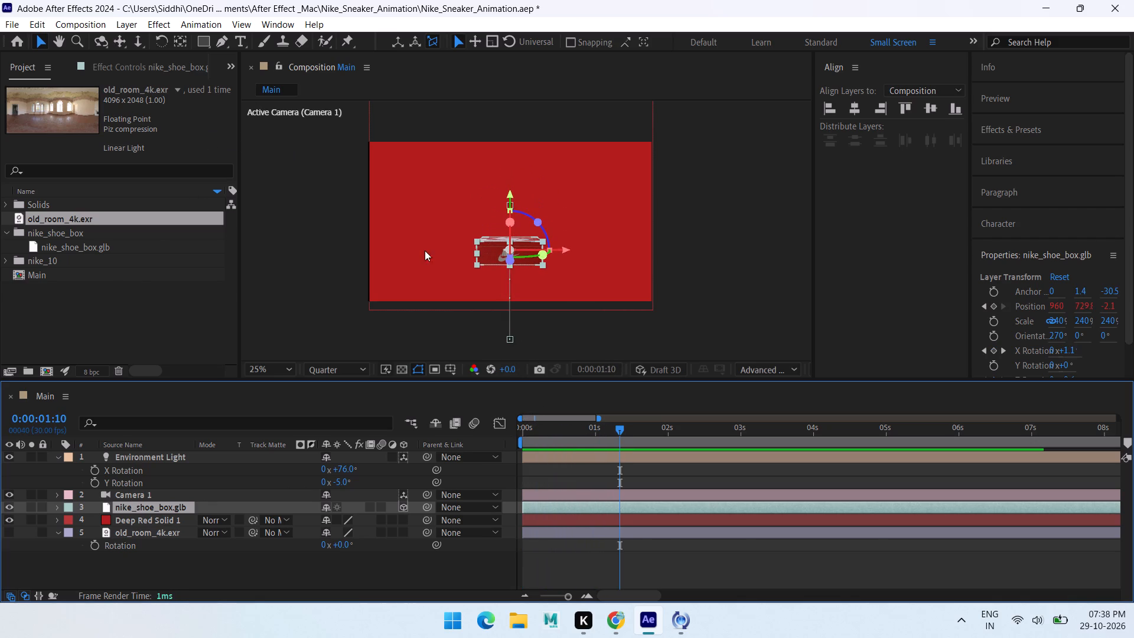
scroll(438, 233, "up", 3)
scroll(496, 256, "down", 1)
scroll(343, 229, "down", 2)
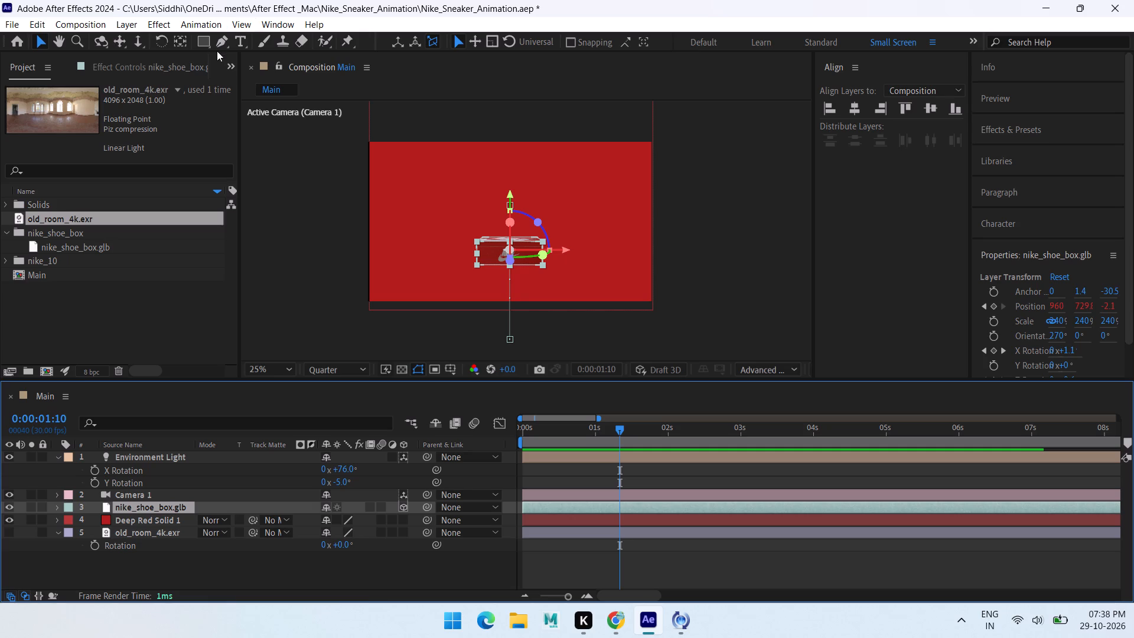
left_click(220, 42)
scroll(445, 278, "up", 3)
scroll(477, 291, "down", 2)
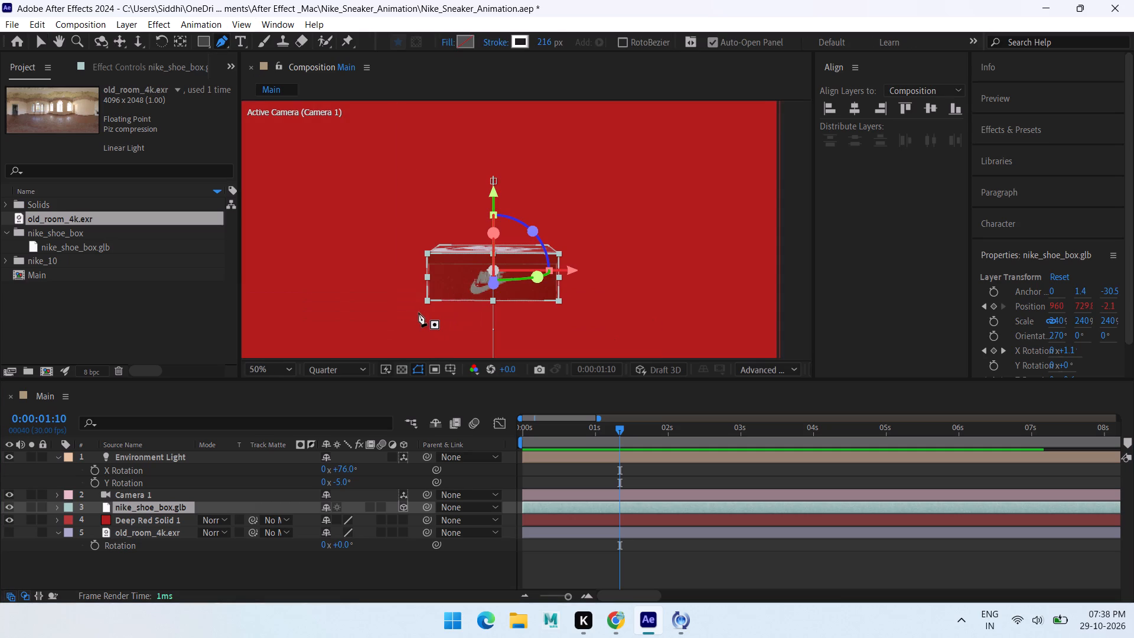
left_click(430, 302)
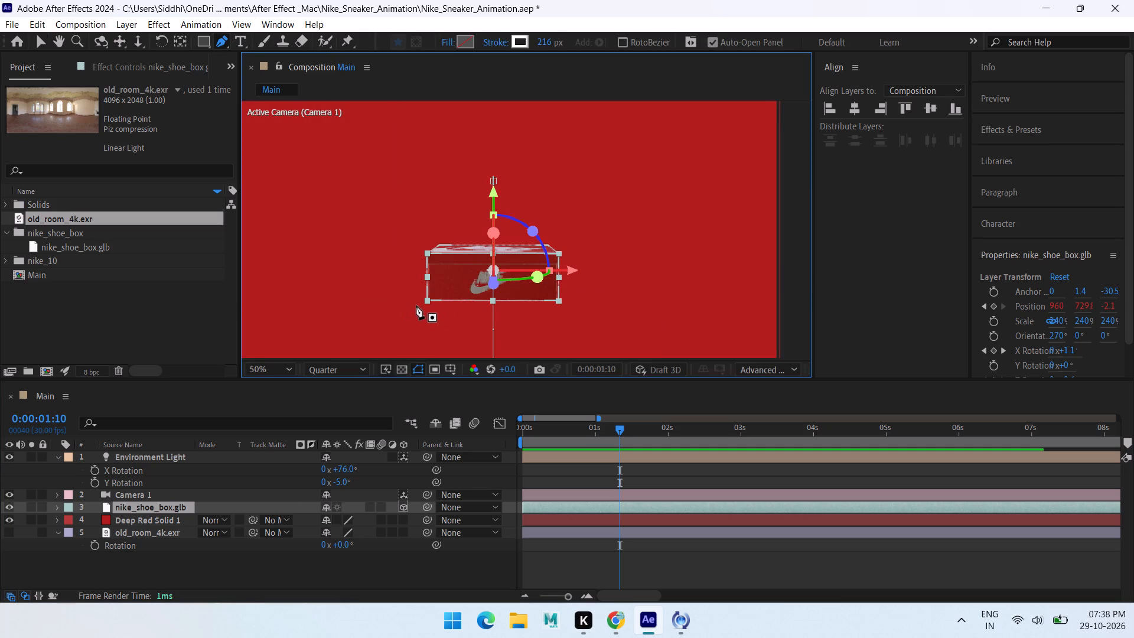
left_click(425, 301)
left_click(413, 305)
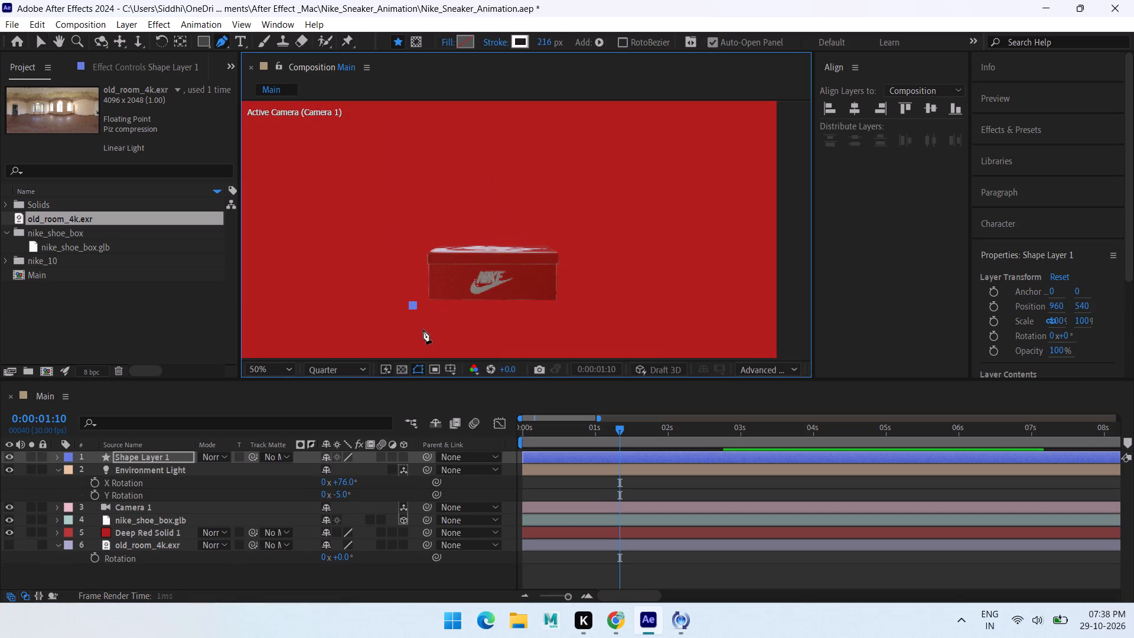
left_click(452, 325)
left_click(514, 323)
left_click(553, 317)
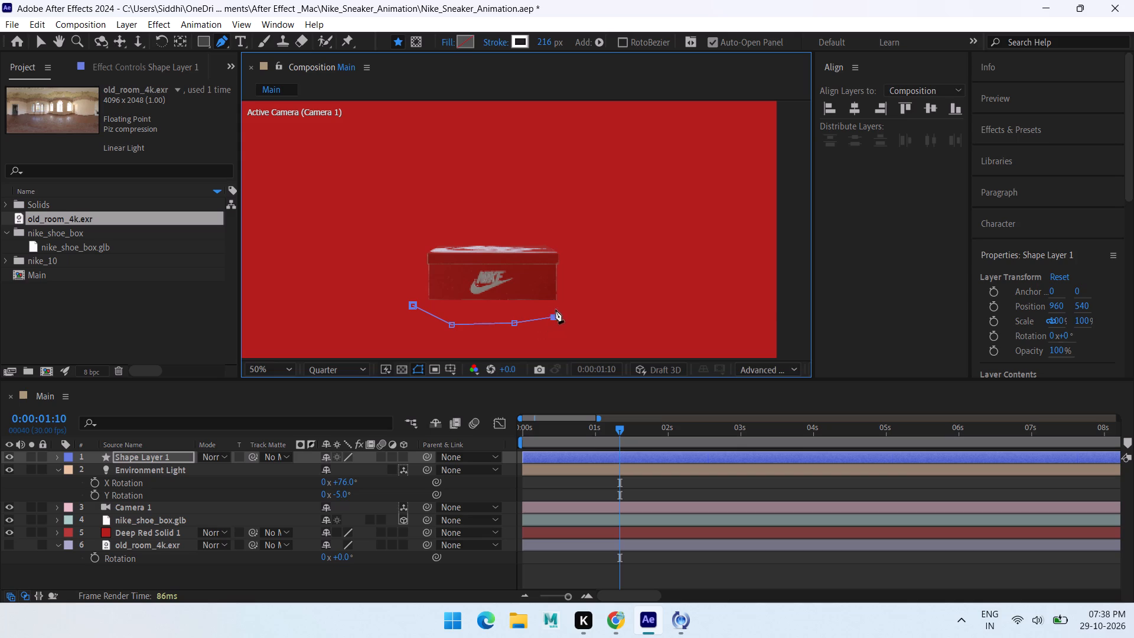
left_click(561, 301)
left_click(423, 298)
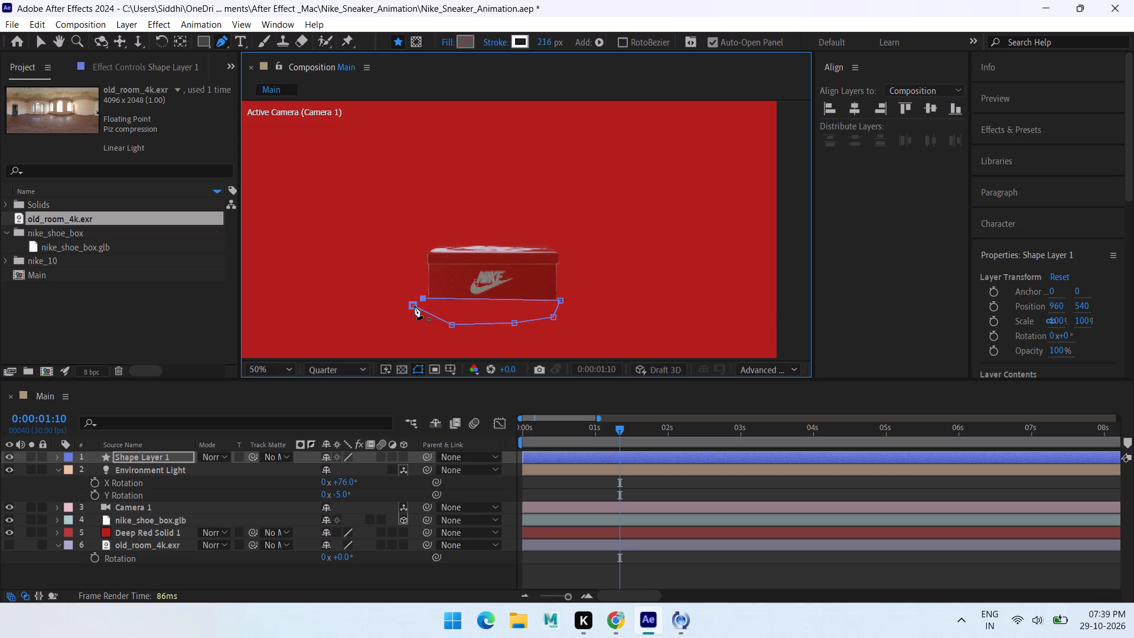
left_click(414, 305)
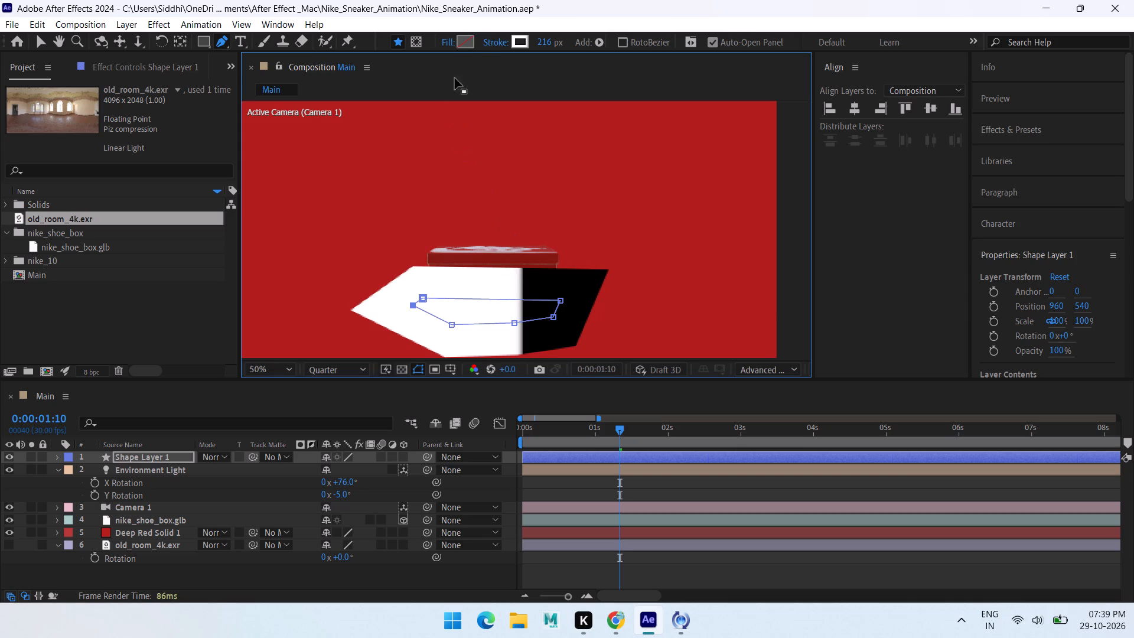
Set the new shape's fill type to Solid Color.
left_click(448, 47)
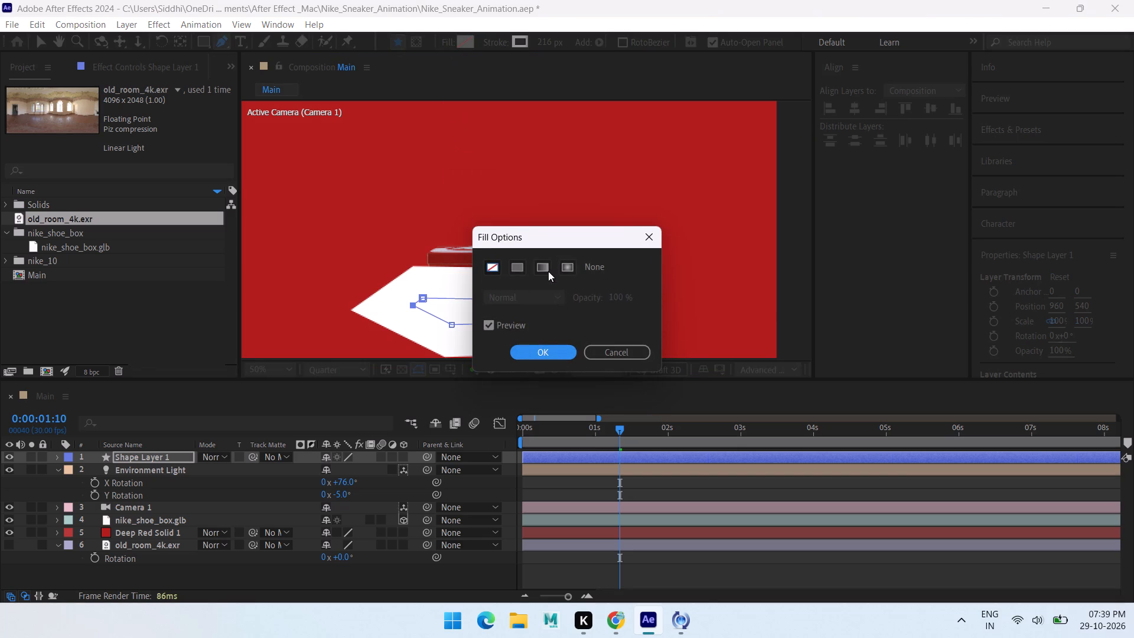
left_click(523, 266)
left_click(549, 350)
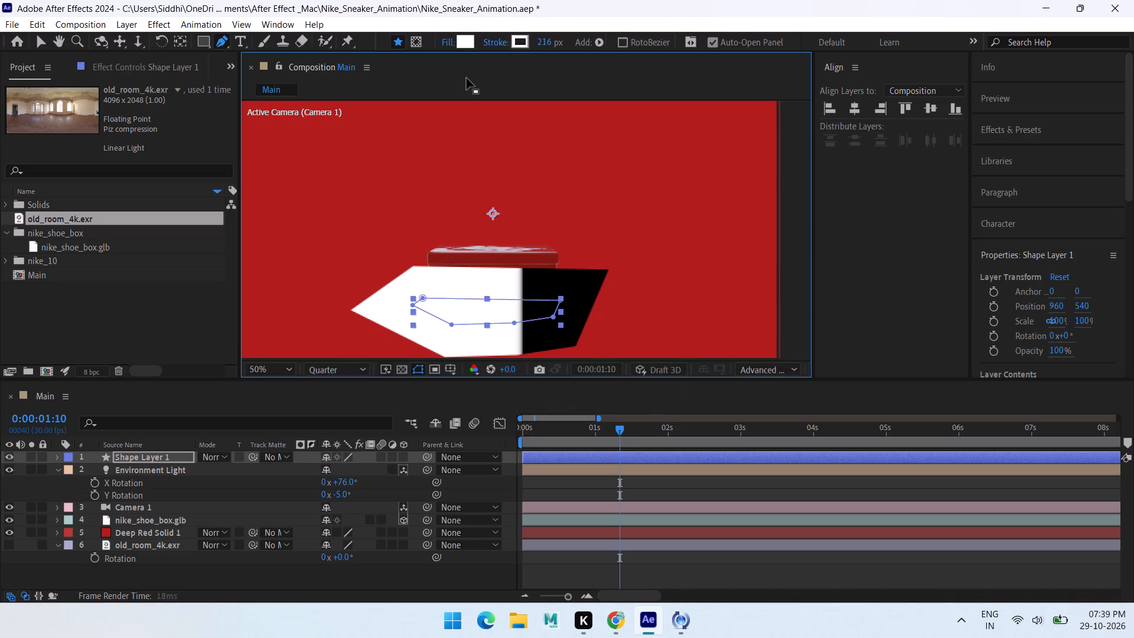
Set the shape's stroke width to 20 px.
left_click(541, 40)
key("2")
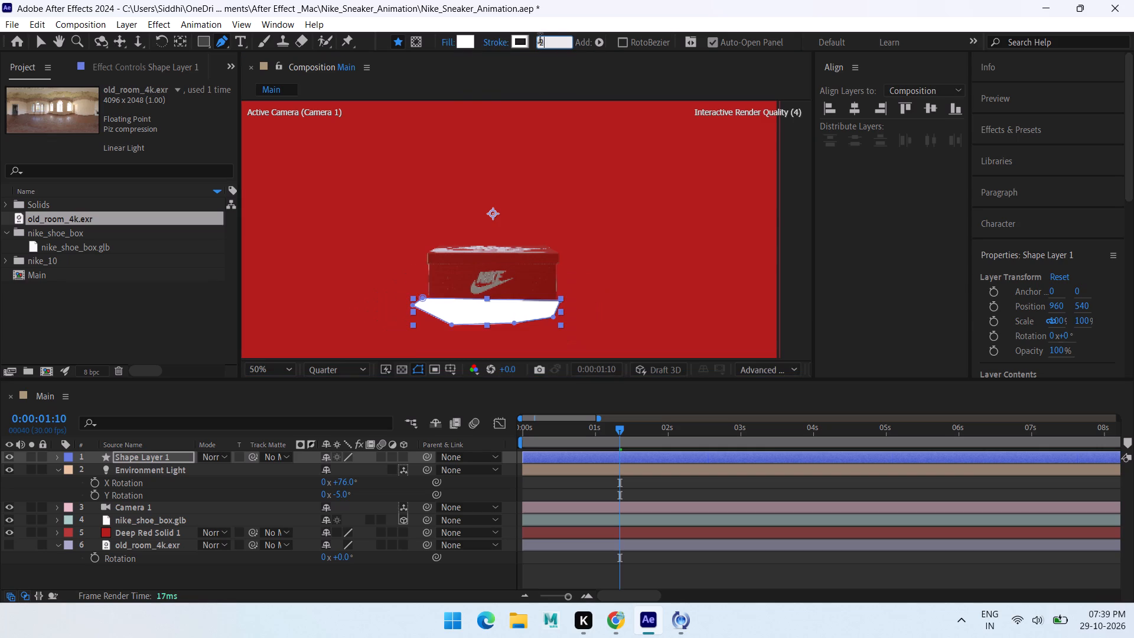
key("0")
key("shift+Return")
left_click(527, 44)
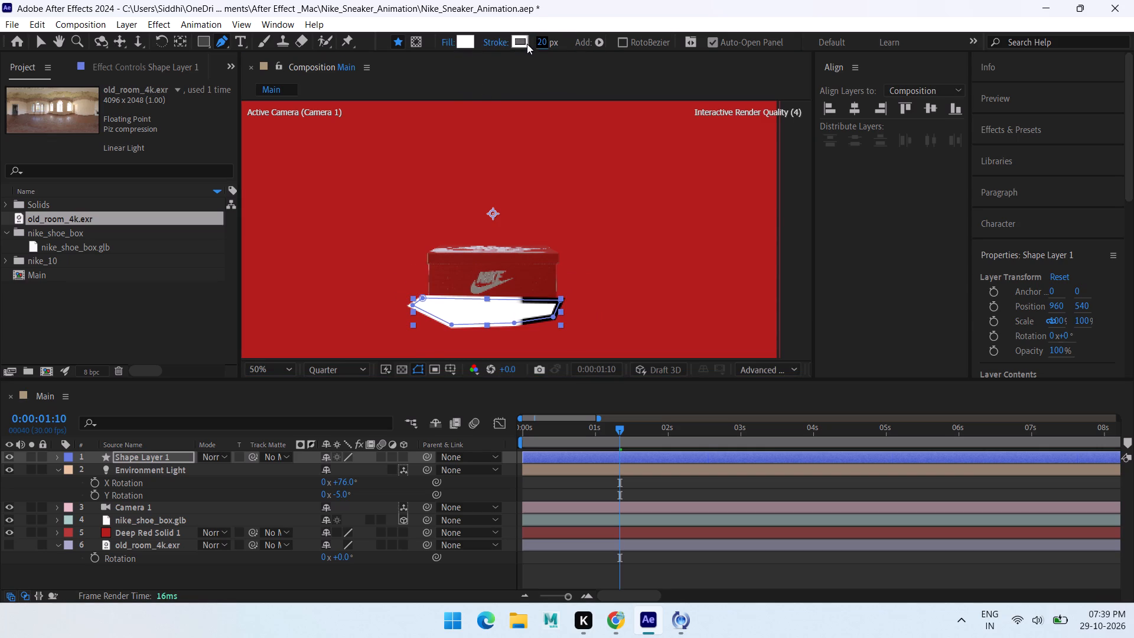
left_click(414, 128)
Set the shape's stroke type to None.
left_click(494, 40)
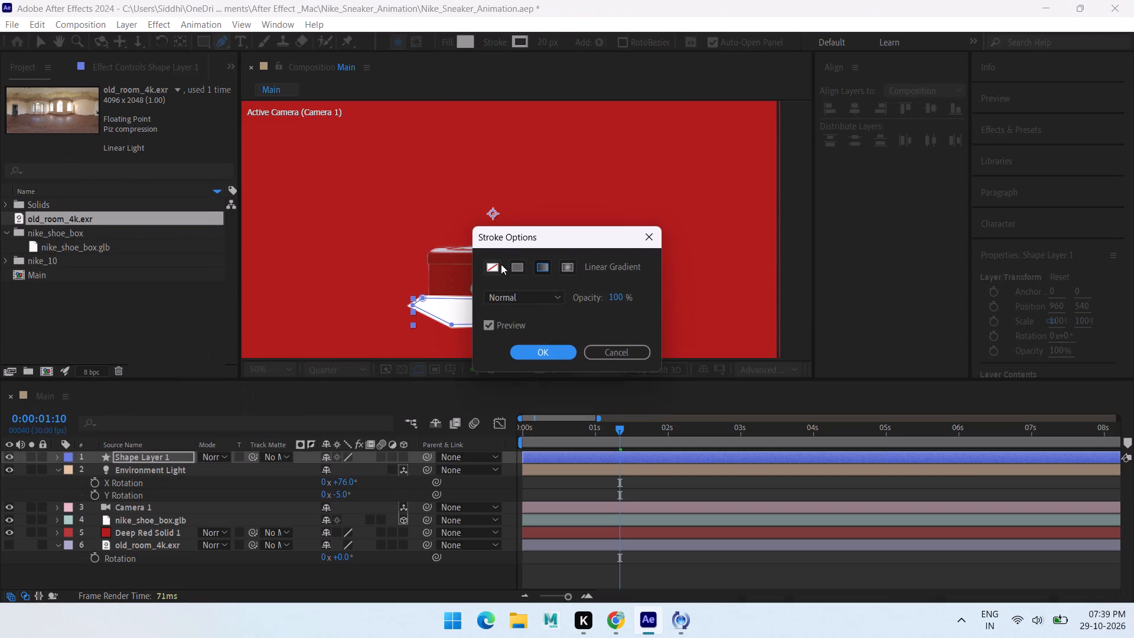
left_click(494, 268)
left_click(535, 347)
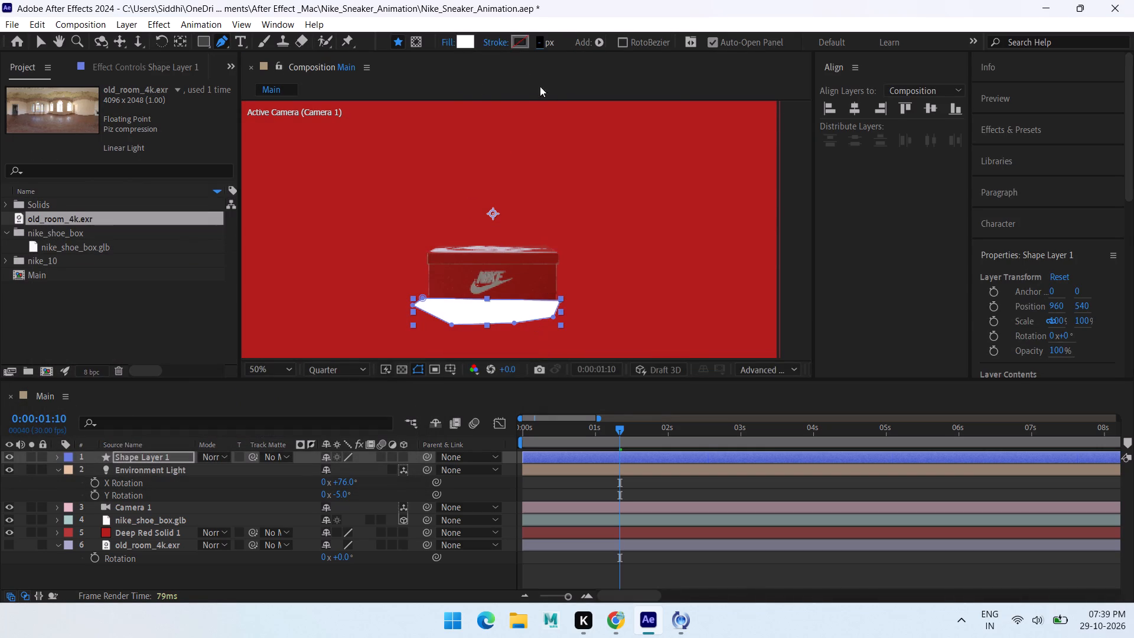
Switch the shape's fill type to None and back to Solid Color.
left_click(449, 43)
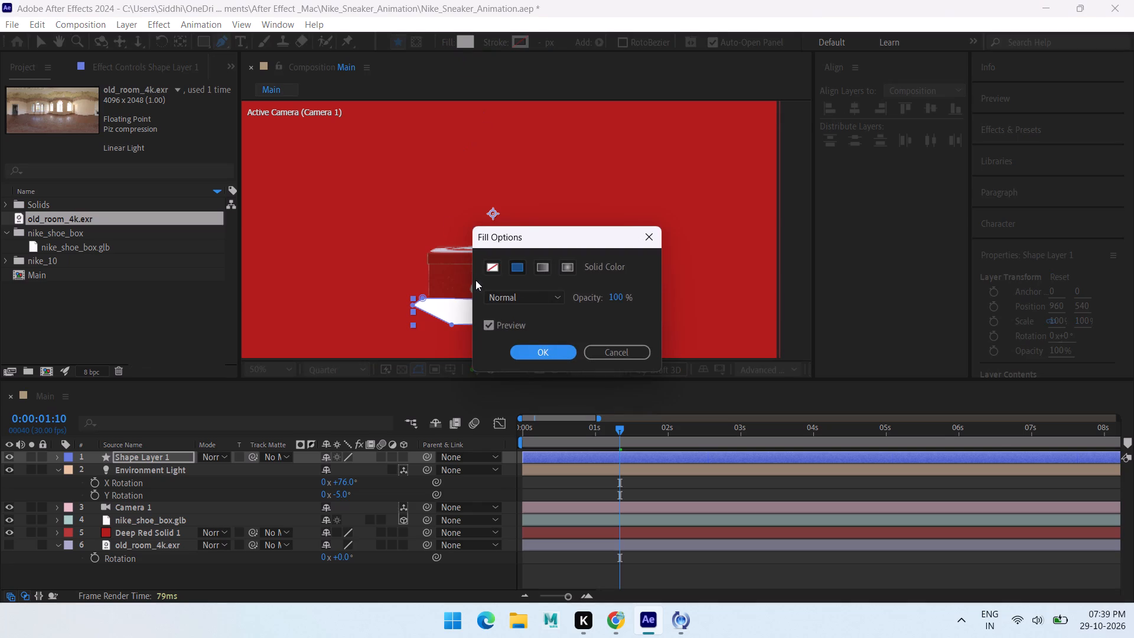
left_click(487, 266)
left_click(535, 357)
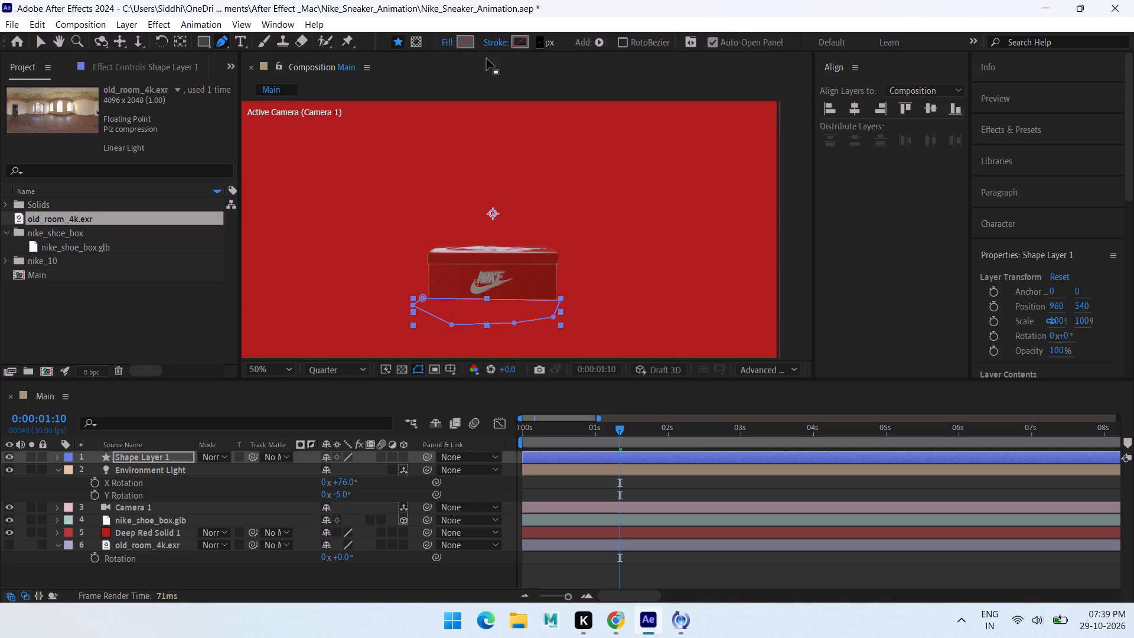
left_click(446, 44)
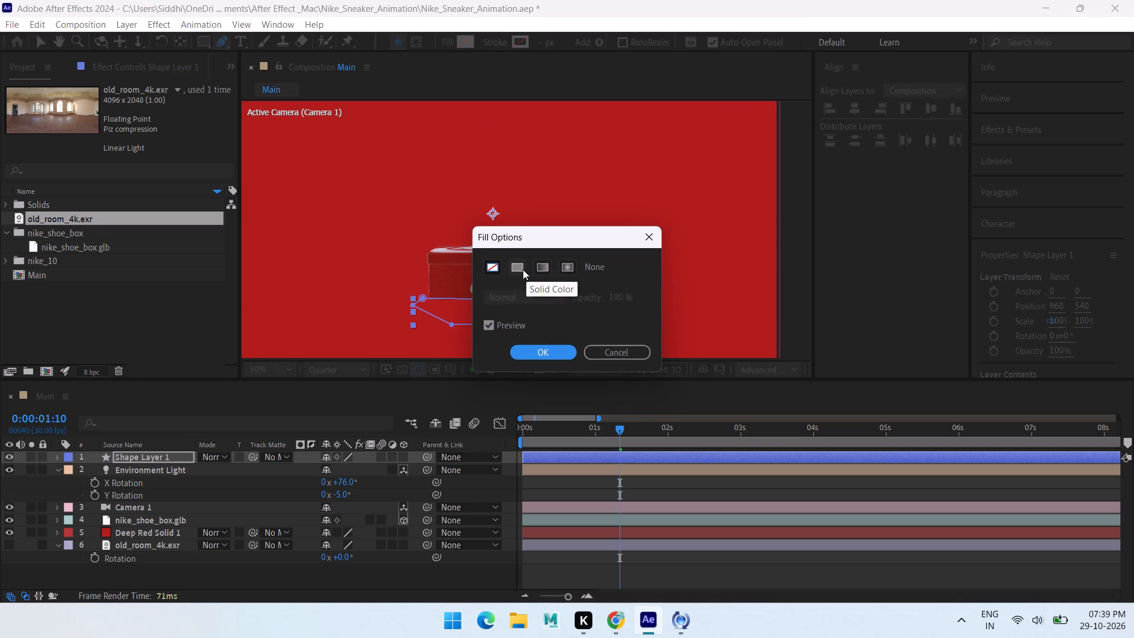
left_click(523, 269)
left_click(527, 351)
Change the shape's fill colour to black and return to the Selection tool.
left_click(464, 42)
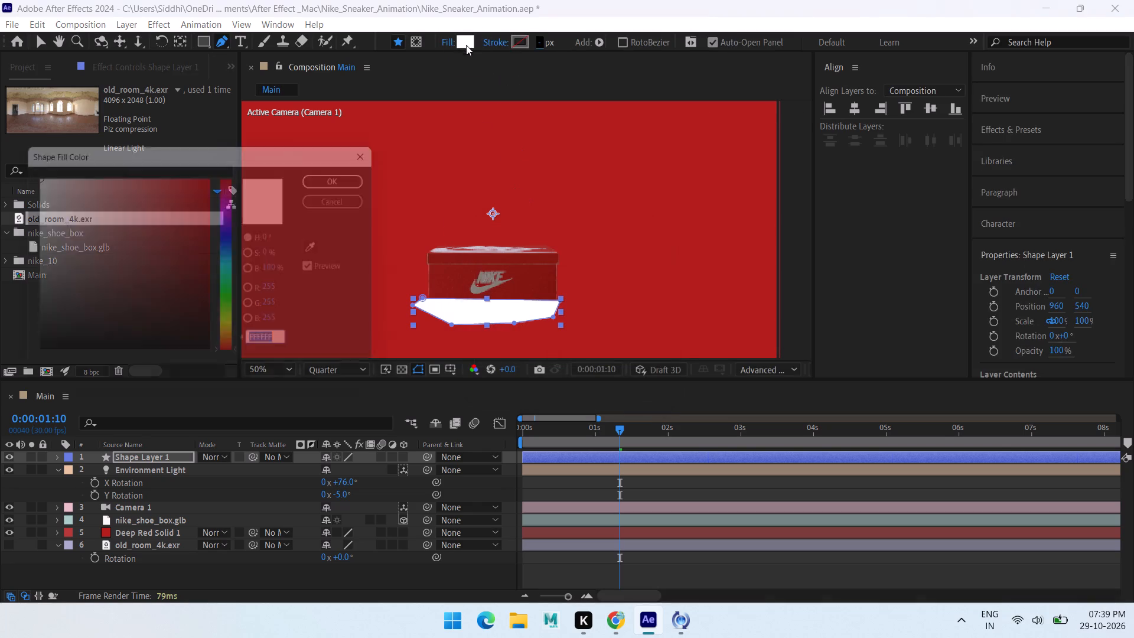
left_click_drag(184, 279, 0, 437)
left_click(360, 174)
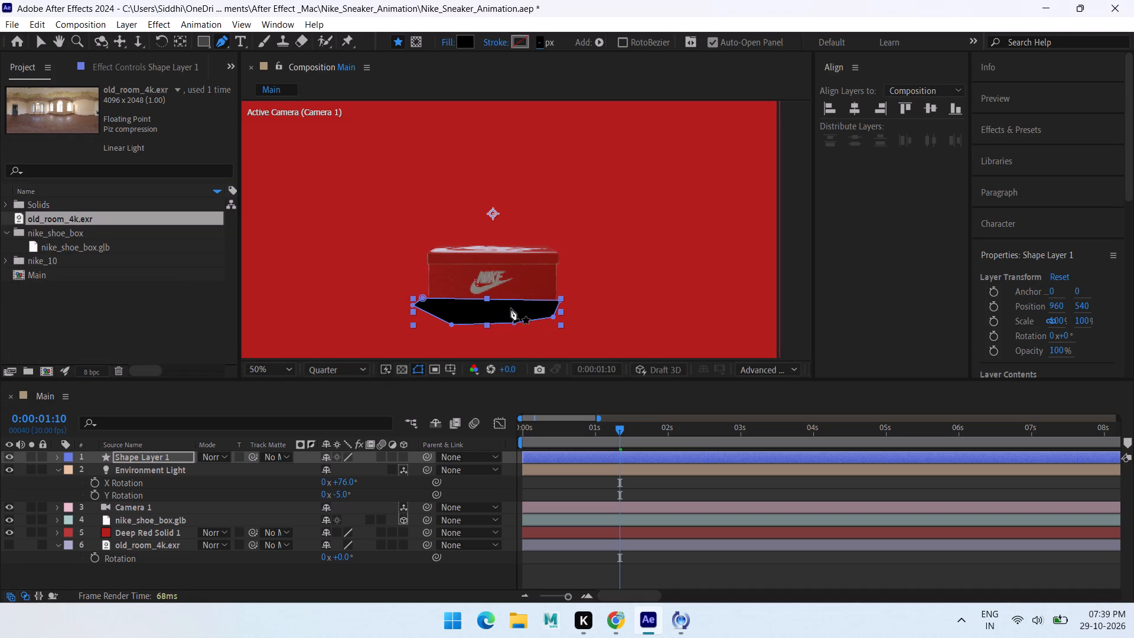
key("v")
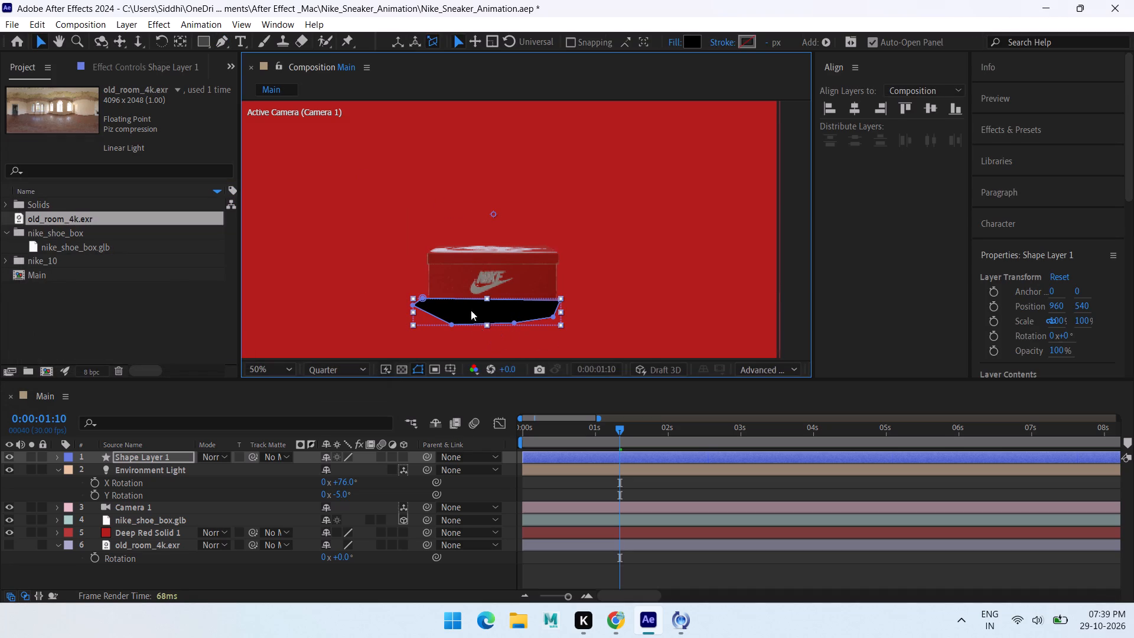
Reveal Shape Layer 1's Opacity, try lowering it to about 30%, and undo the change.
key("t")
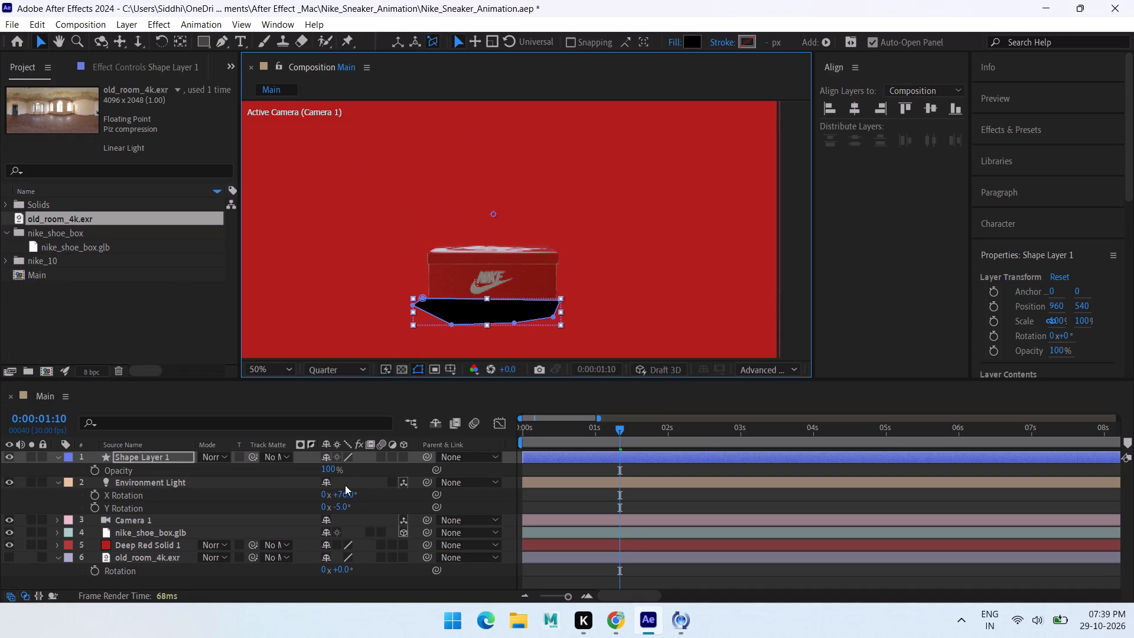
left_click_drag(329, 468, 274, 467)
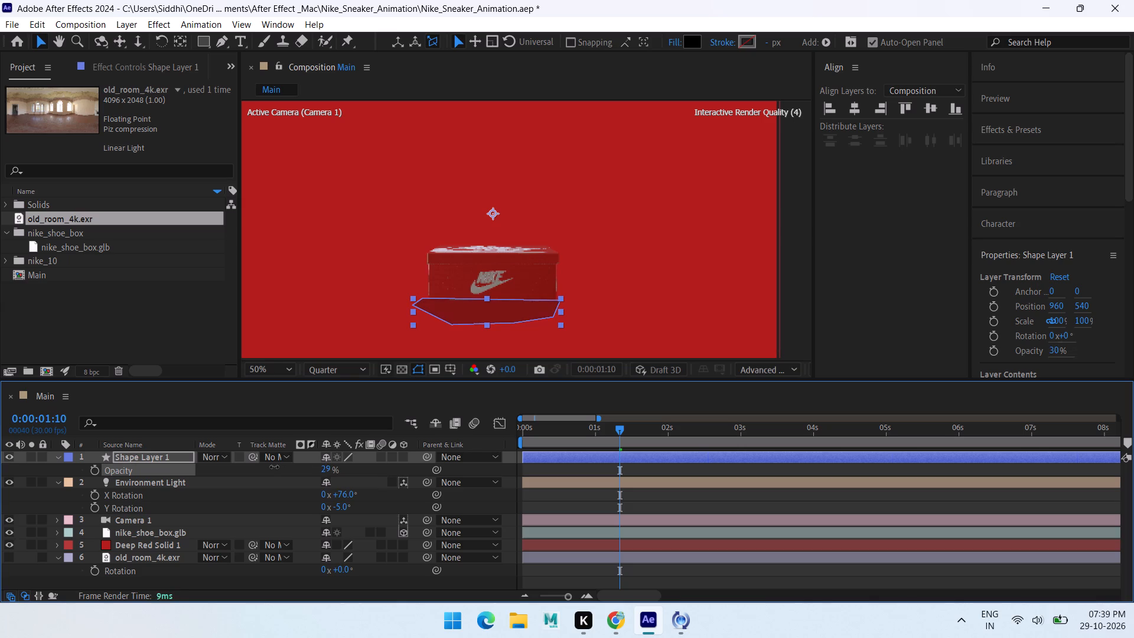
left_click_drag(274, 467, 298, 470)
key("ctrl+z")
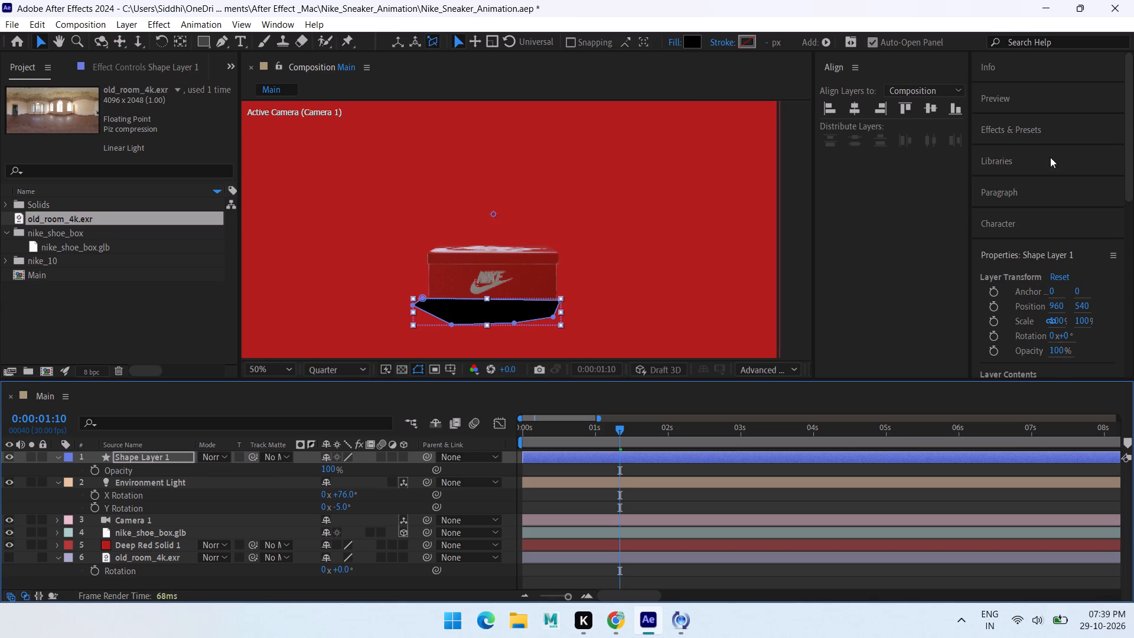
Search the effects for "gau" and apply the Blur & Sharpen Gaussian Blur to Shape Layer 1.
left_click(1011, 130)
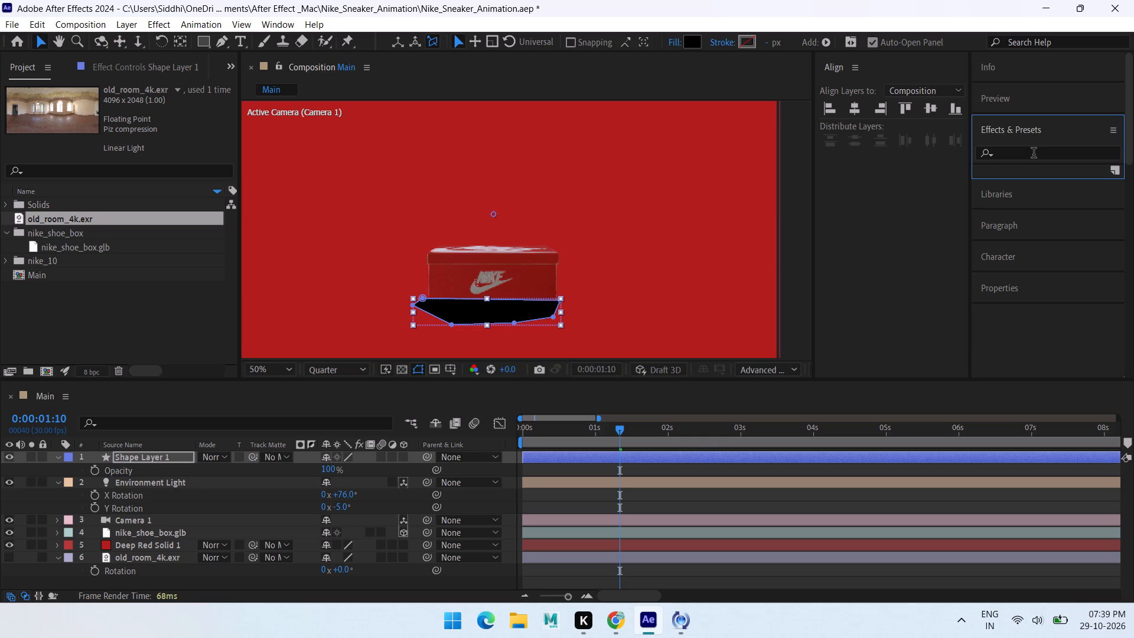
left_click(1040, 156)
key("g")
key("u")
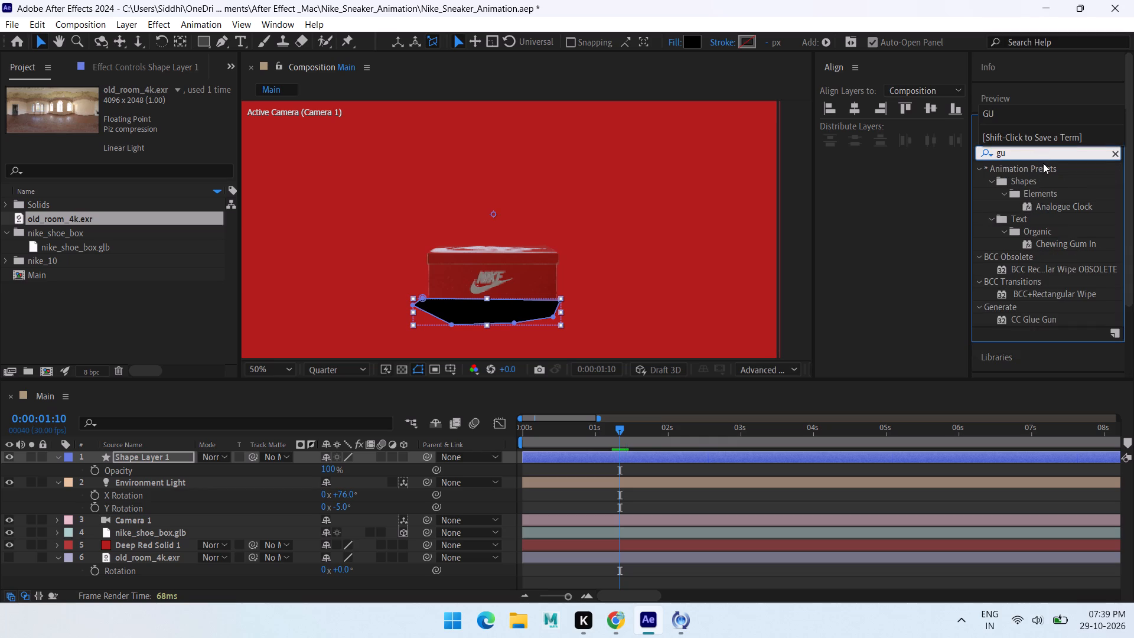
type("ss")
key("backslash")
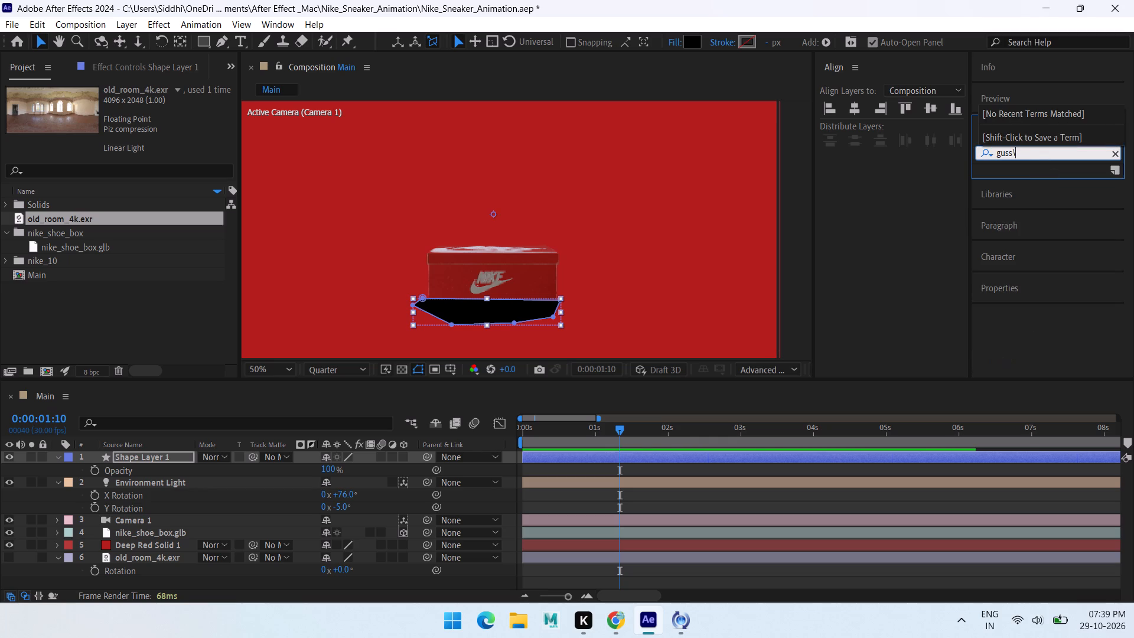
key("BackSpace")
key("BackSpace")
key("BackSpace")
scroll(1042, 234, "down", 1)
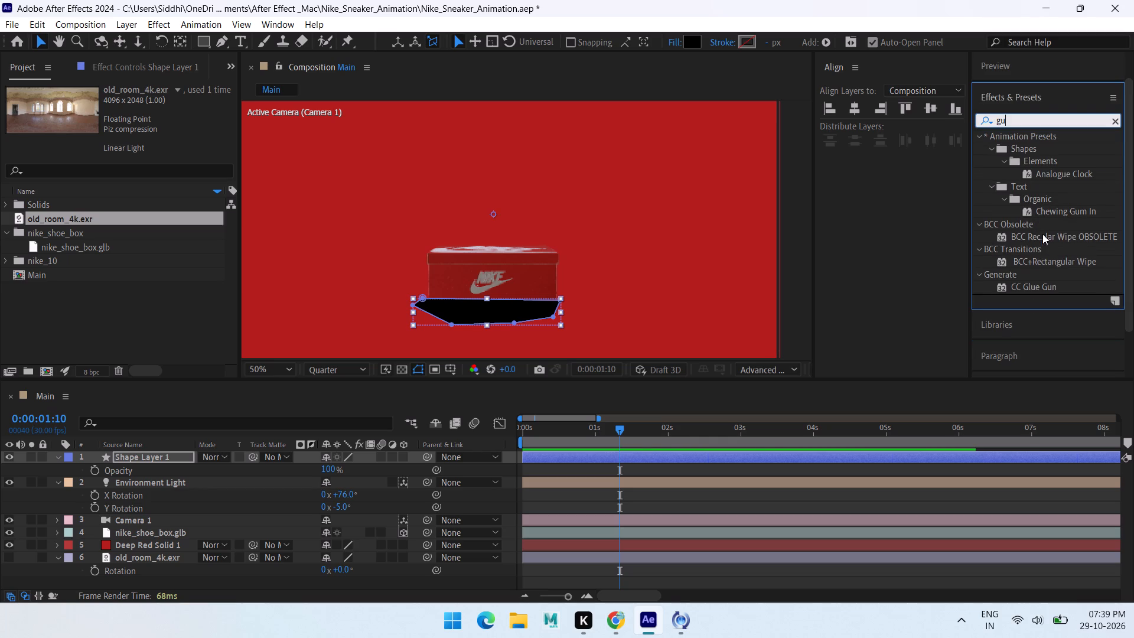
scroll(1027, 223, "up", 1)
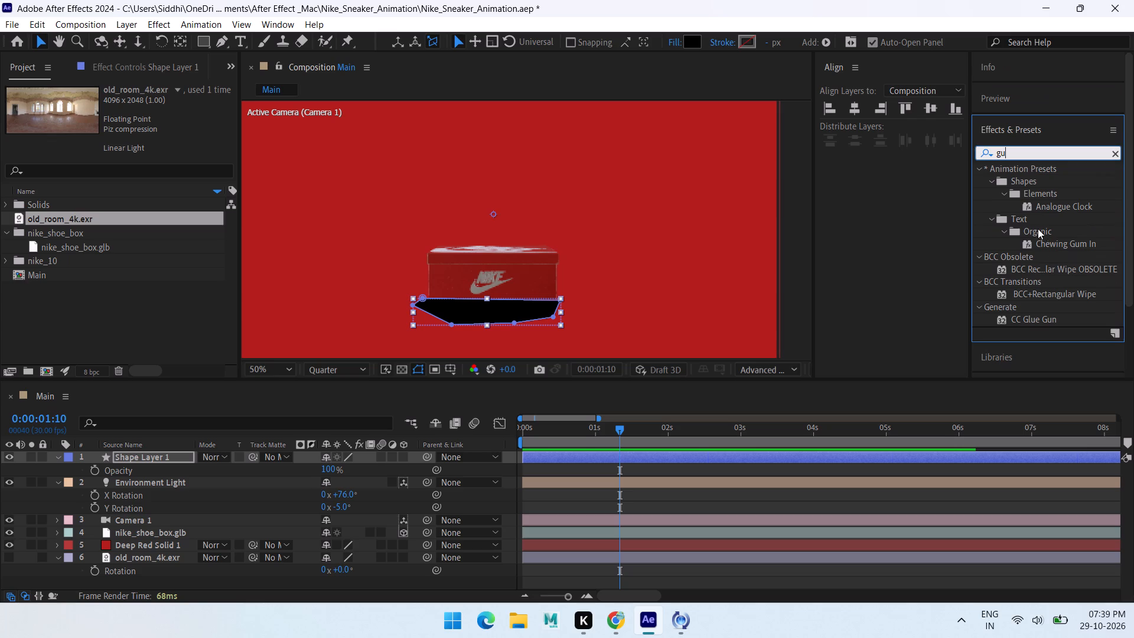
key("BackSpace")
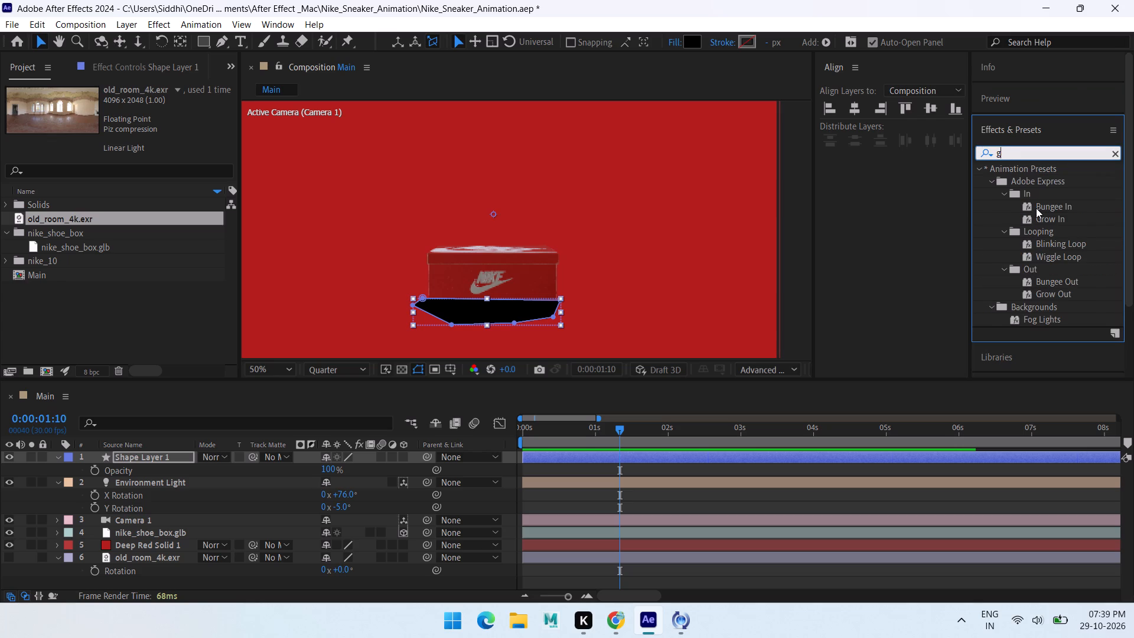
type("hu")
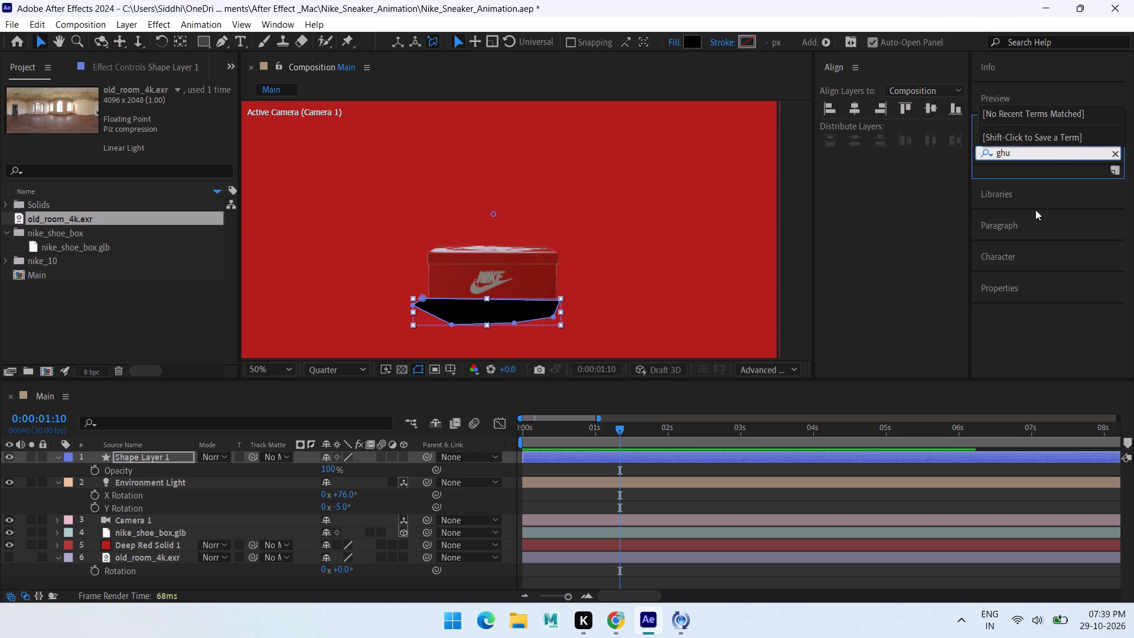
key("BackSpace")
key("BackSpace")
key("u")
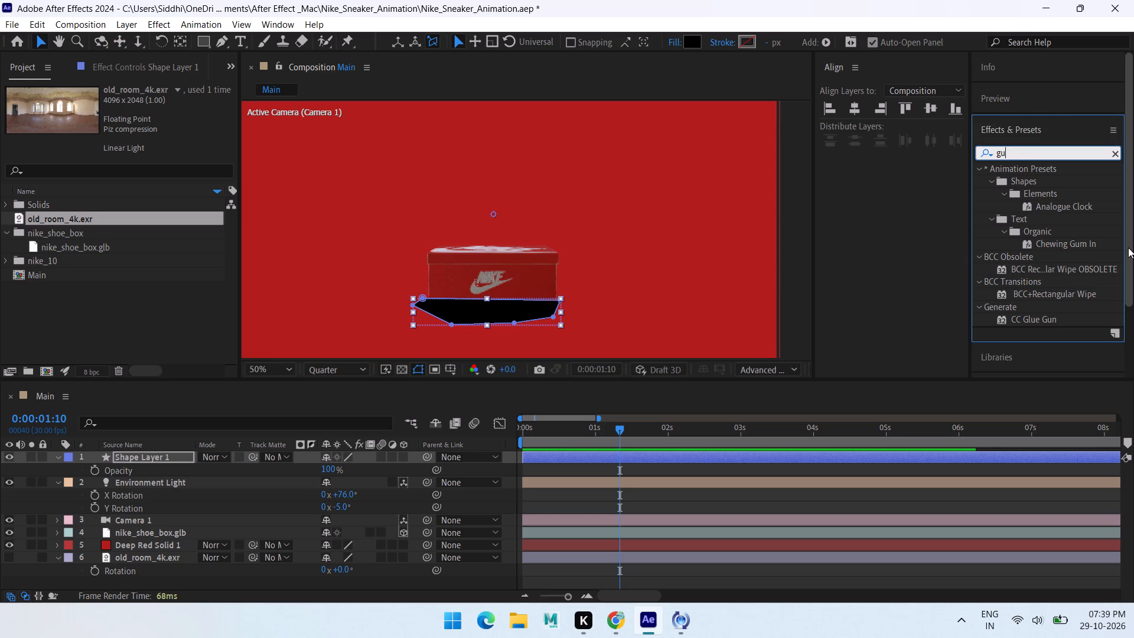
type("ss")
key("BackSpace")
key("BackSpace")
key("BackSpace")
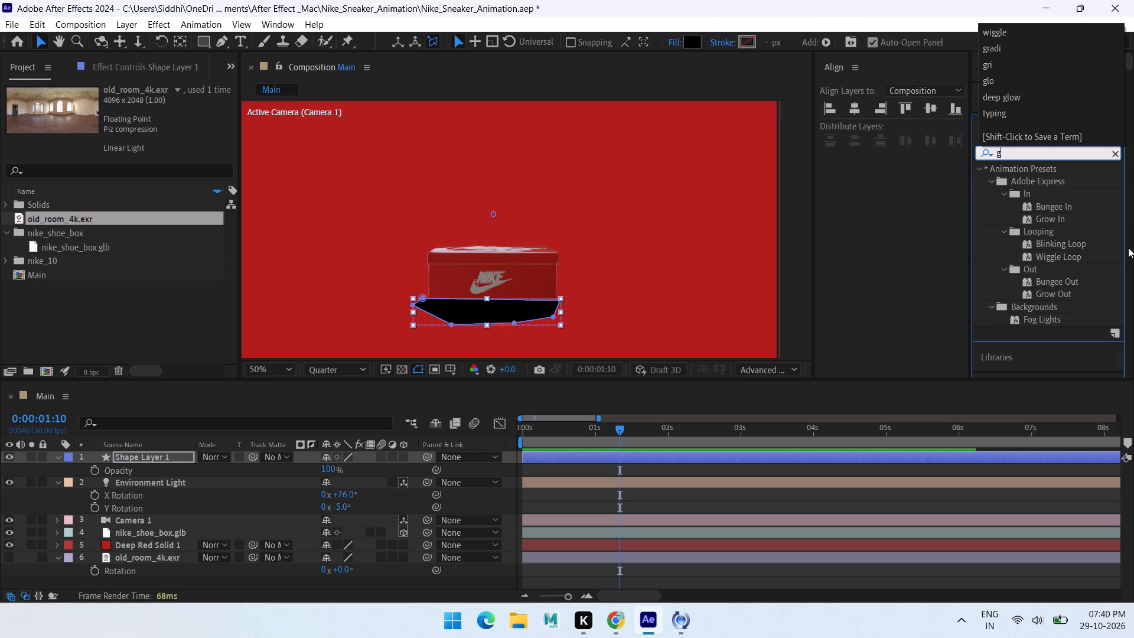
type("au")
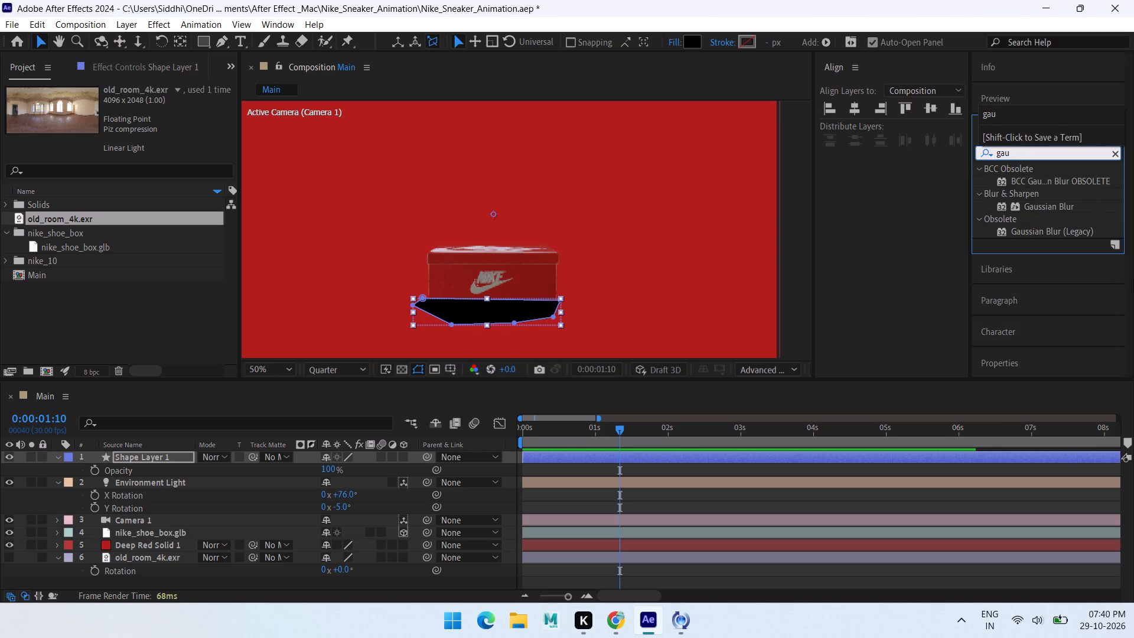
left_click_drag(1038, 206, 187, 476)
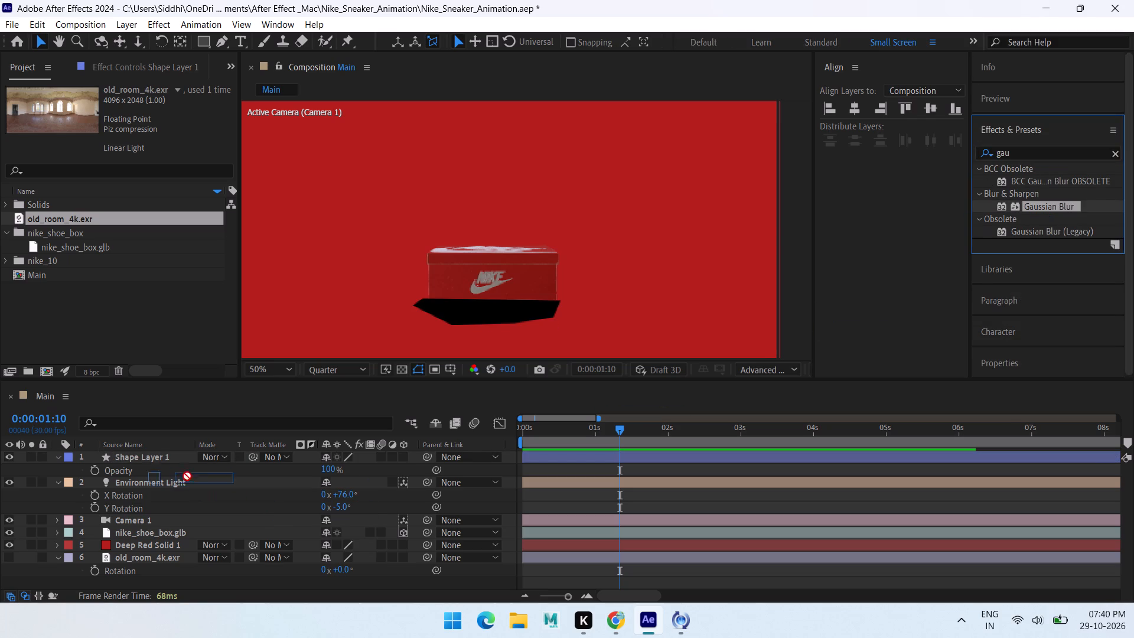
left_click_drag(187, 476, 167, 461)
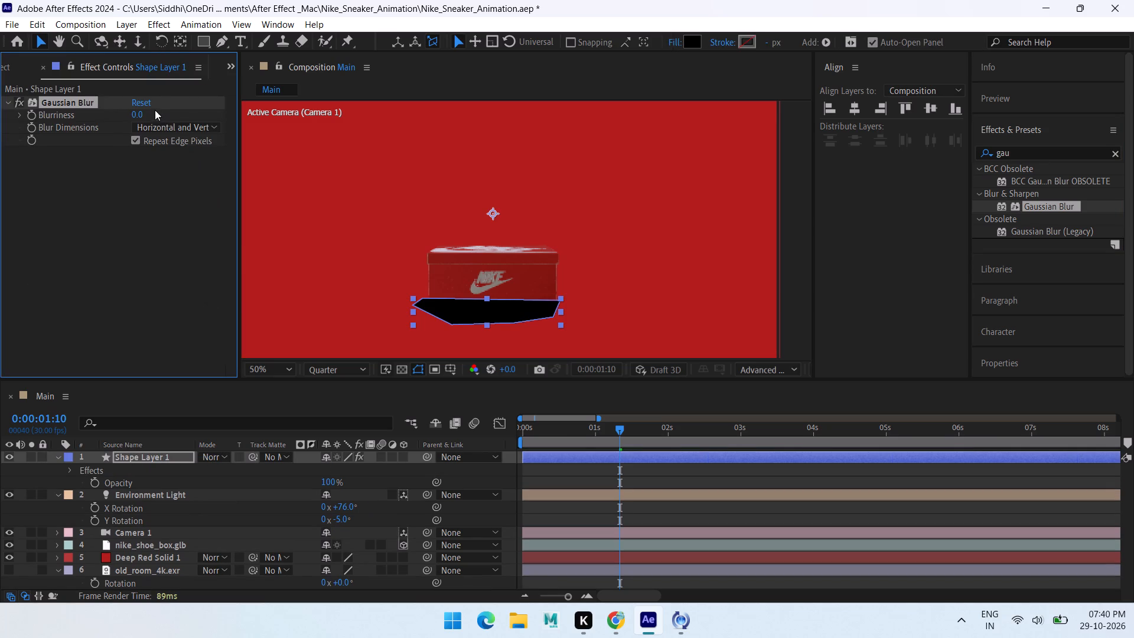
Set the Gaussian Blur's Blurriness to 100 on Shape Layer 1.
left_click_drag(138, 113, 728, 165)
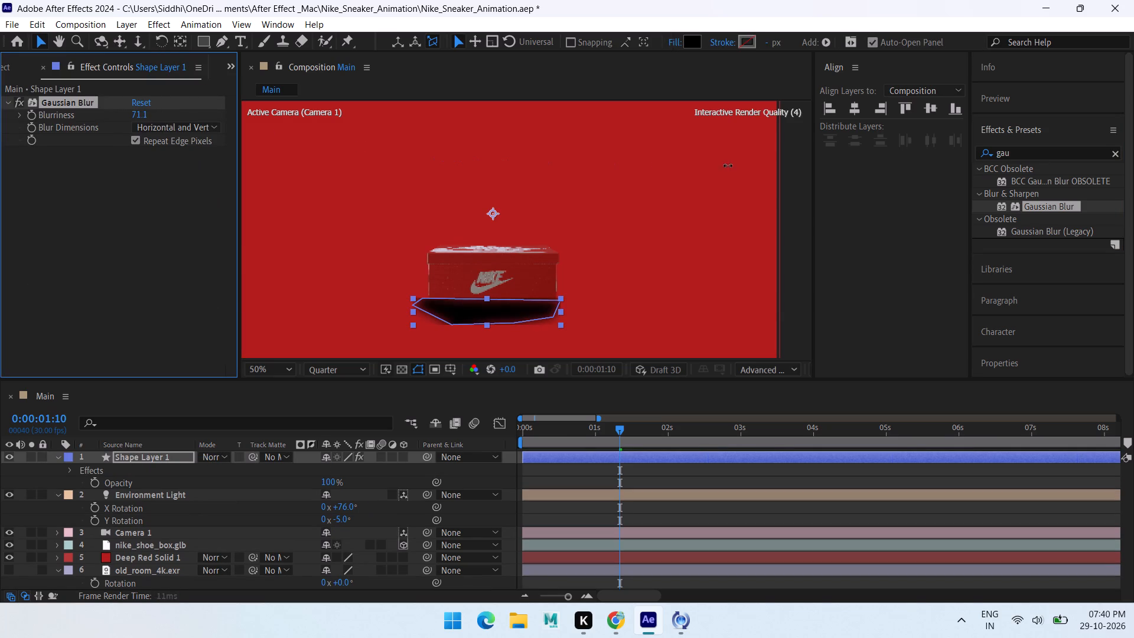
left_click_drag(728, 165, 807, 169)
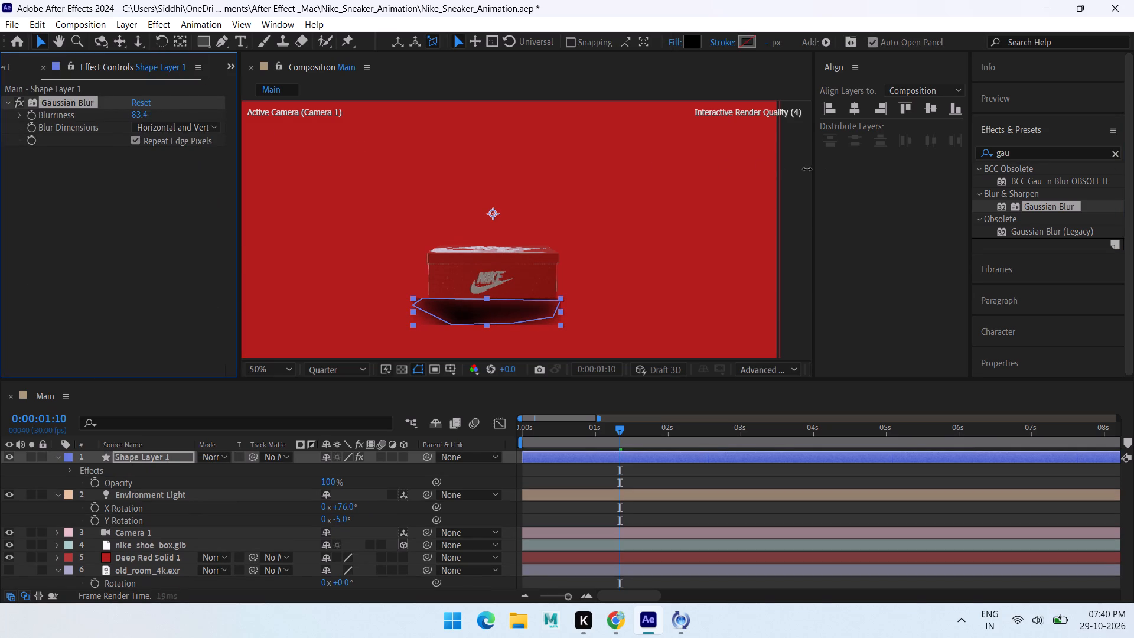
left_click_drag(807, 169, 928, 183)
left_click(143, 110)
type("100")
key("Return")
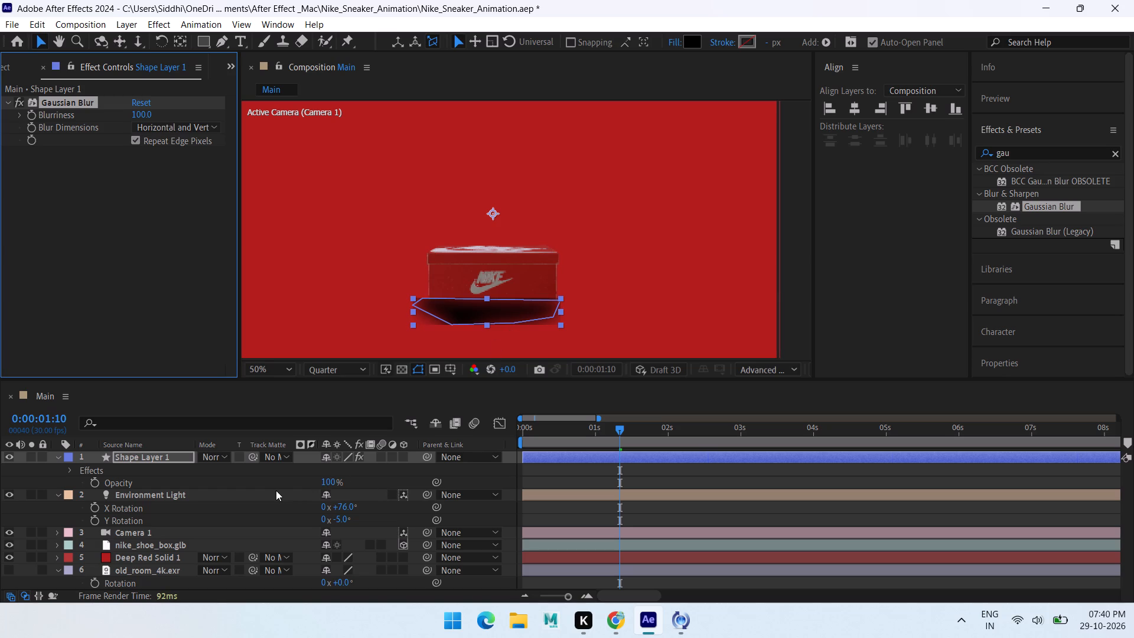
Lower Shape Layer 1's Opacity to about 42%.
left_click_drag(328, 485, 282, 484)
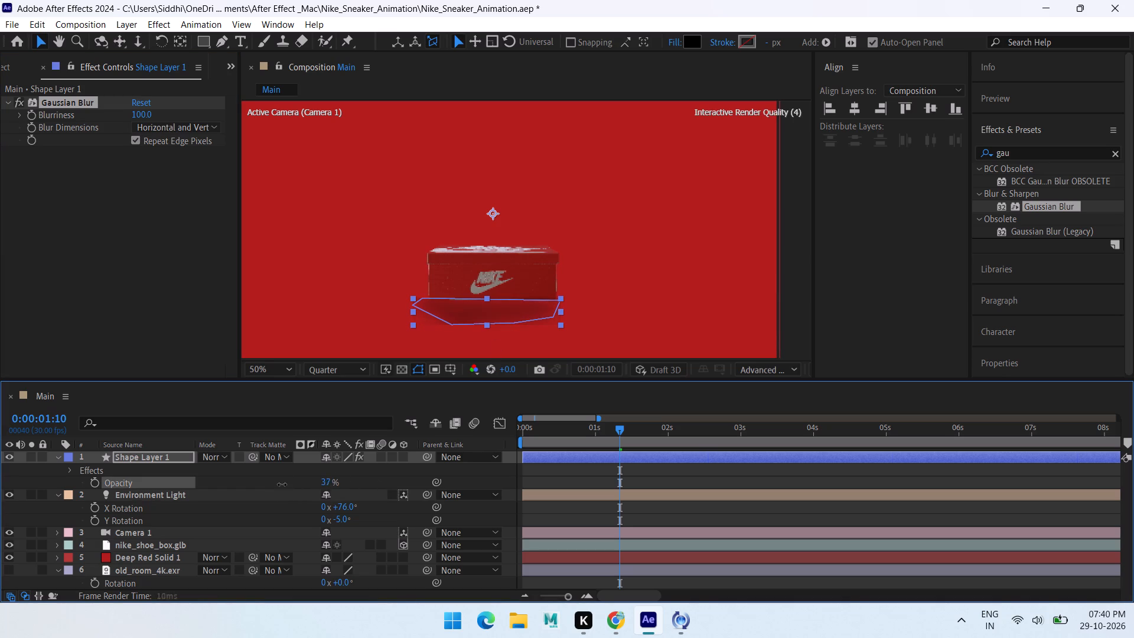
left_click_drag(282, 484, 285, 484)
Add an Opacity keyframe to Shape Layer 1 at 0:00:01:16, where the box lands, with a value of 50%.
left_click_drag(618, 433, 461, 444)
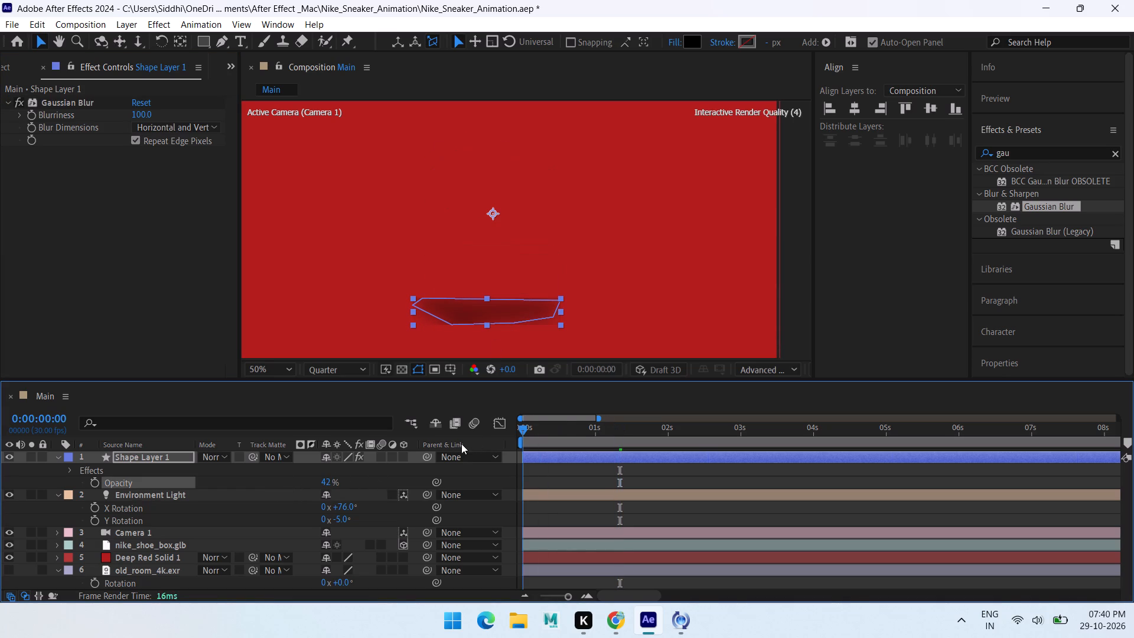
left_click_drag(461, 444, 617, 457)
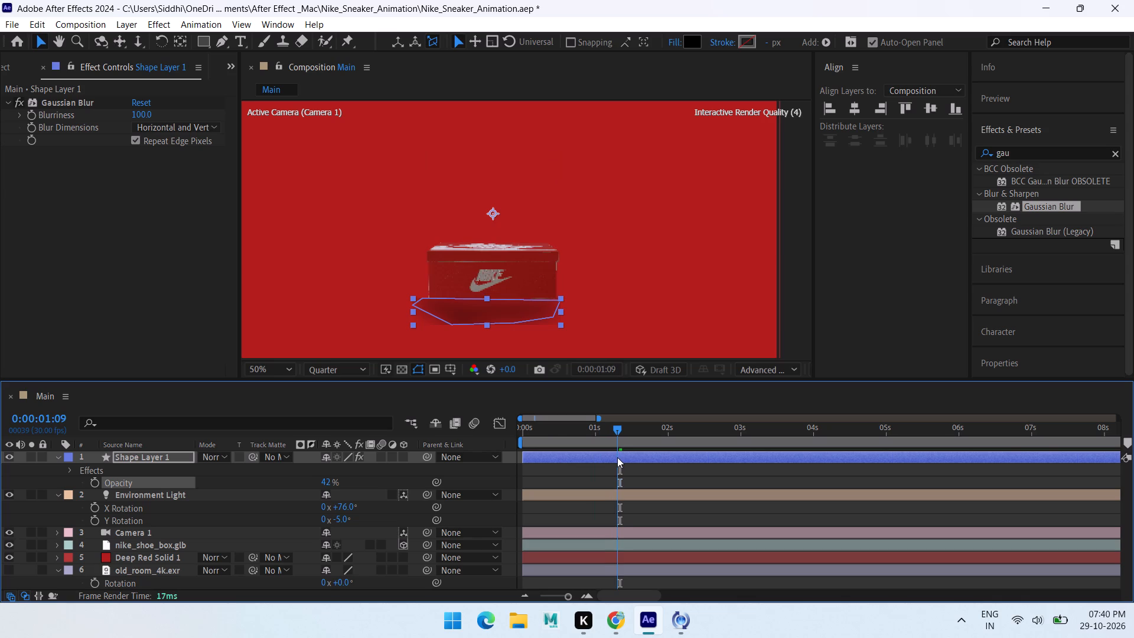
left_click_drag(617, 457, 619, 457)
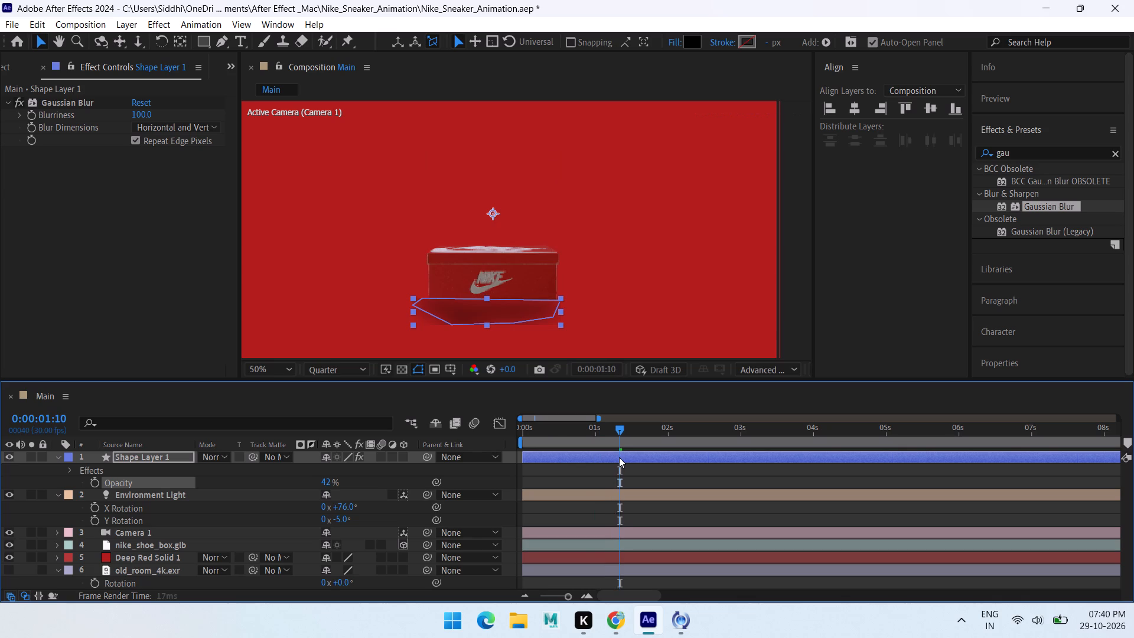
left_click_drag(619, 457, 612, 461)
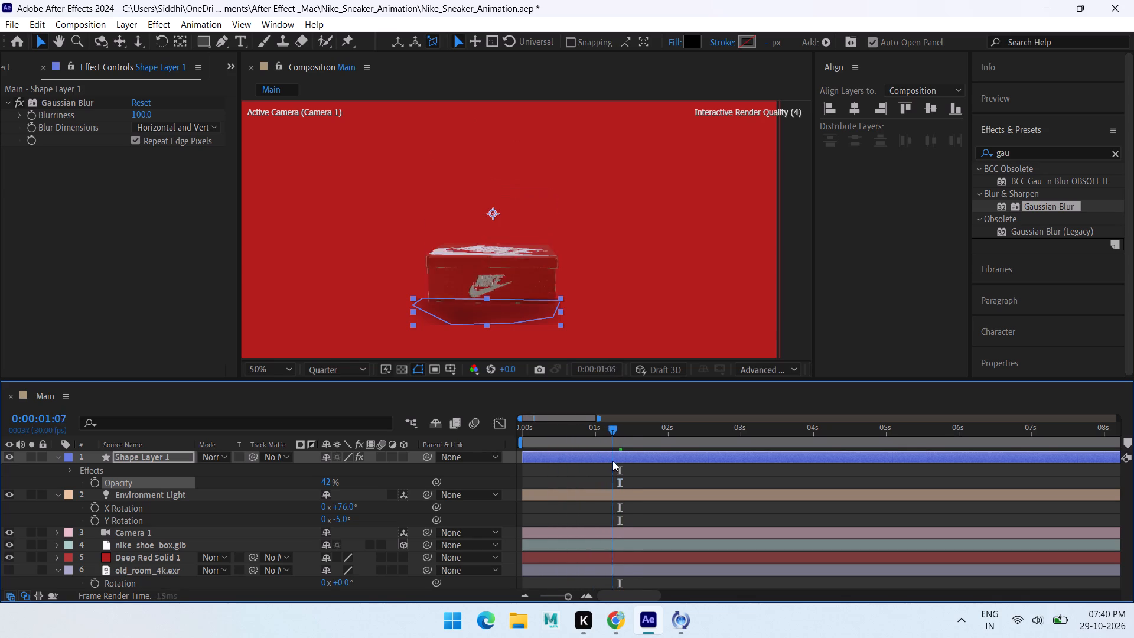
left_click_drag(612, 461, 634, 462)
left_click_drag(636, 435, 618, 441)
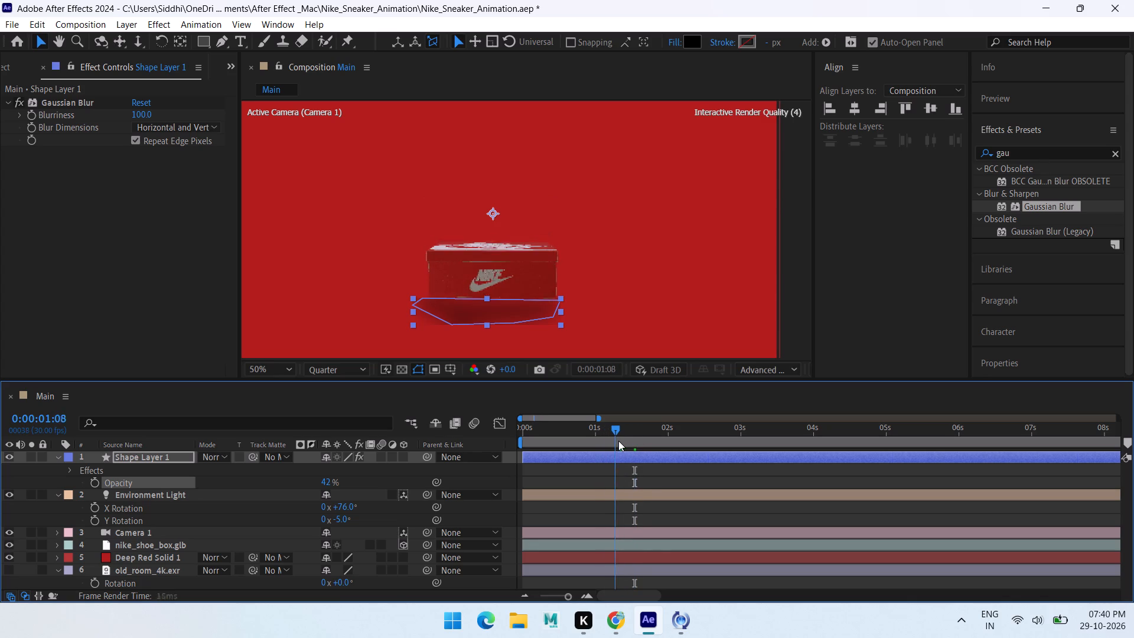
left_click_drag(618, 441, 637, 443)
left_click(92, 481)
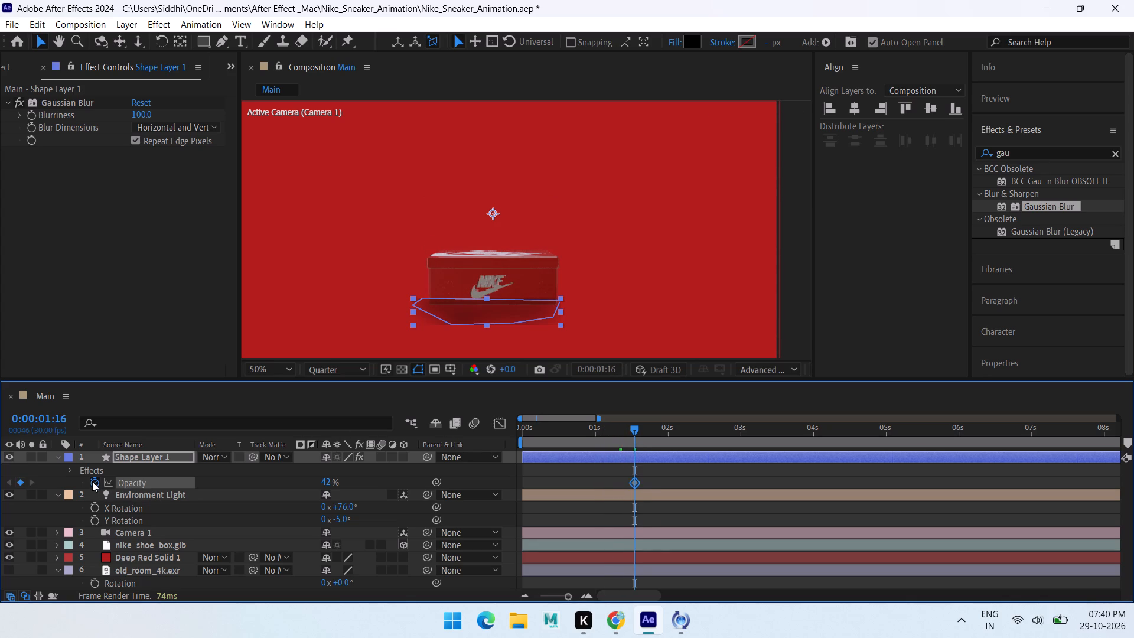
left_click(328, 483)
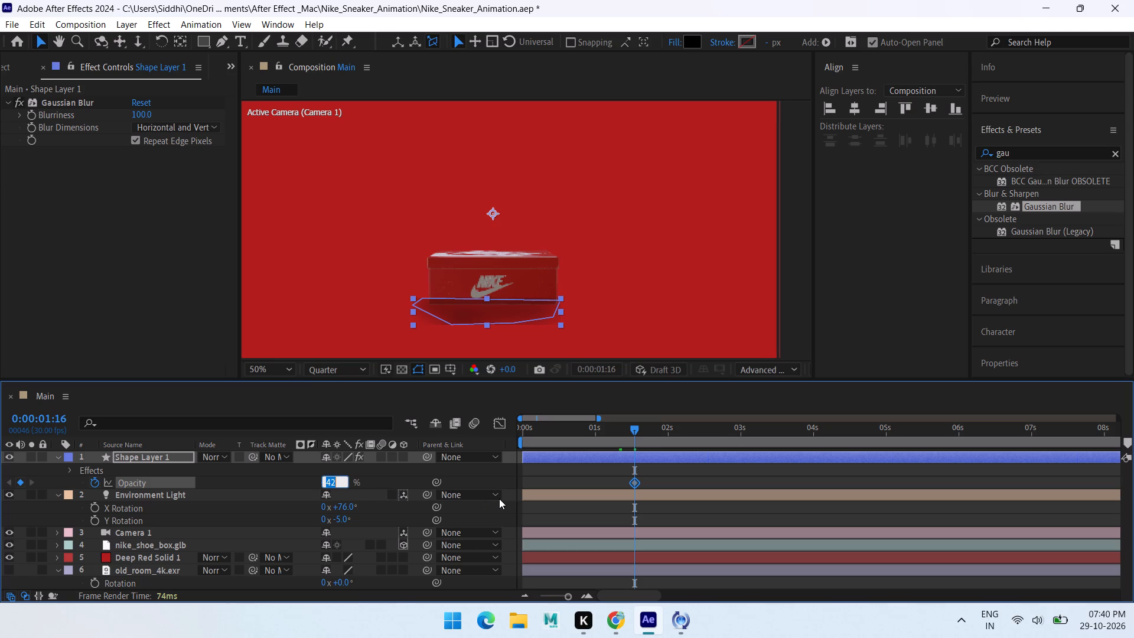
key("4")
key("BackSpace")
type("50")
key("Return")
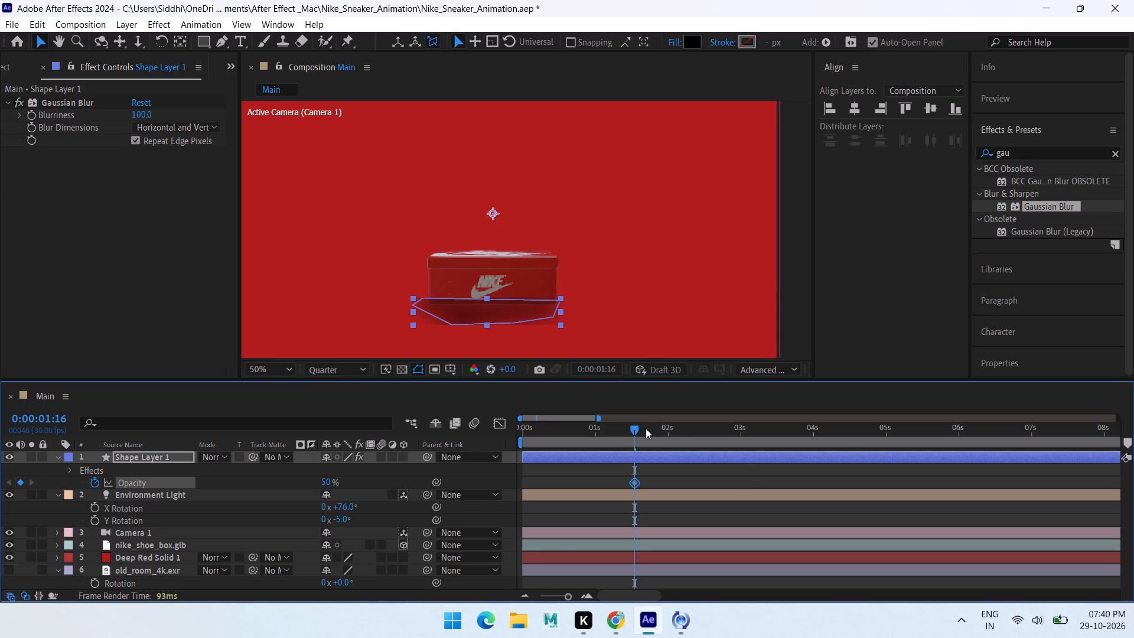
Add an Opacity keyframe of 0% to Shape Layer 1 at 0:00:00:00.
left_click_drag(632, 431, 260, 479)
left_click_drag(325, 484, 0, 490)
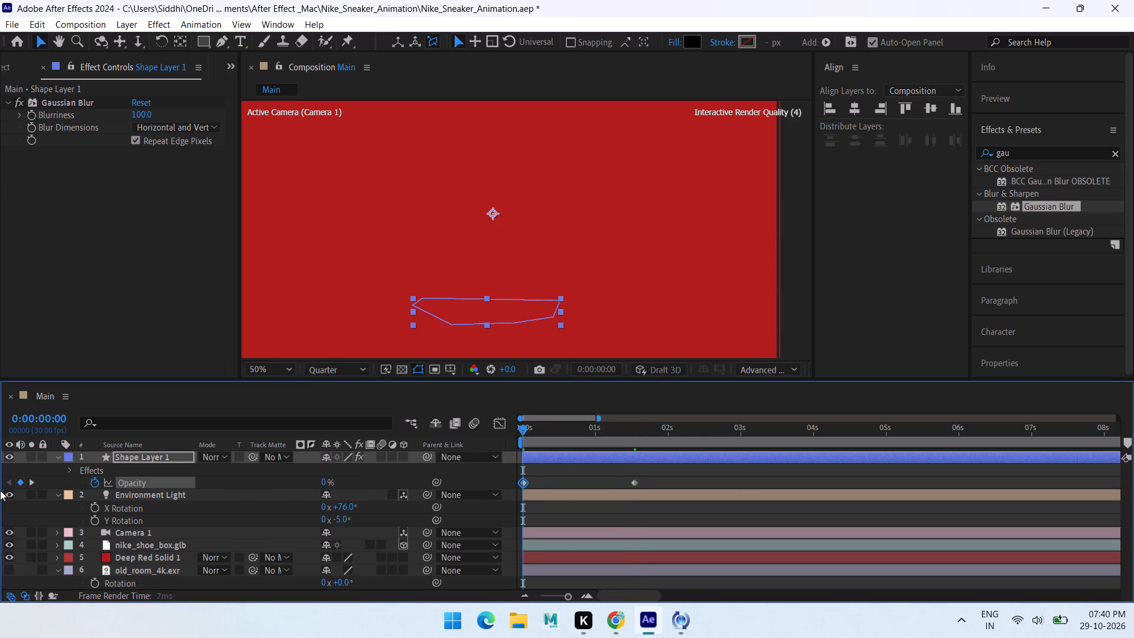
Play and scrub through the opening of the animation to check the shadow's fade-in against the falling box.
key("space")
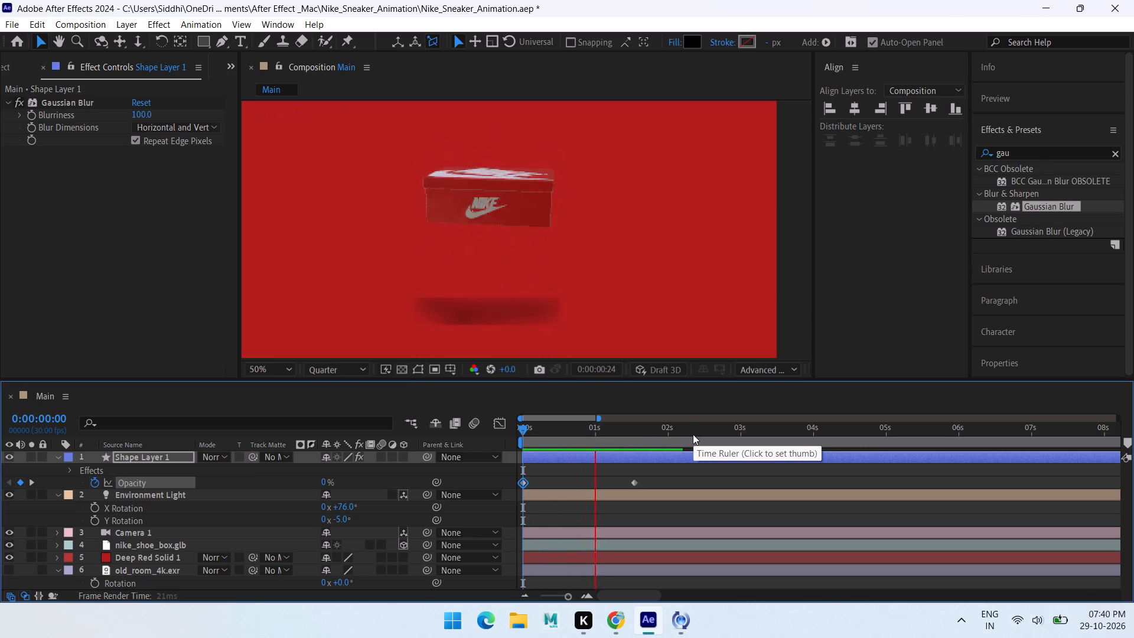
key("space")
left_click_drag(627, 427, 517, 440)
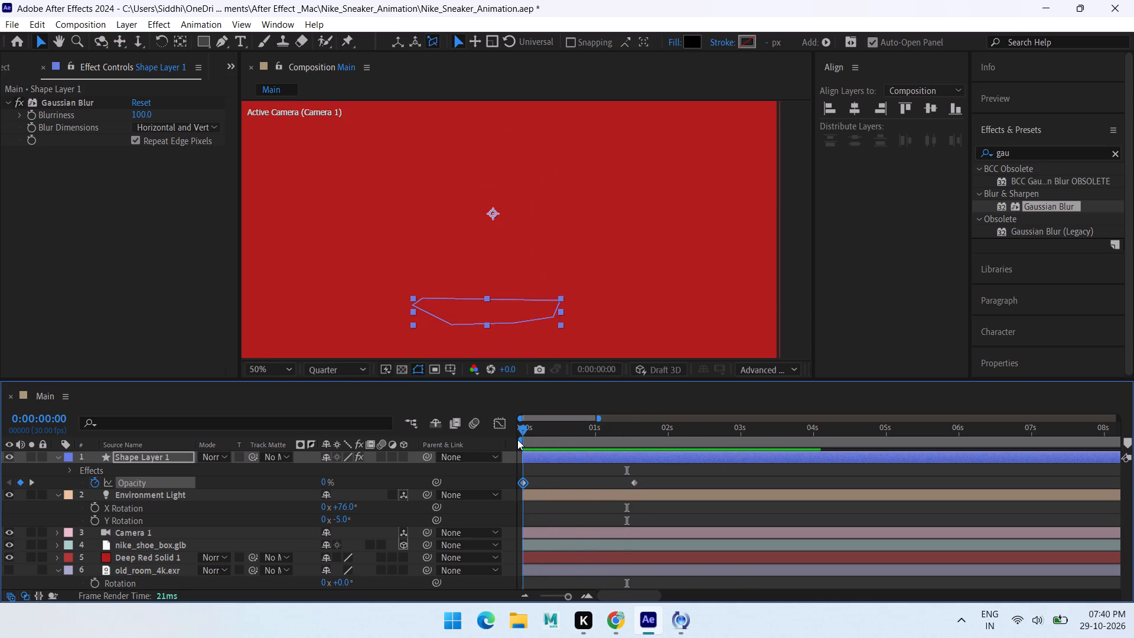
left_click_drag(517, 440, 589, 454)
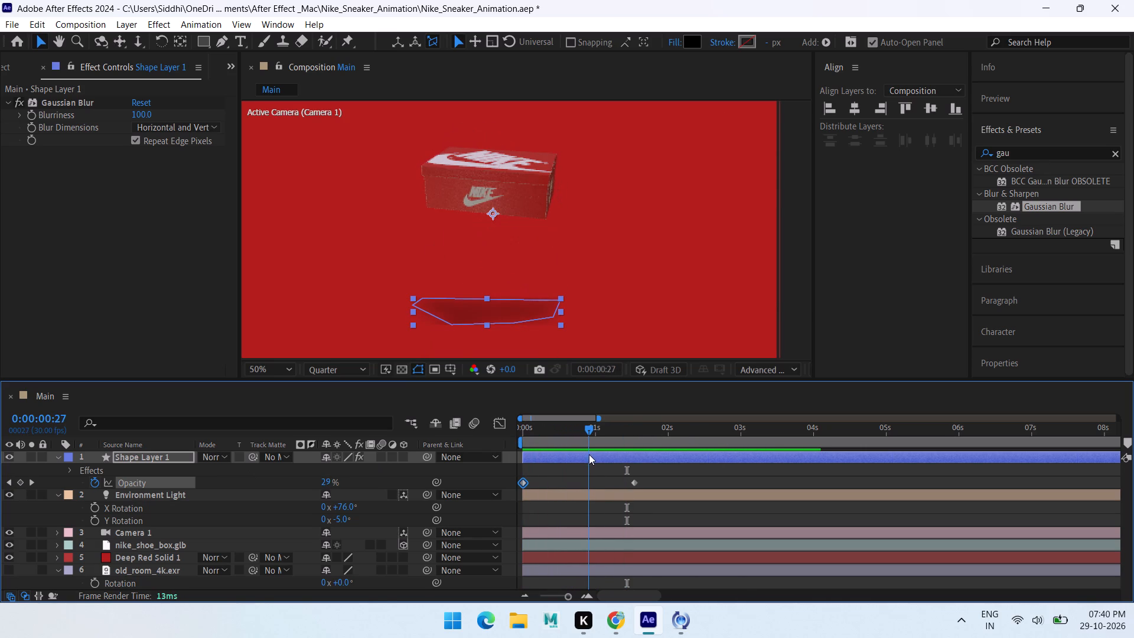
left_click_drag(589, 454, 589, 454)
left_click_drag(585, 427, 441, 437)
left_click_drag(536, 426, 579, 437)
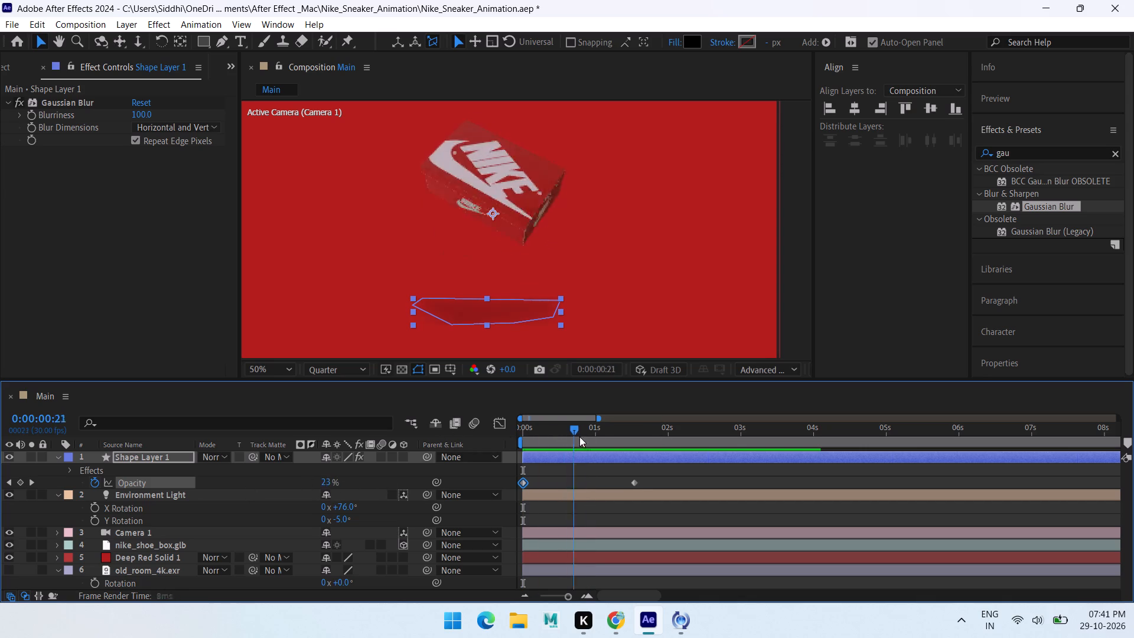
left_click_drag(579, 437, 634, 454)
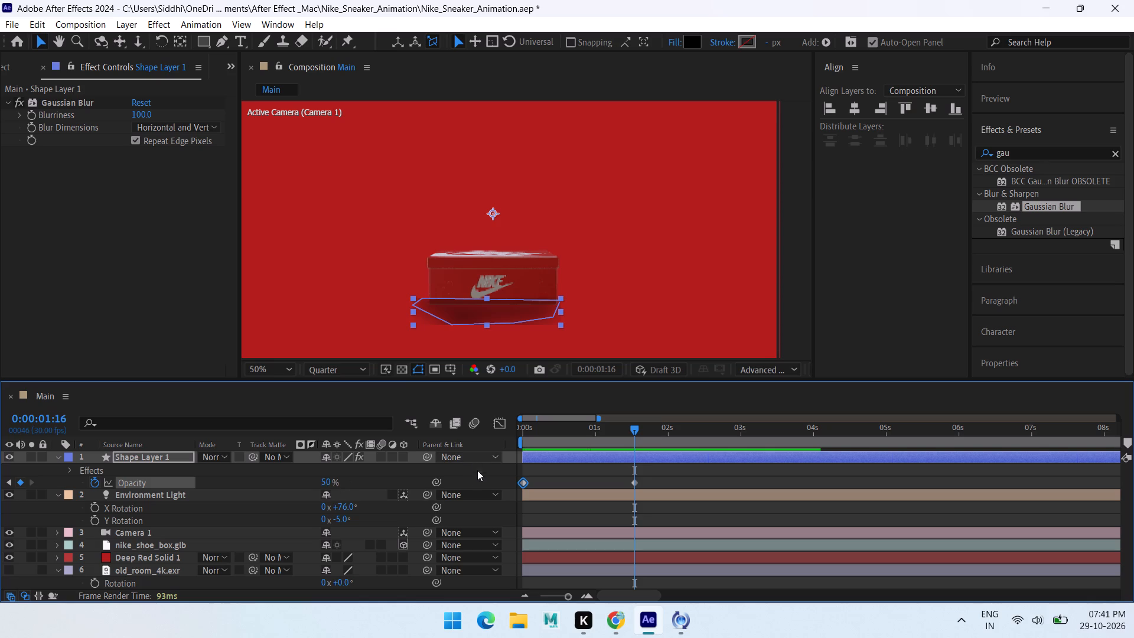
Parent Shape Layer 1 to nike_shoe_box.glb and preview the animation from the start.
left_click(465, 453)
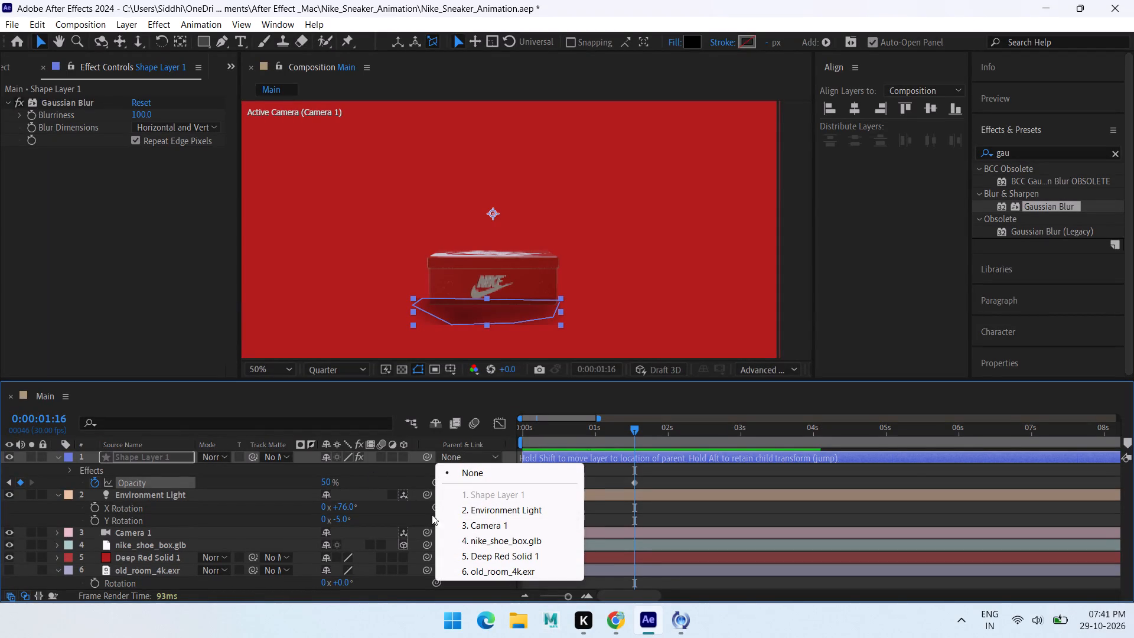
left_click(485, 538)
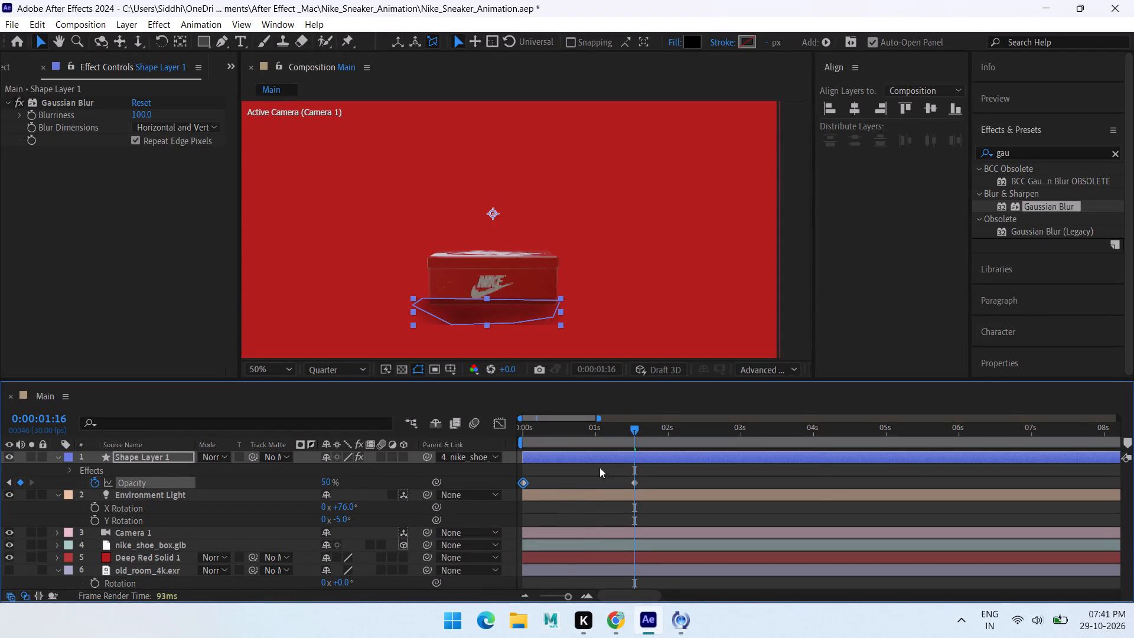
left_click_drag(630, 425, 386, 437)
key("space")
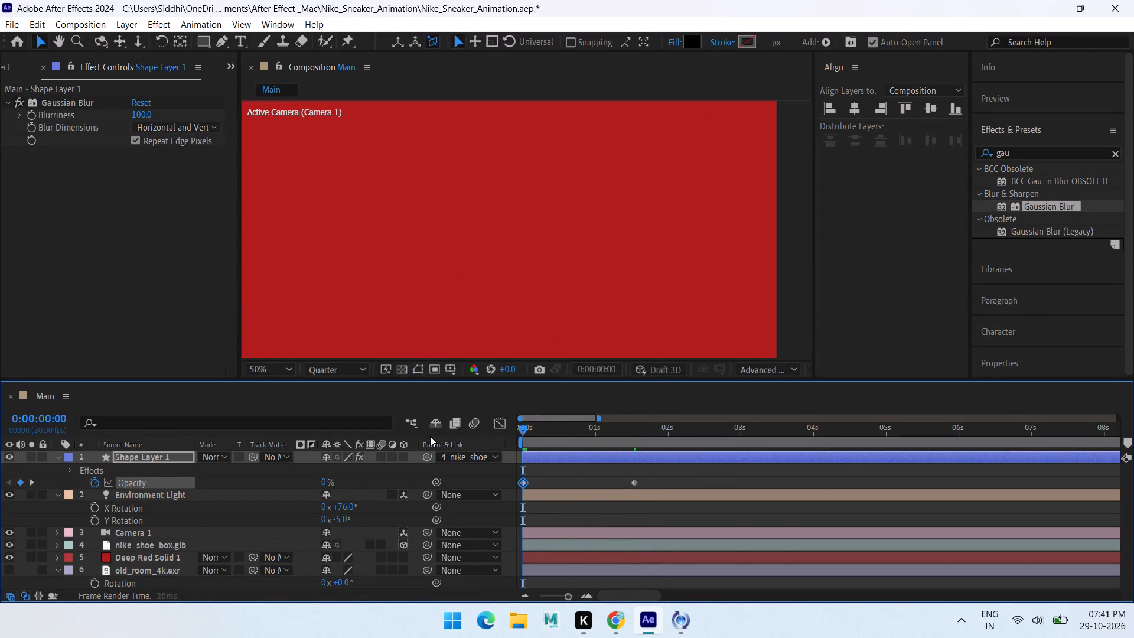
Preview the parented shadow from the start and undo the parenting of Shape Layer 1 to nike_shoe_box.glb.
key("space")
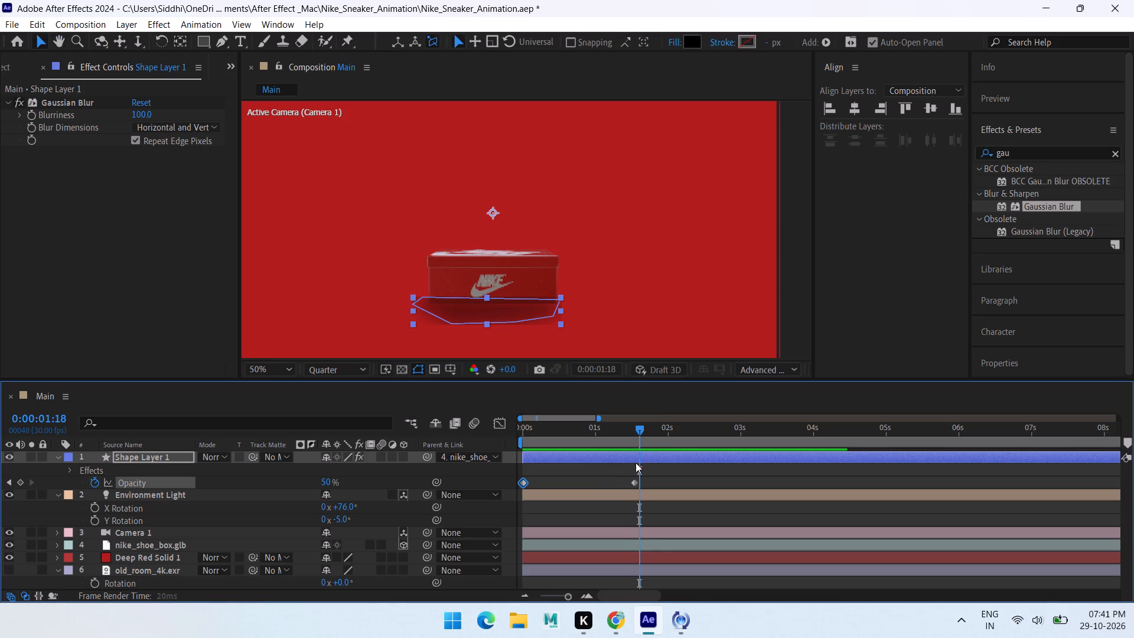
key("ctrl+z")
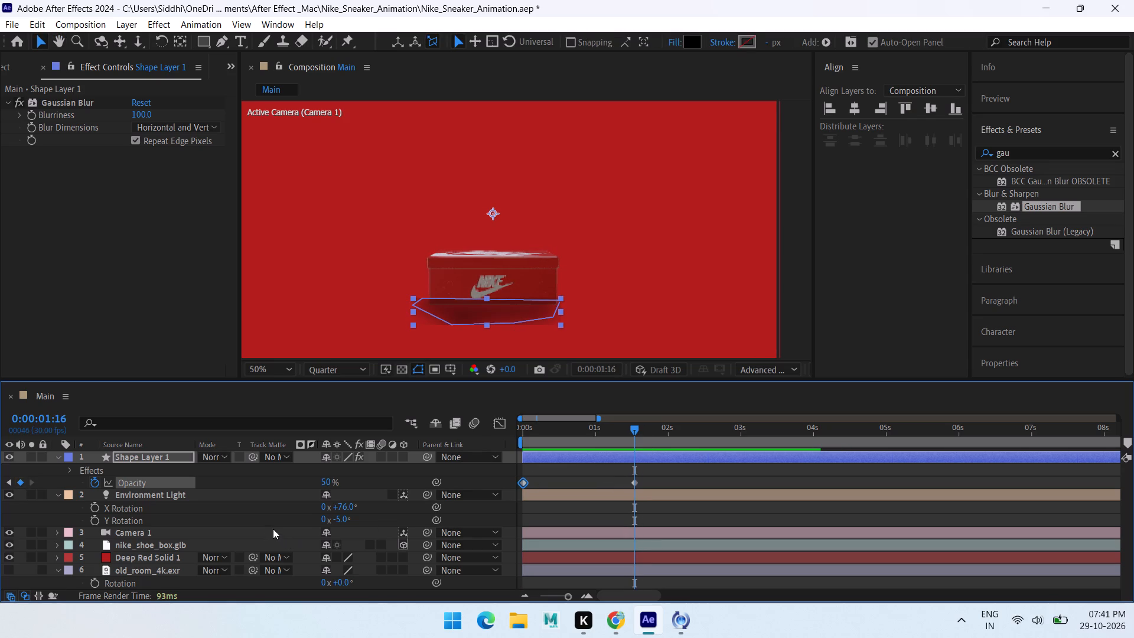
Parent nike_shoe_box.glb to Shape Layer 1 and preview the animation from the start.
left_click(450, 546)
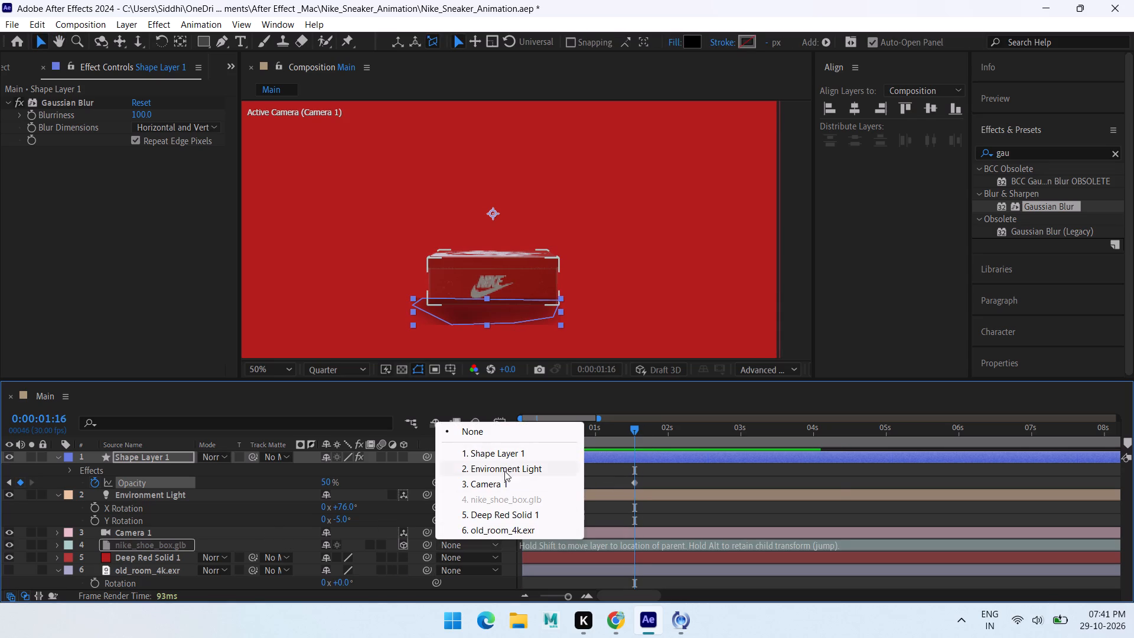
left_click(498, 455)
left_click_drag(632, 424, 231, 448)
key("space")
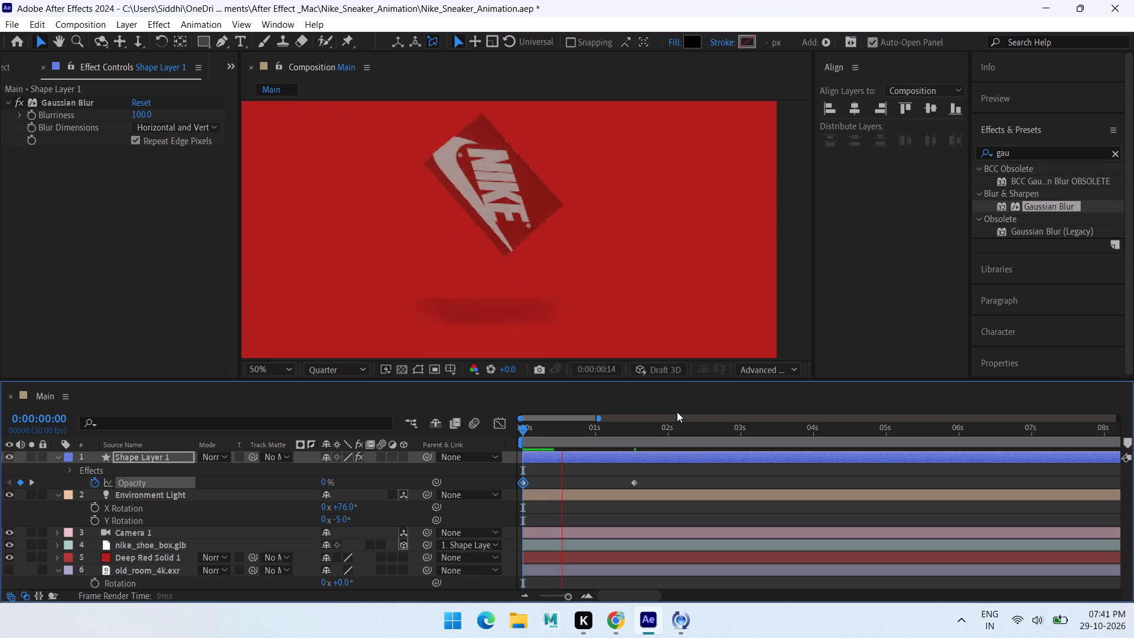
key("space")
Undo the box parenting and the shadow's opacity and blur edits, and delete Shape Layer 1.
key("ctrl+z")
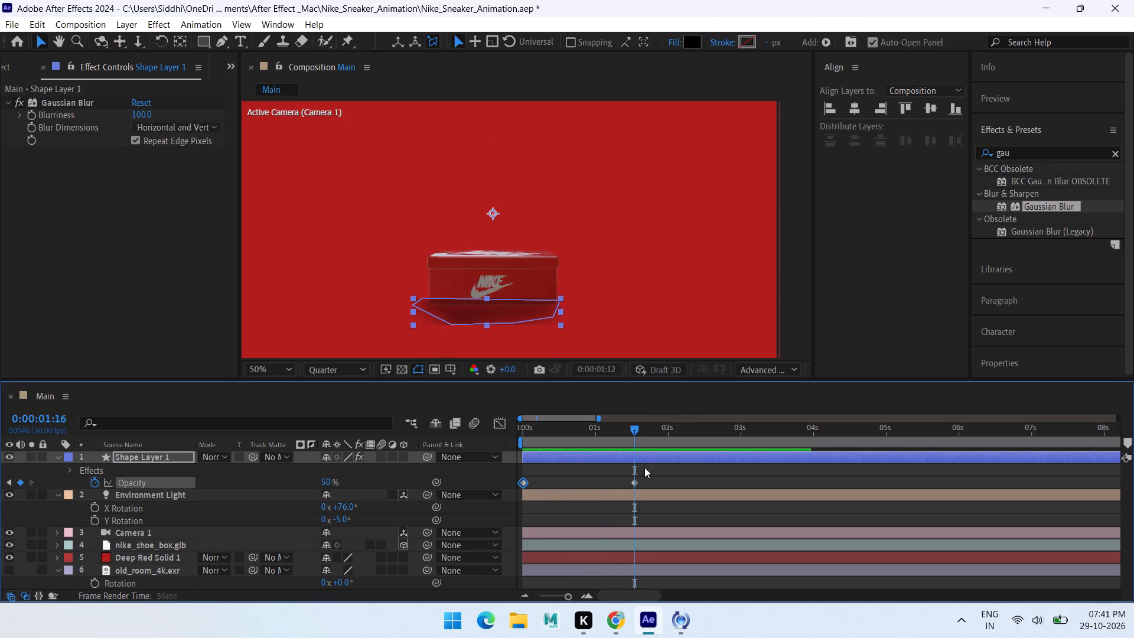
key("ctrl+z")
key("ctrl+z")
key("ctrl+z")
key("ctrl+z")
key("ctrl+z")
key("ctrl+z")
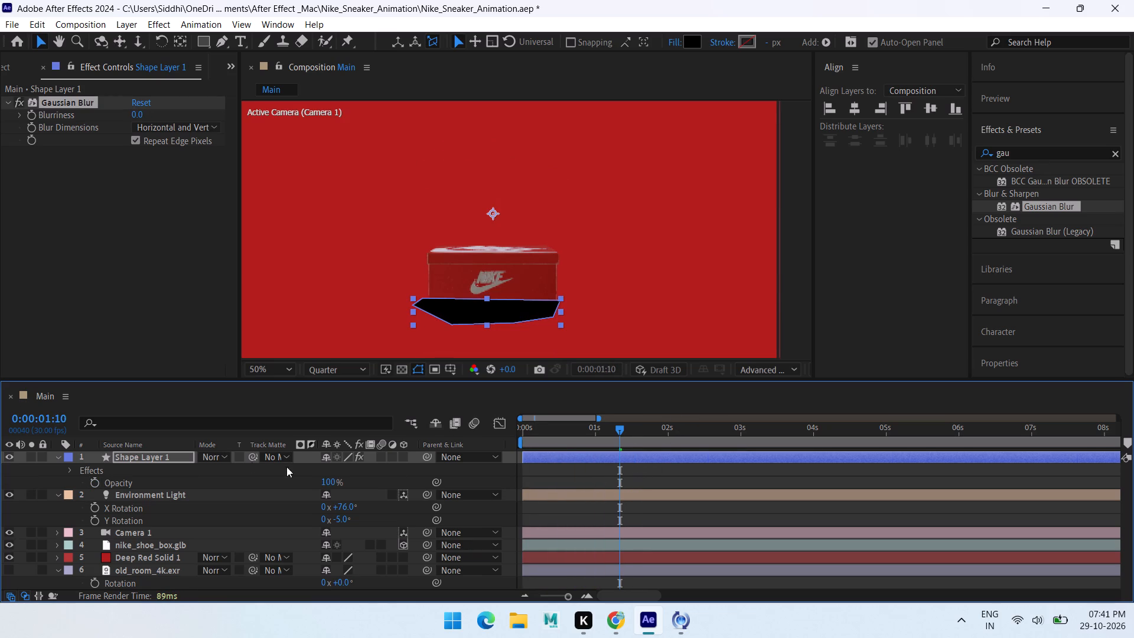
left_click(146, 457)
key("Delete")
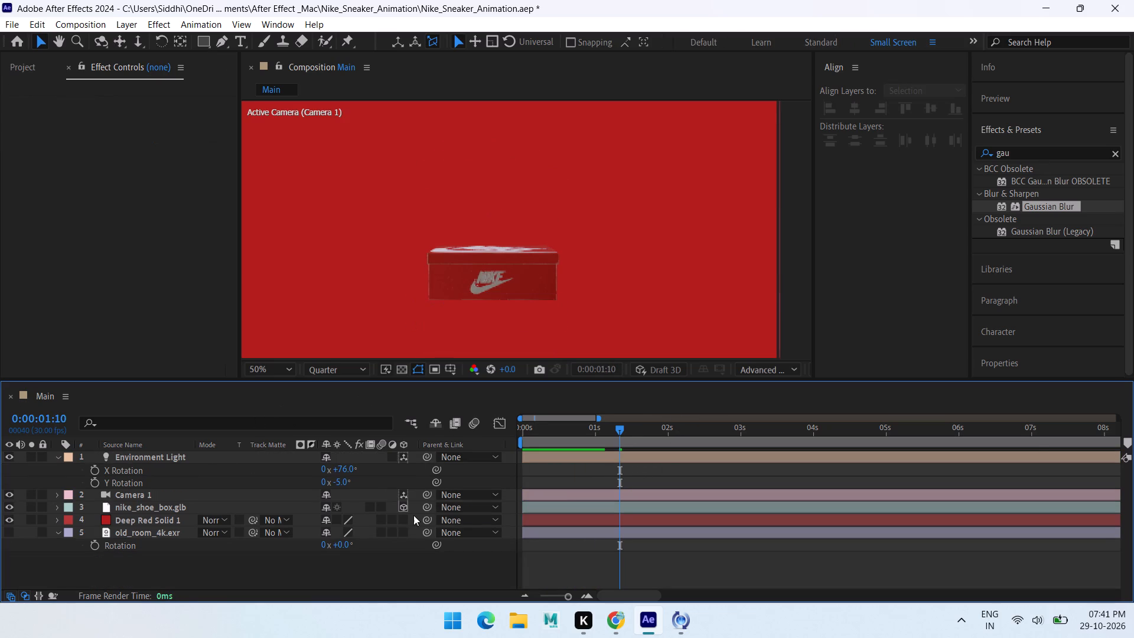
Scrub and play the box animation from the start to check it without the shadow shape.
left_click_drag(619, 428, 612, 462)
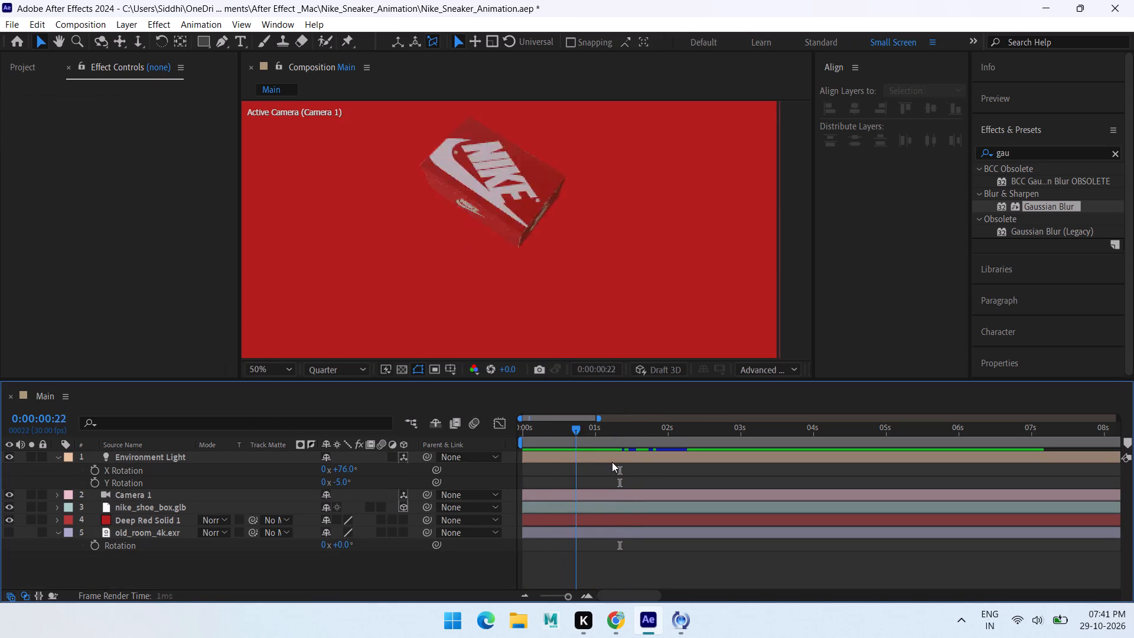
left_click_drag(612, 462, 258, 497)
left_click(54, 457)
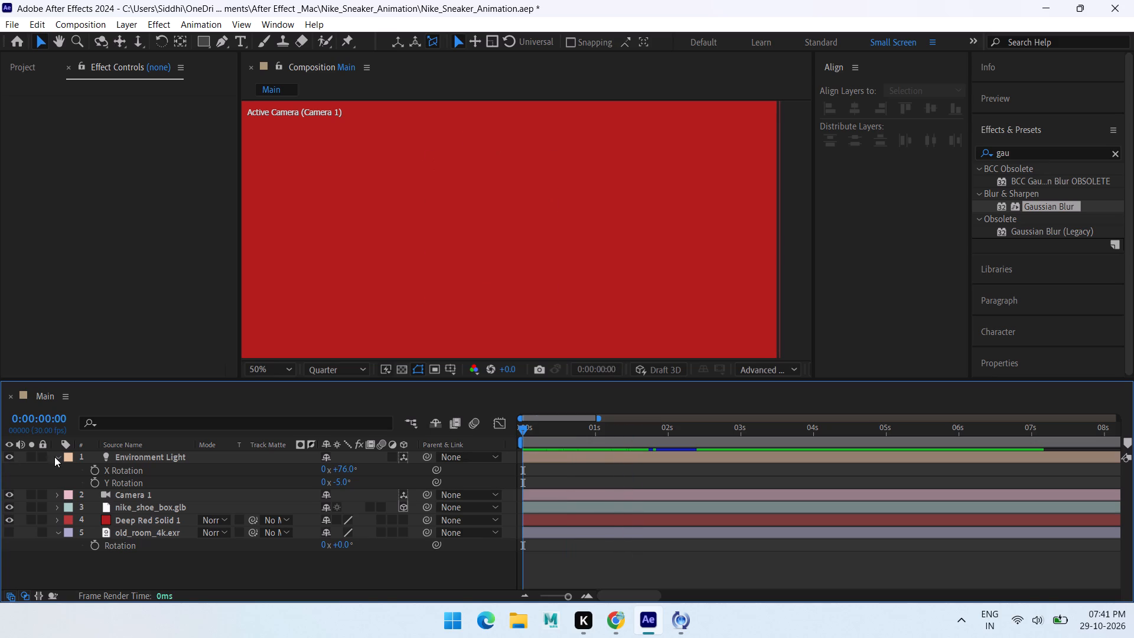
key("space")
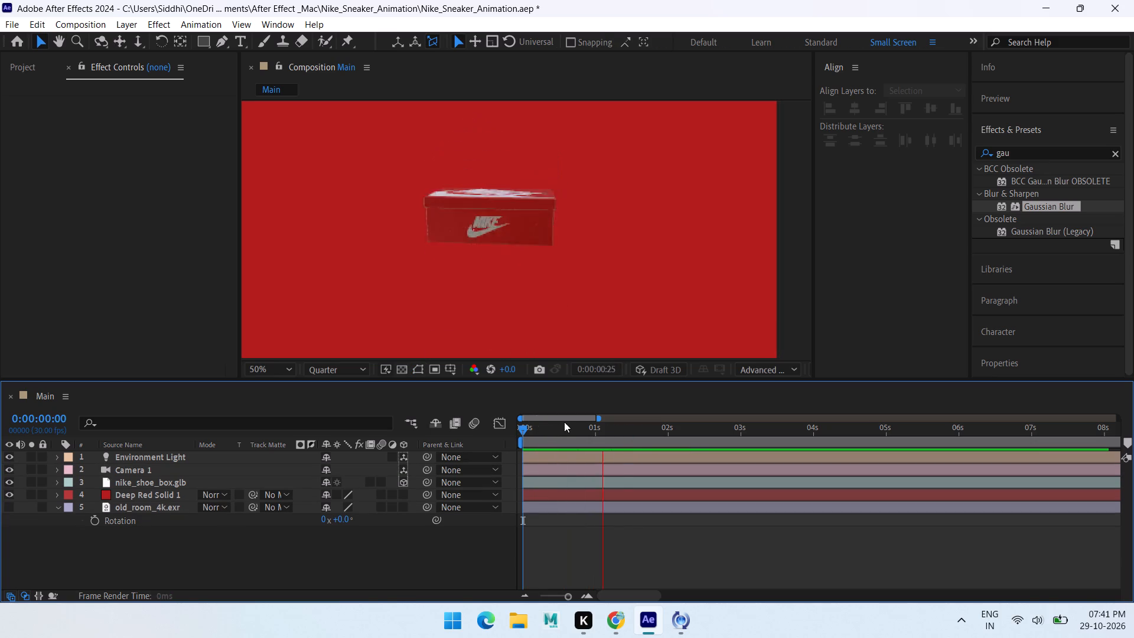
scroll(502, 276, "down", 1)
scroll(526, 278, "up", 1)
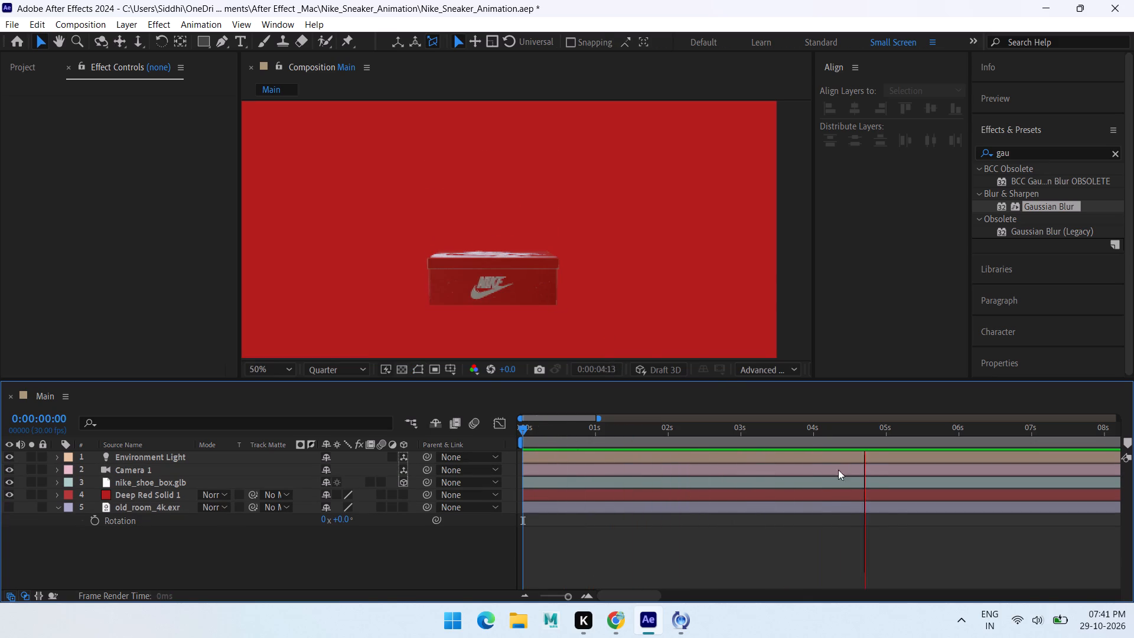
key("space")
left_click_drag(856, 432, 443, 451)
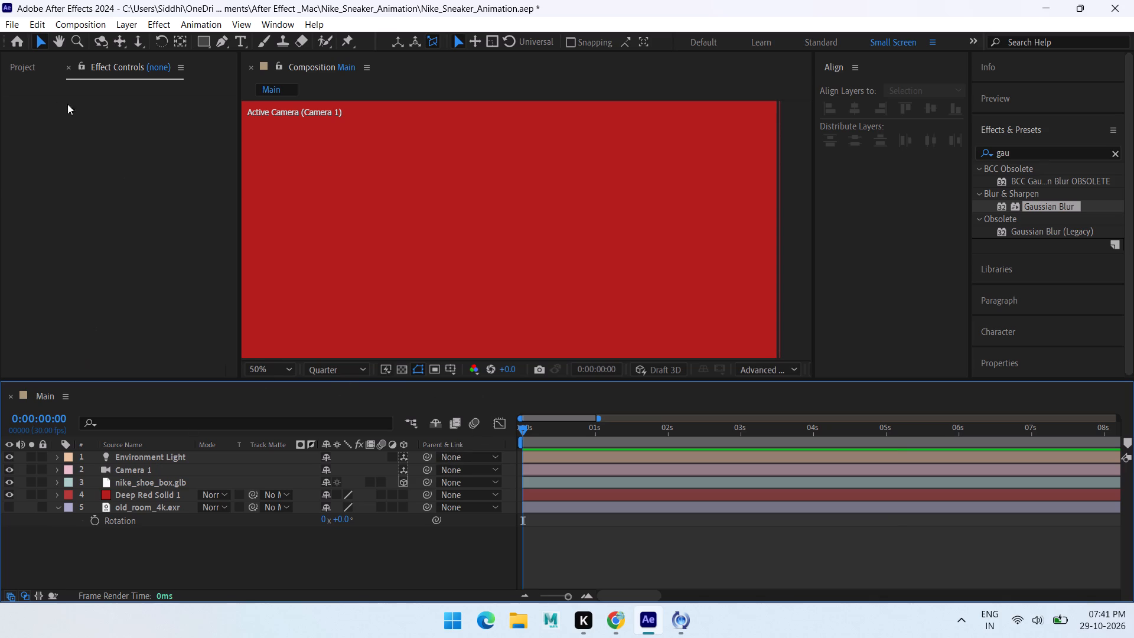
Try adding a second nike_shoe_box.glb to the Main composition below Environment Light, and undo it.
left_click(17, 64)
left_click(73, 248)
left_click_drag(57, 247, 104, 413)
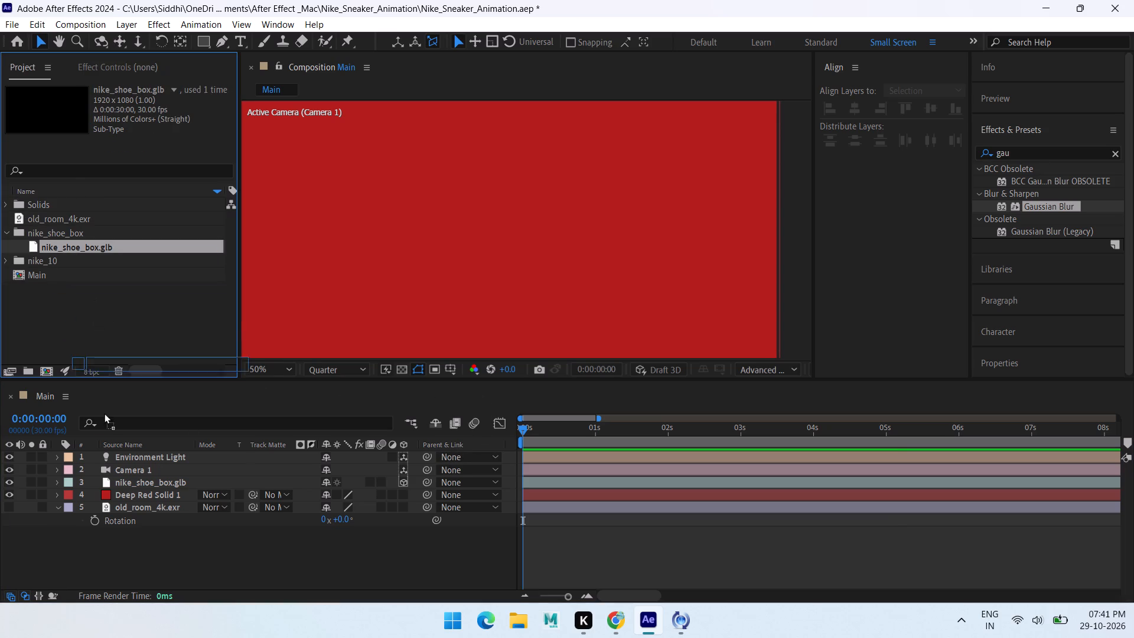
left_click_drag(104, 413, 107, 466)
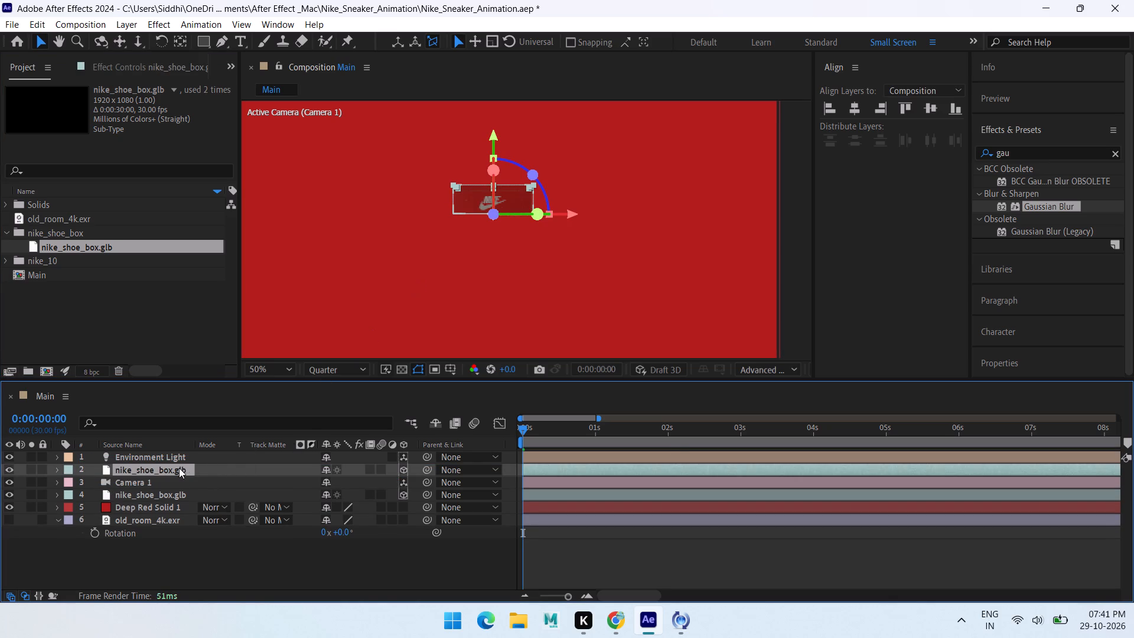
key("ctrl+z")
Add nike_10.glb from the nike_10 folder to Main below Environment Light, applying Make Comp Size in its model settings.
left_click(63, 258)
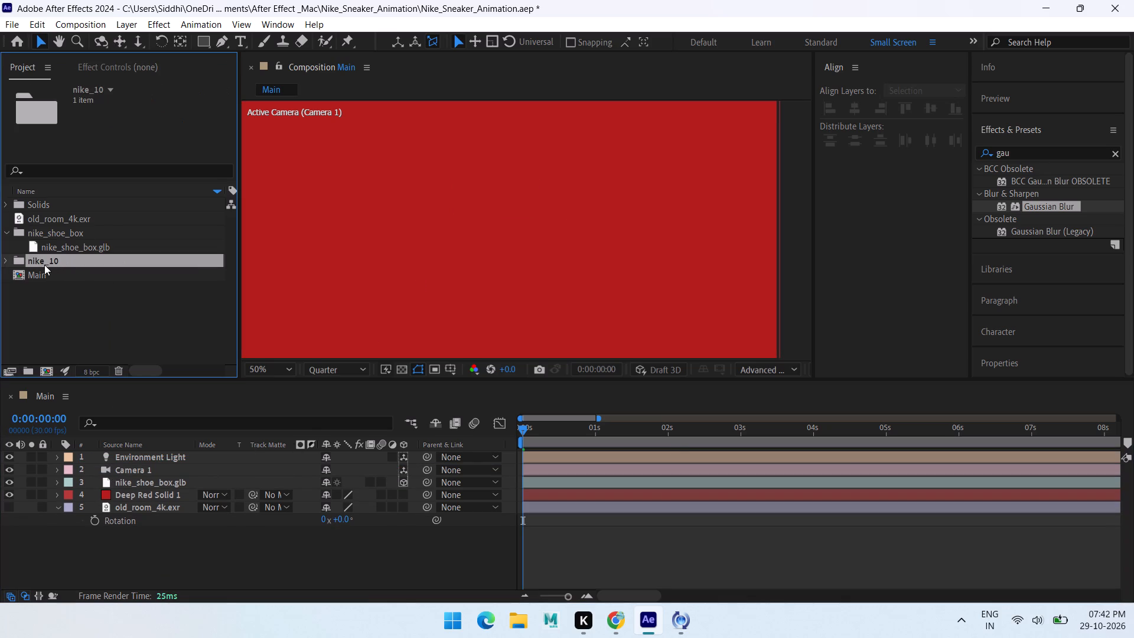
left_click(5, 262)
left_click_drag(75, 274, 145, 466)
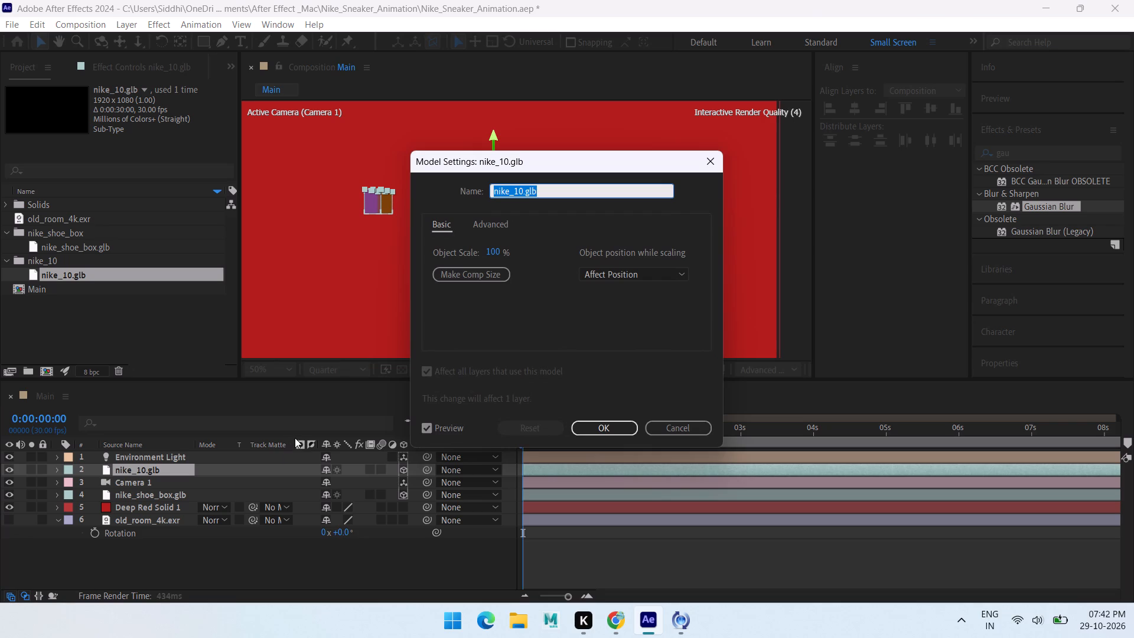
left_click(483, 276)
left_click(611, 432)
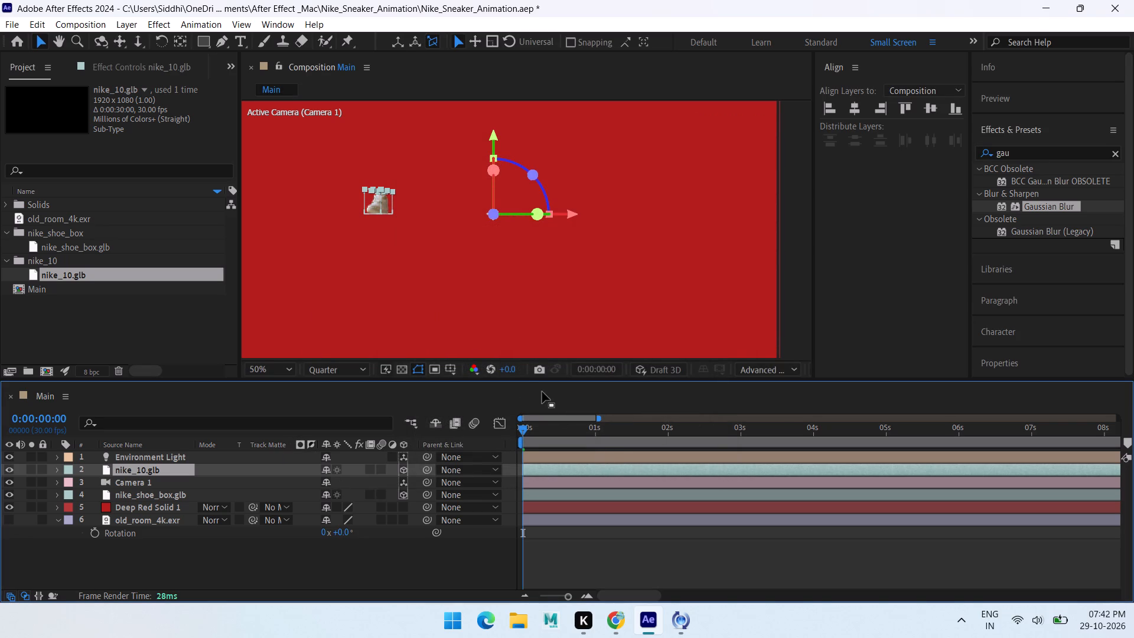
Centre the anchor point of nike_10.glb on the shoe model.
double_click(184, 44, "ctrl")
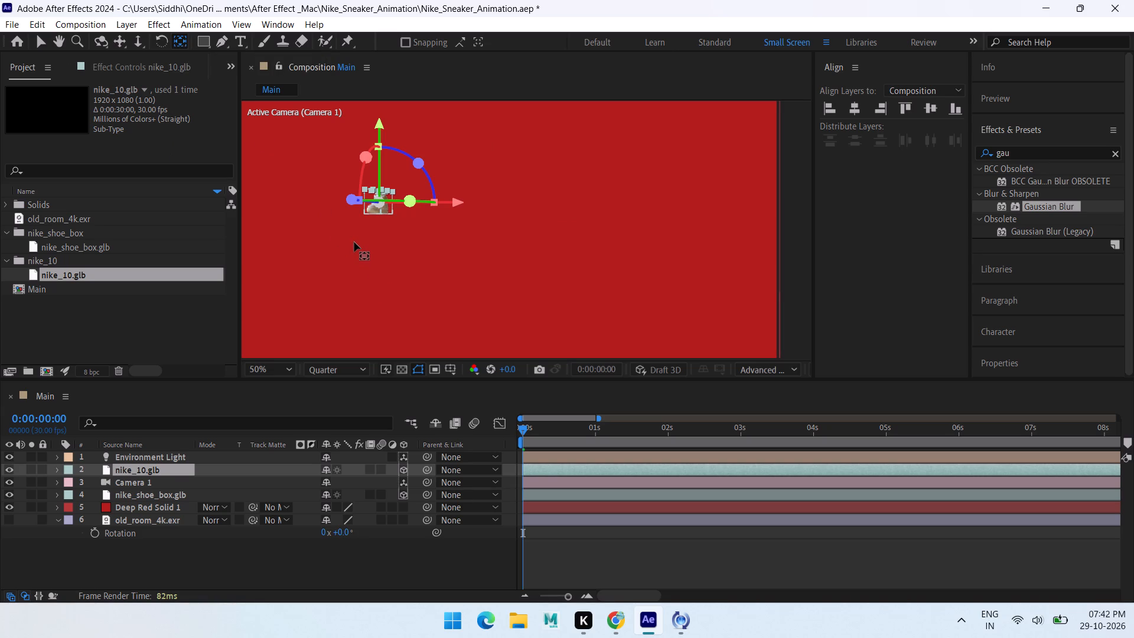
Set the Scale of nike_10.glb to 170% on all axes.
key("s")
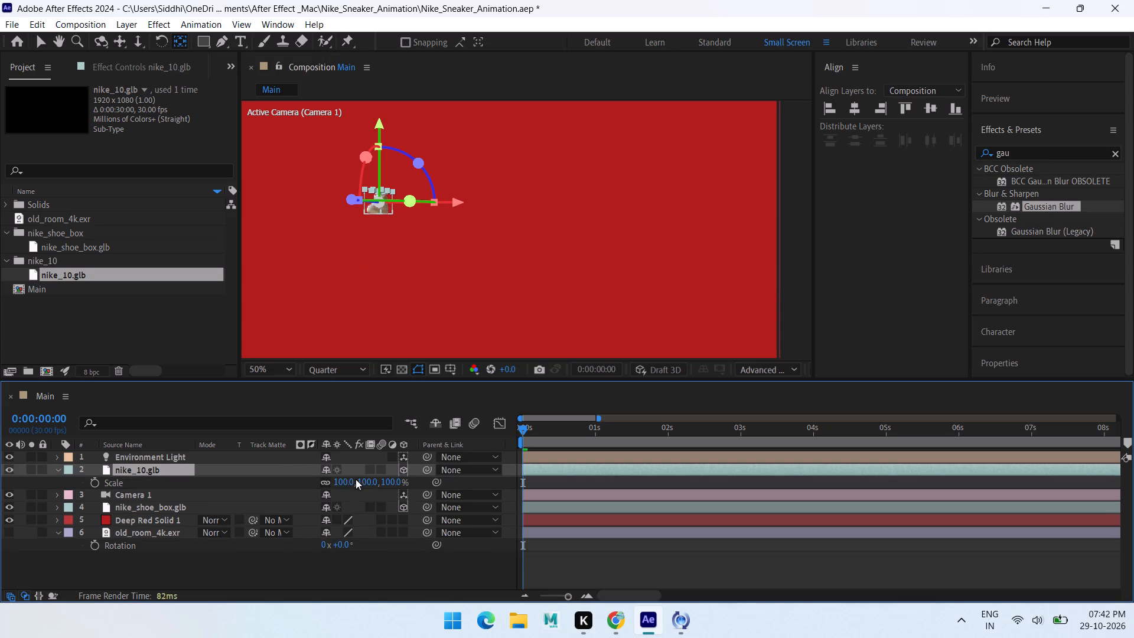
left_click(341, 483)
type("17")
key("0")
key("Return")
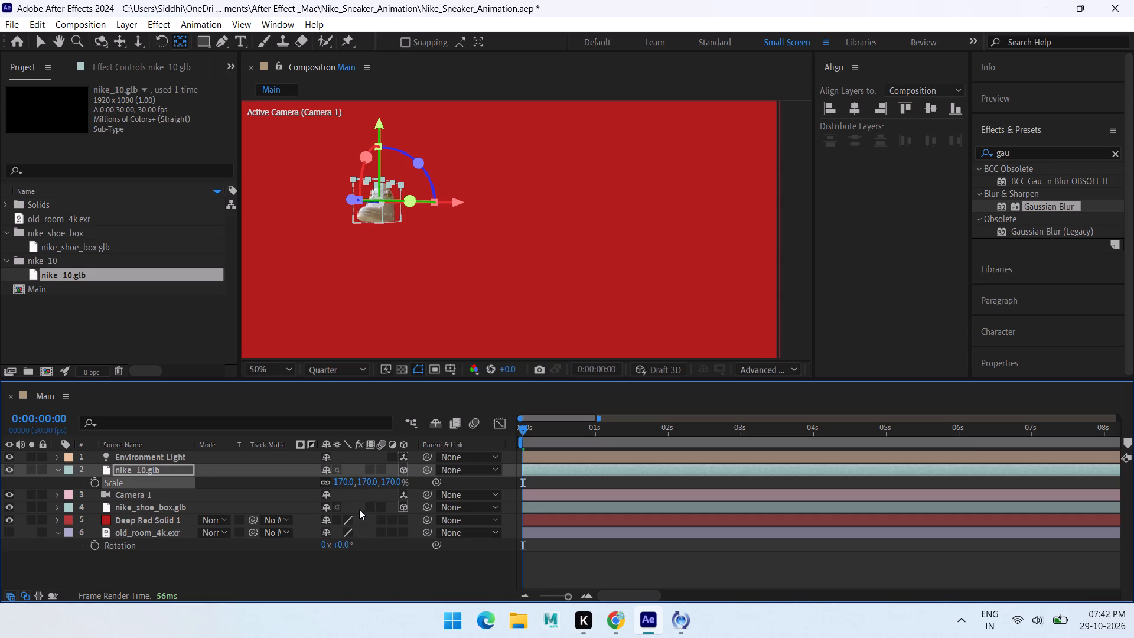
Set the Z Rotation of nike_10.glb to -90° so the shoe is seen from the side.
key("r")
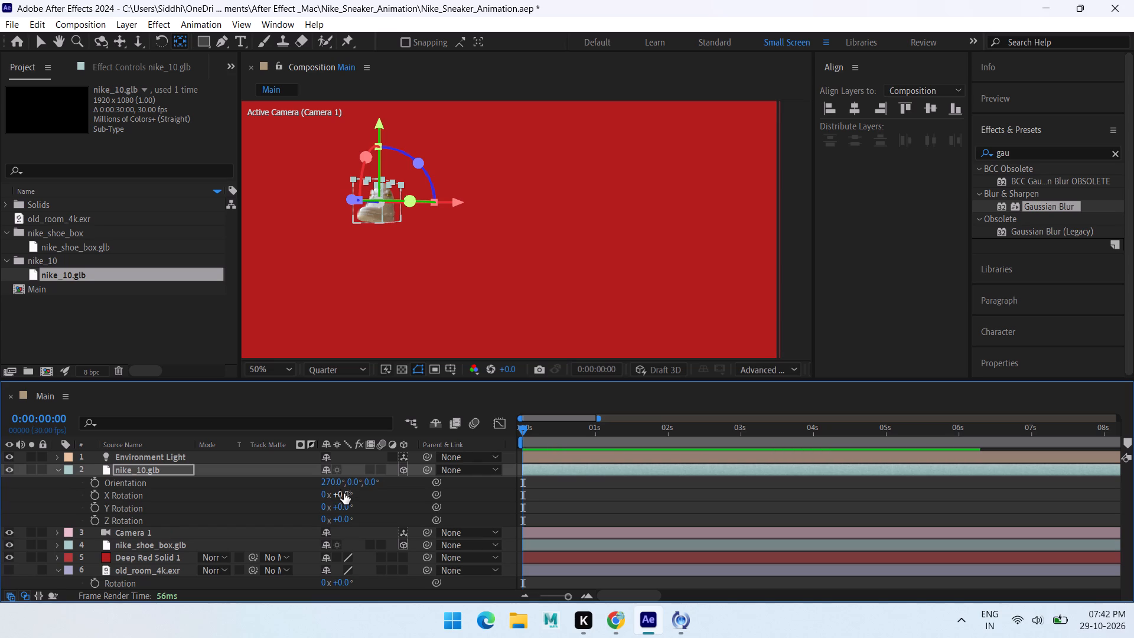
left_click(347, 520)
type("-90")
key("Return")
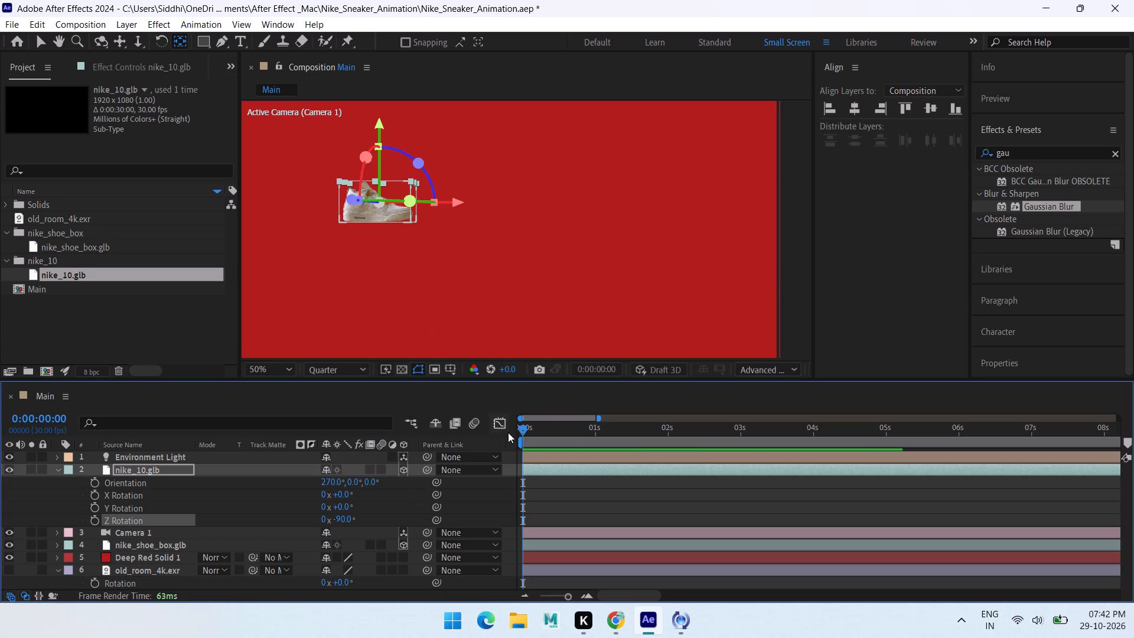
Go to 0:00:02:04, where the shoe box is at rest.
left_click_drag(531, 428, 677, 438)
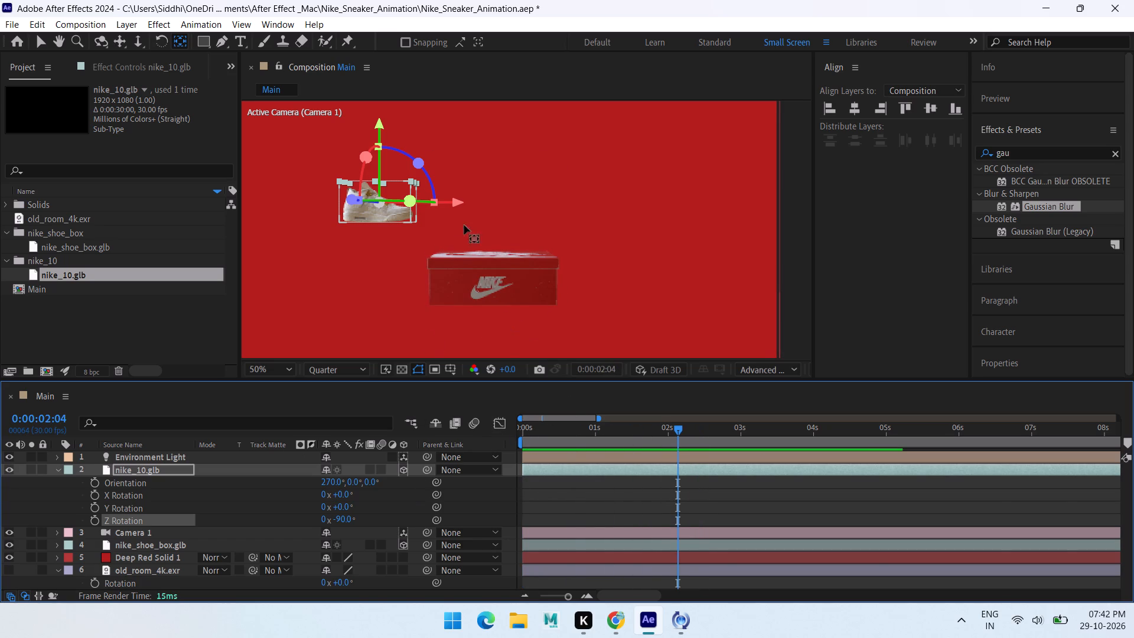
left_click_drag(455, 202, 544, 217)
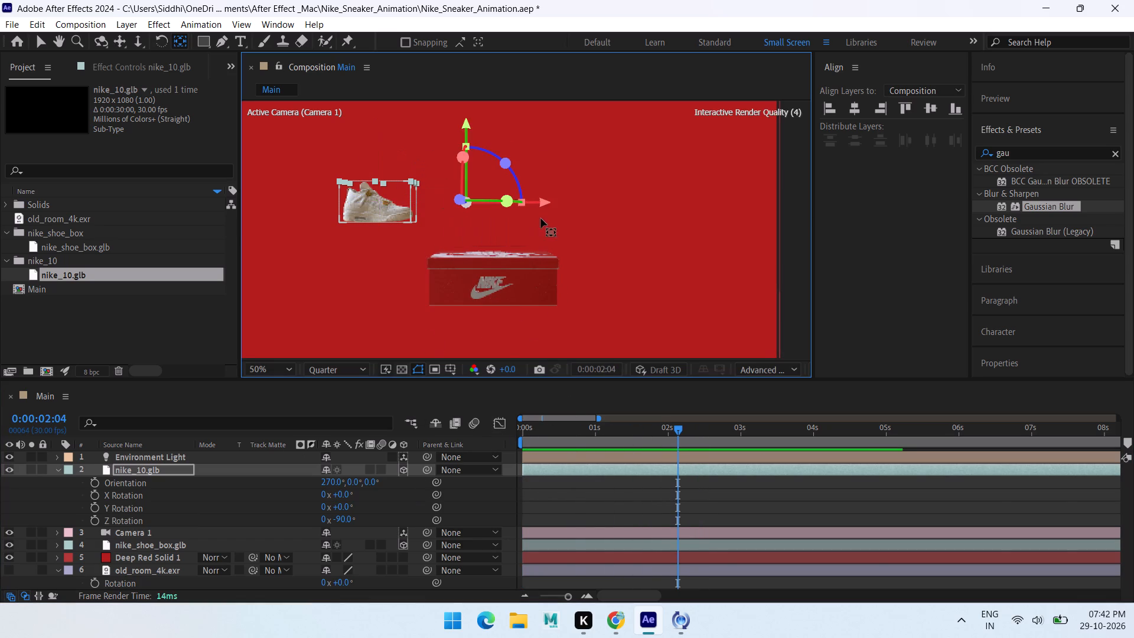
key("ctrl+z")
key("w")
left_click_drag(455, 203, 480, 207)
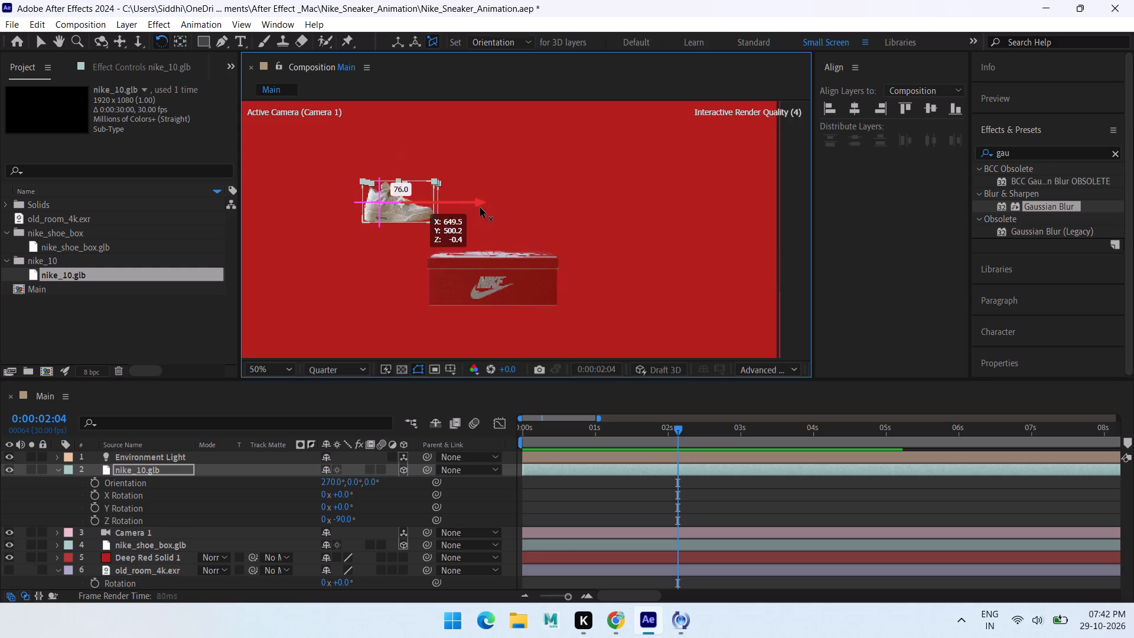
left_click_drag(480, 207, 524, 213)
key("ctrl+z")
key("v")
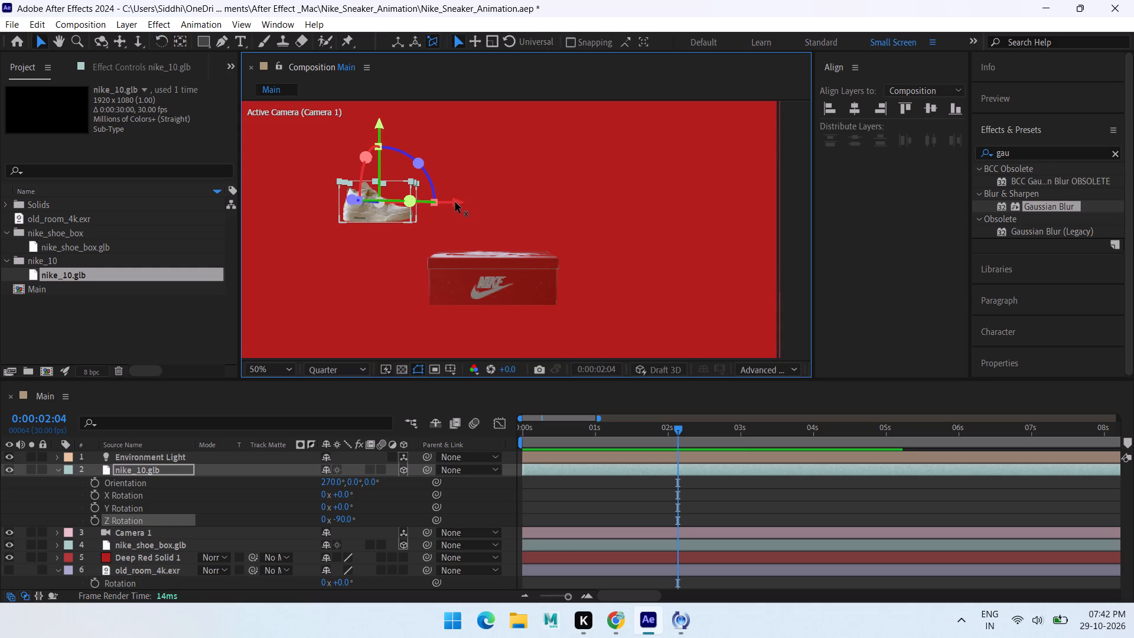
Move nike_10.glb along X and Y to sit on the box lid, at about X 993, Y 611.
left_click_drag(455, 202, 581, 224)
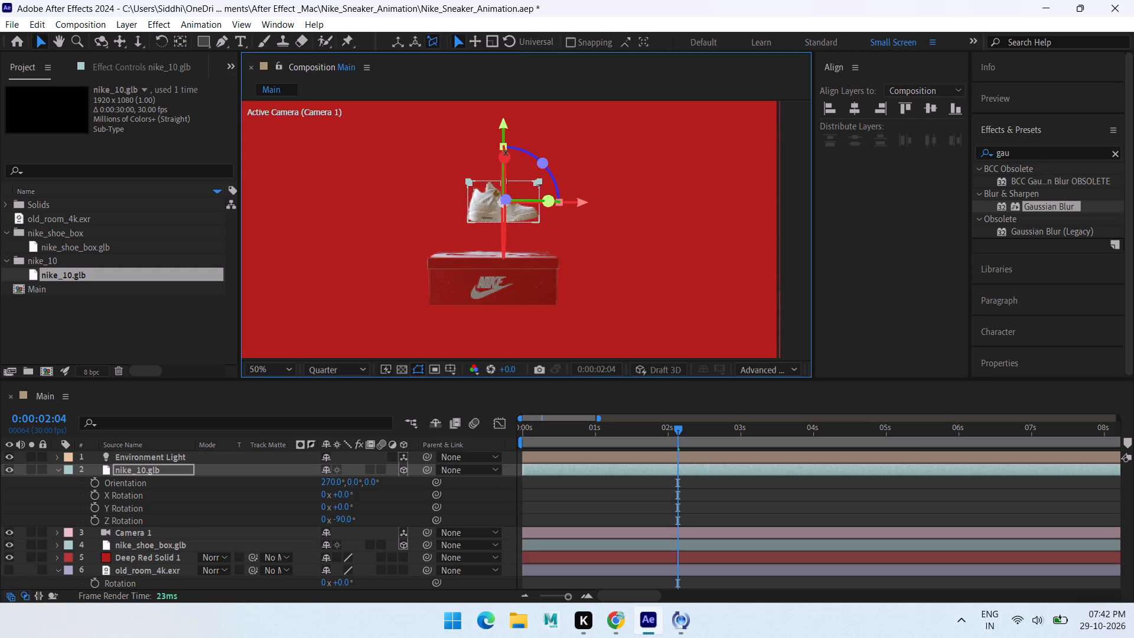
left_click_drag(504, 123, 501, 164)
scroll(497, 223, "up", 3)
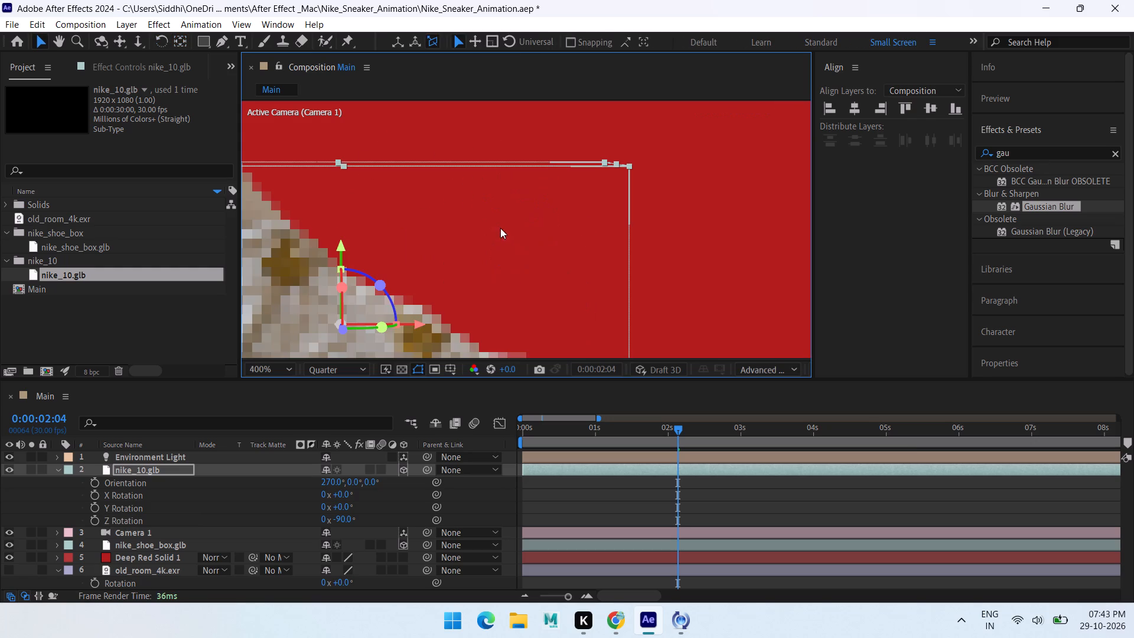
middle_click_drag(575, 268, 626, 111)
middle_click_drag(522, 263, 587, 144)
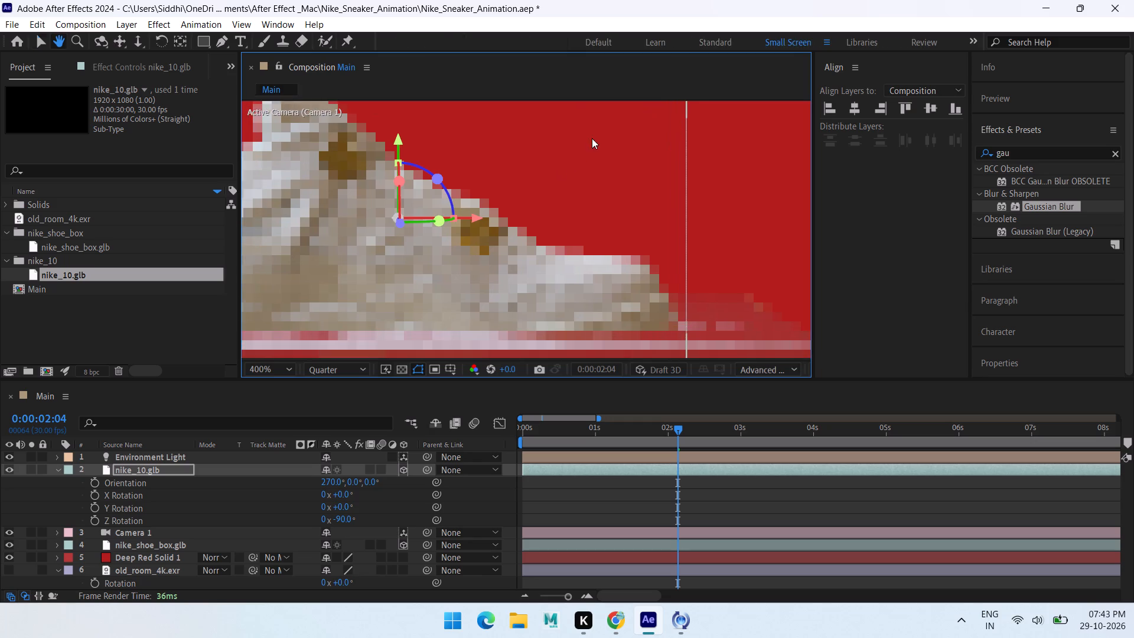
scroll(554, 178, "down", 1)
left_click_drag(465, 149, 473, 126)
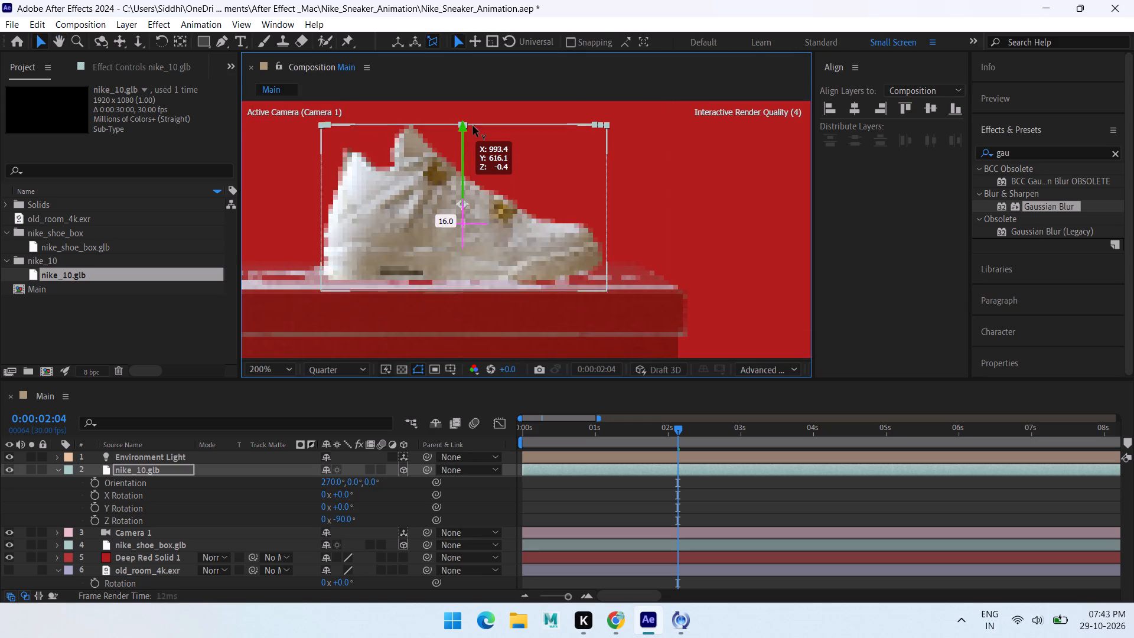
left_click_drag(473, 126, 477, 123)
Set the composition preview resolution to Full.
left_click(343, 363)
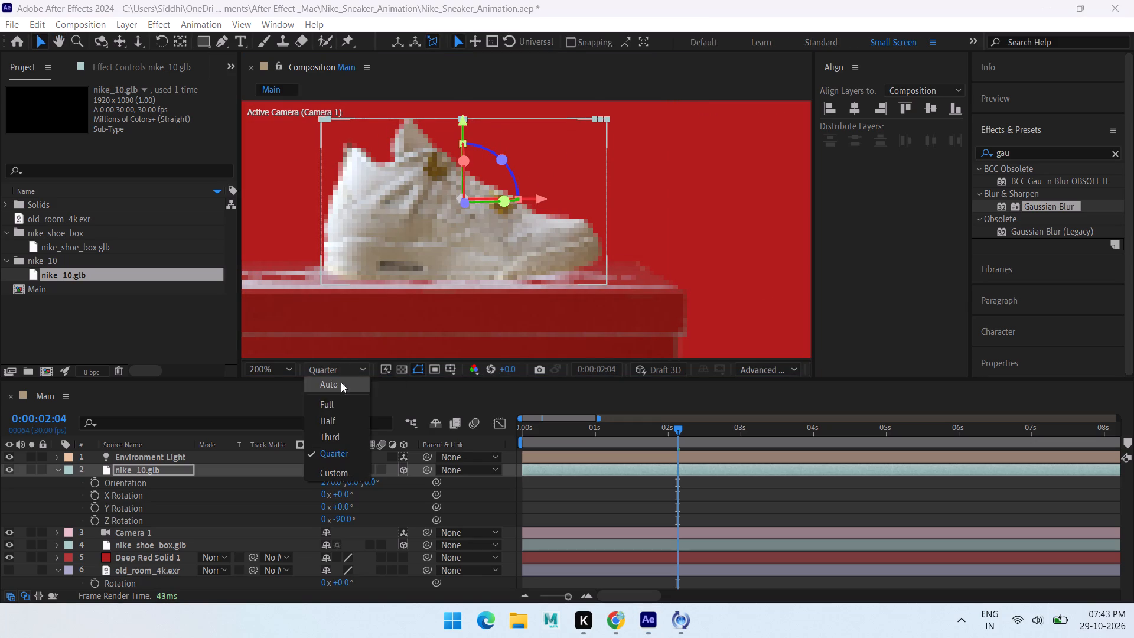
left_click(340, 405)
Move nike_10.glb in the negative X direction so the shoe sits near the middle of the box lid.
left_click_drag(542, 197, 526, 197)
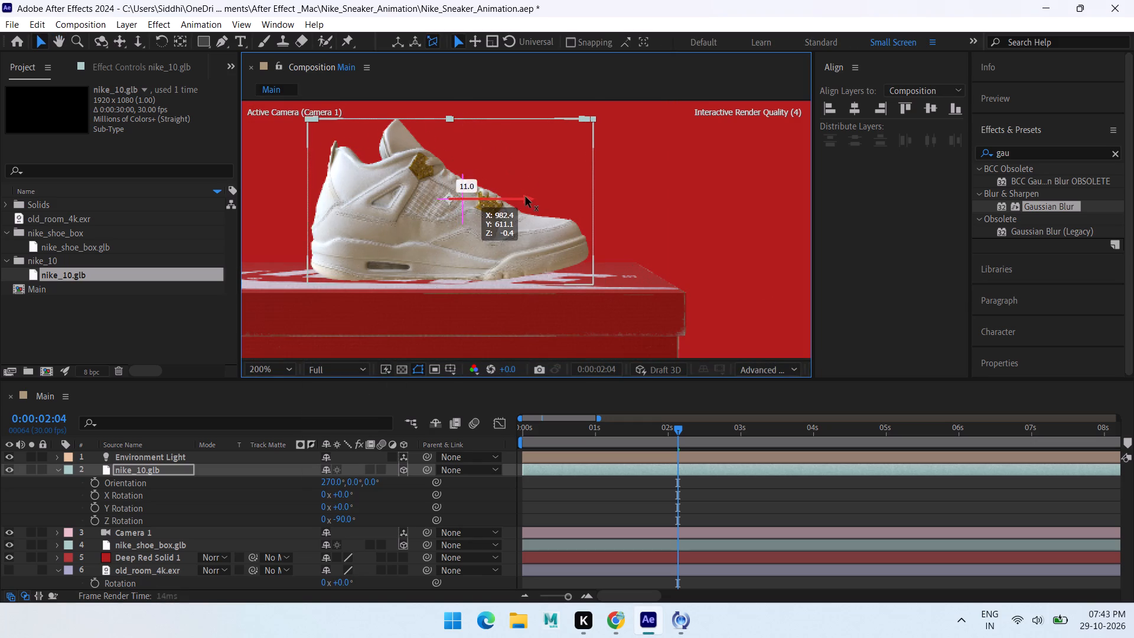
left_click_drag(526, 197, 490, 198)
scroll(546, 185, "down", 2)
middle_click_drag(610, 226, 669, 214)
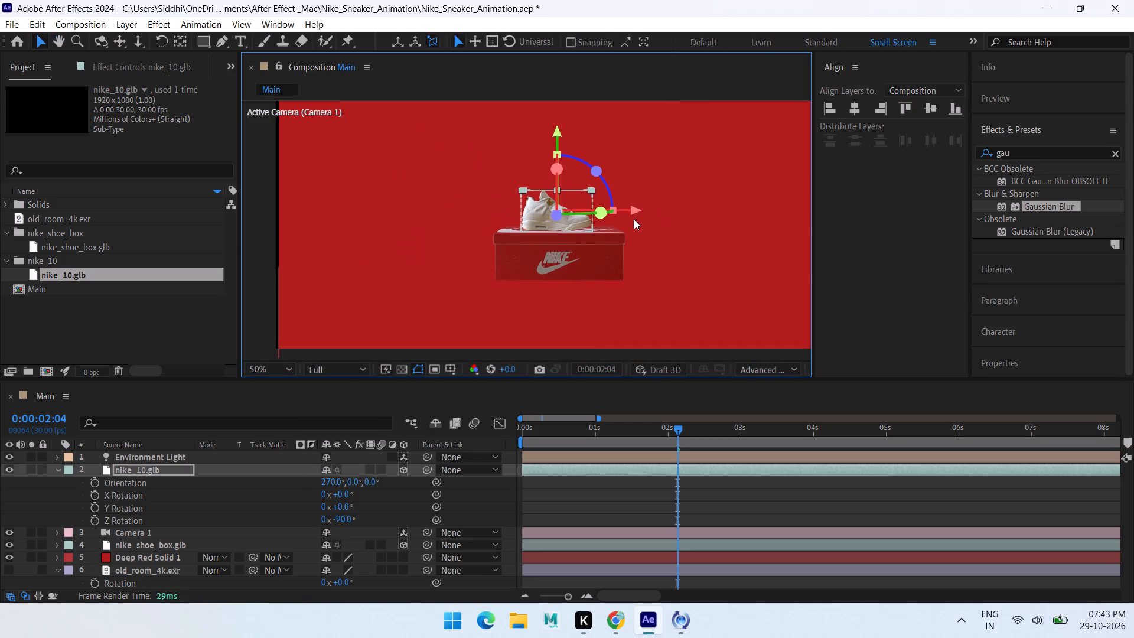
scroll(616, 217, "up", 2)
middle_click_drag(653, 217, 435, 248)
left_click_drag(493, 184, 510, 184)
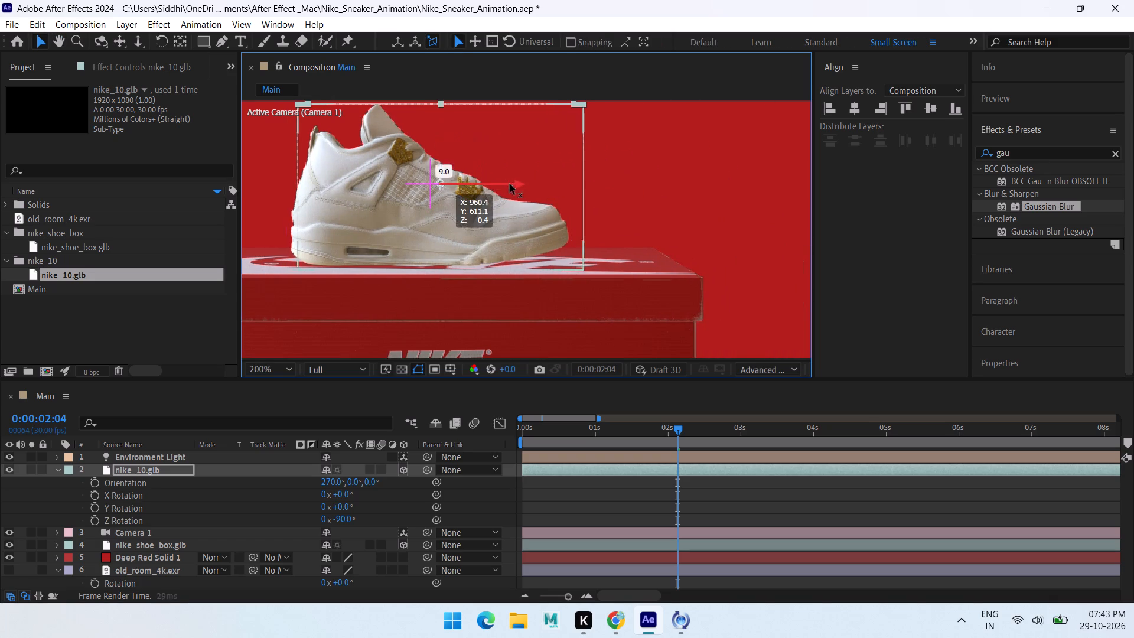
left_click_drag(510, 184, 527, 188)
scroll(627, 202, "down", 1)
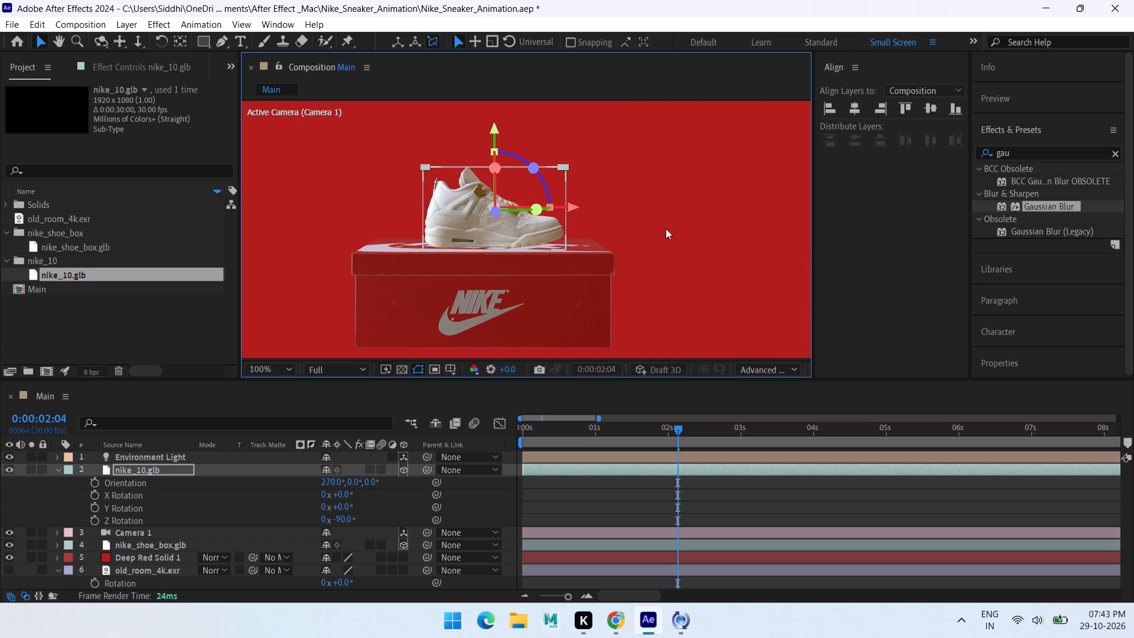
left_click(676, 267)
Play the animation from 0:00:00:00 to check how the shoe and the box move relative to each other.
left_click_drag(677, 428, 461, 442)
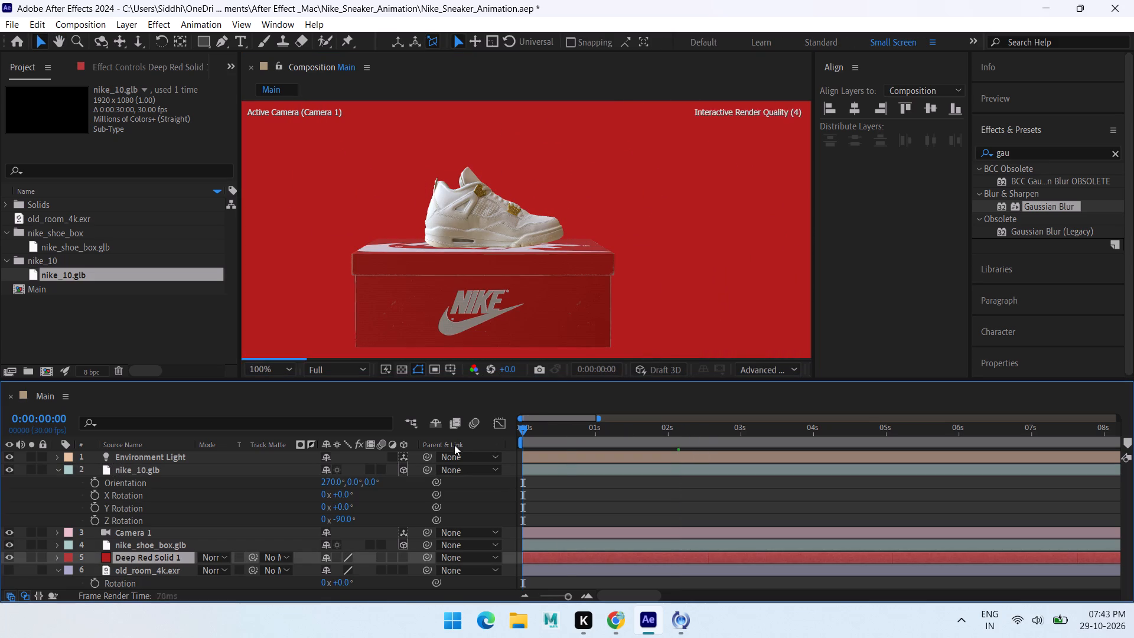
key("space")
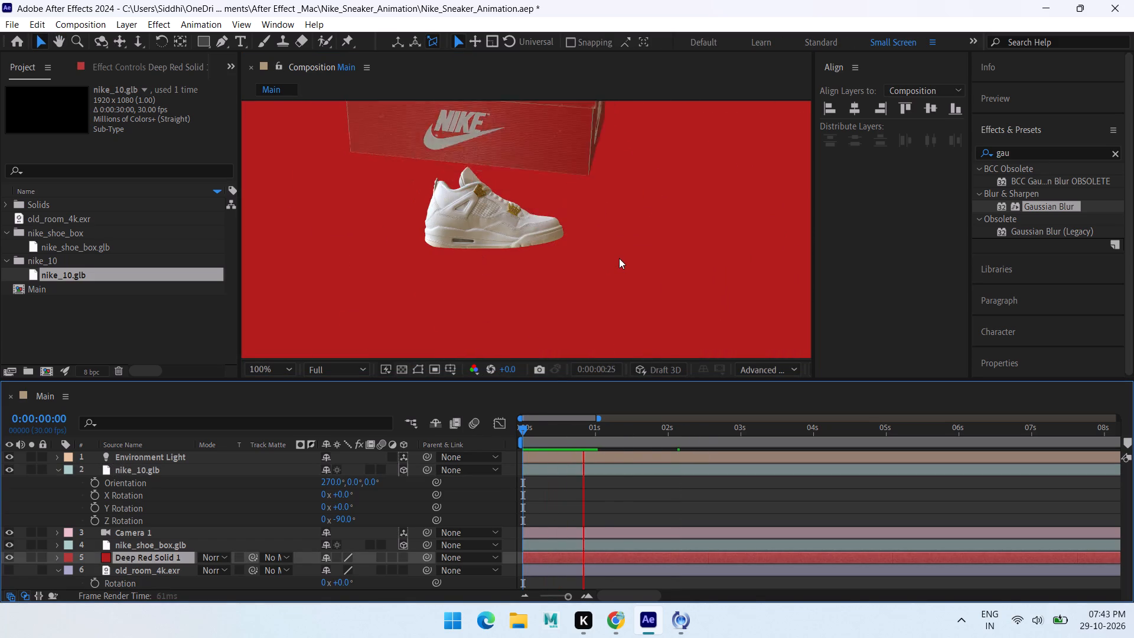
key("space")
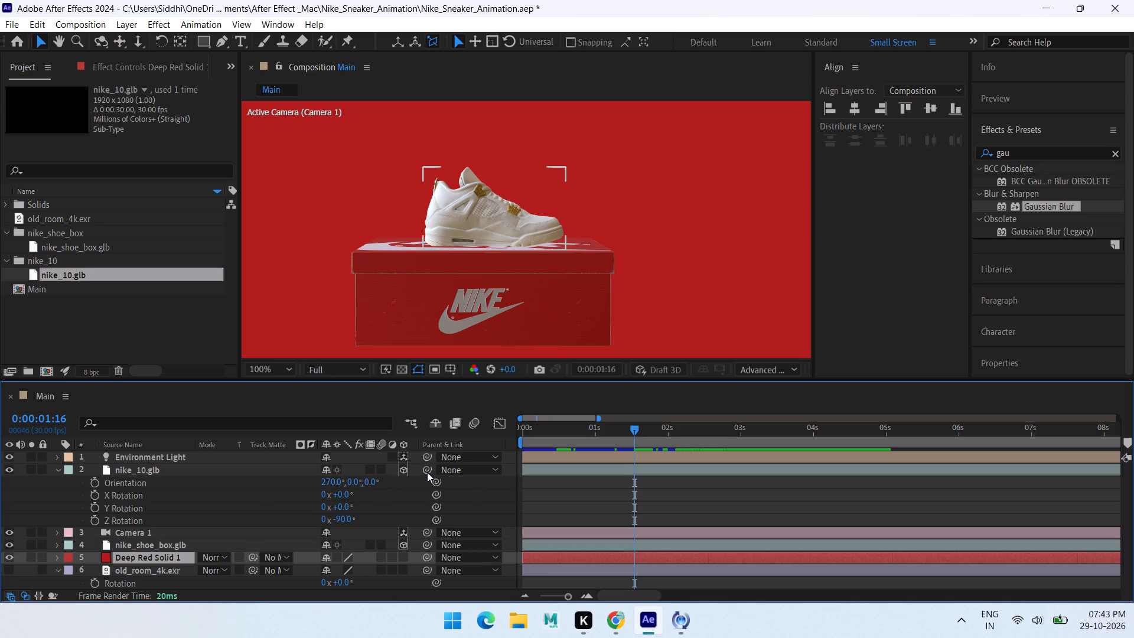
Parent the nike_10.glb layer to nike_shoe_box.glb.
left_click_drag(426, 467, 169, 546)
Play the animation from 0:00:00:00, close up and in full frame, to check the shoe following the box.
left_click_drag(636, 429, 423, 436)
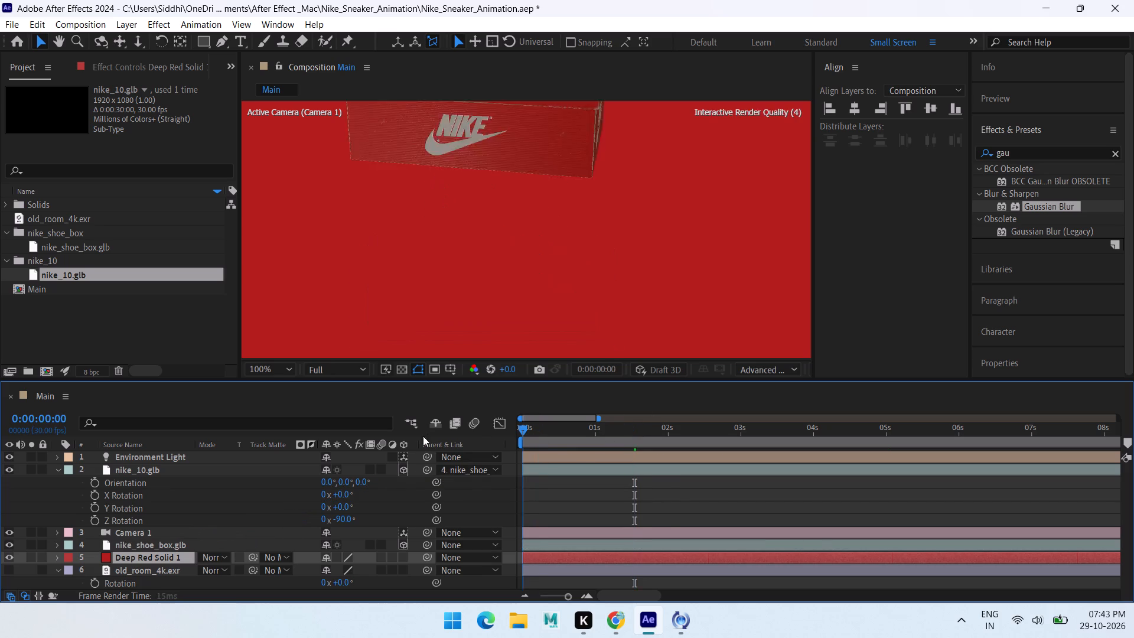
key("space")
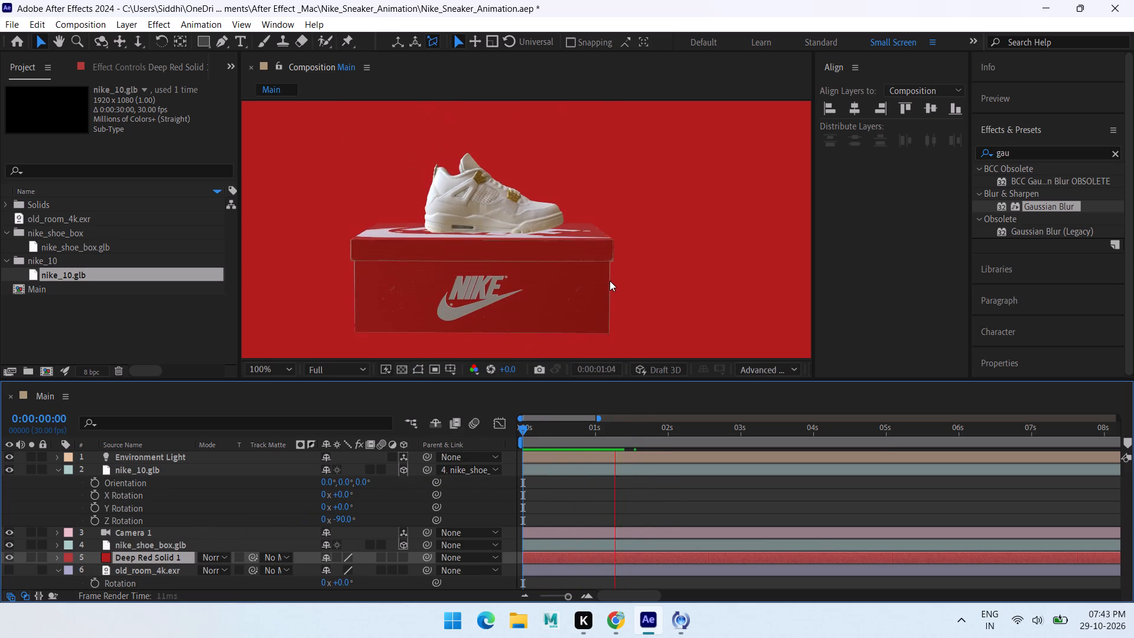
key("space")
scroll(566, 247, "down", 2)
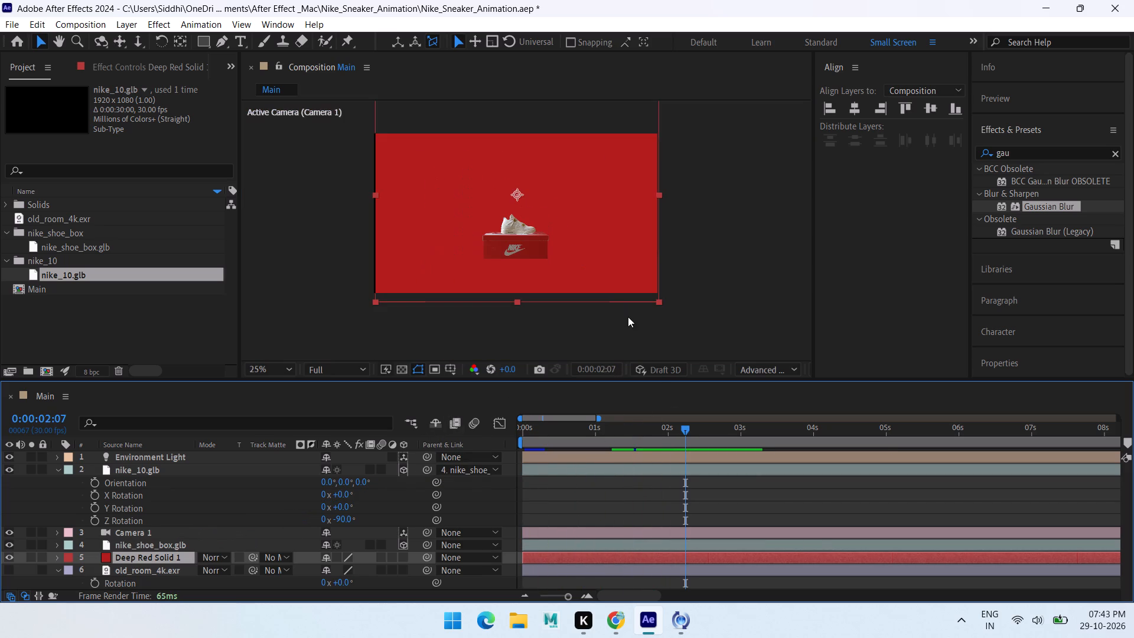
scroll(535, 259, "up", 1)
scroll(597, 295, "down", 1)
left_click_drag(673, 427, 545, 439)
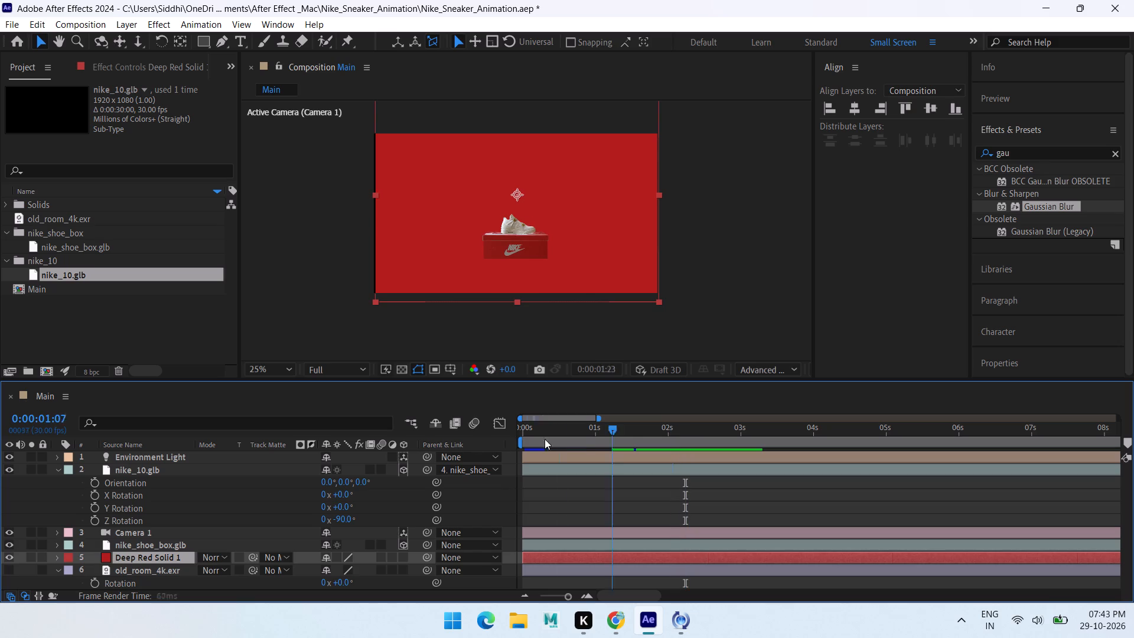
left_click_drag(545, 439, 400, 445)
key("space")
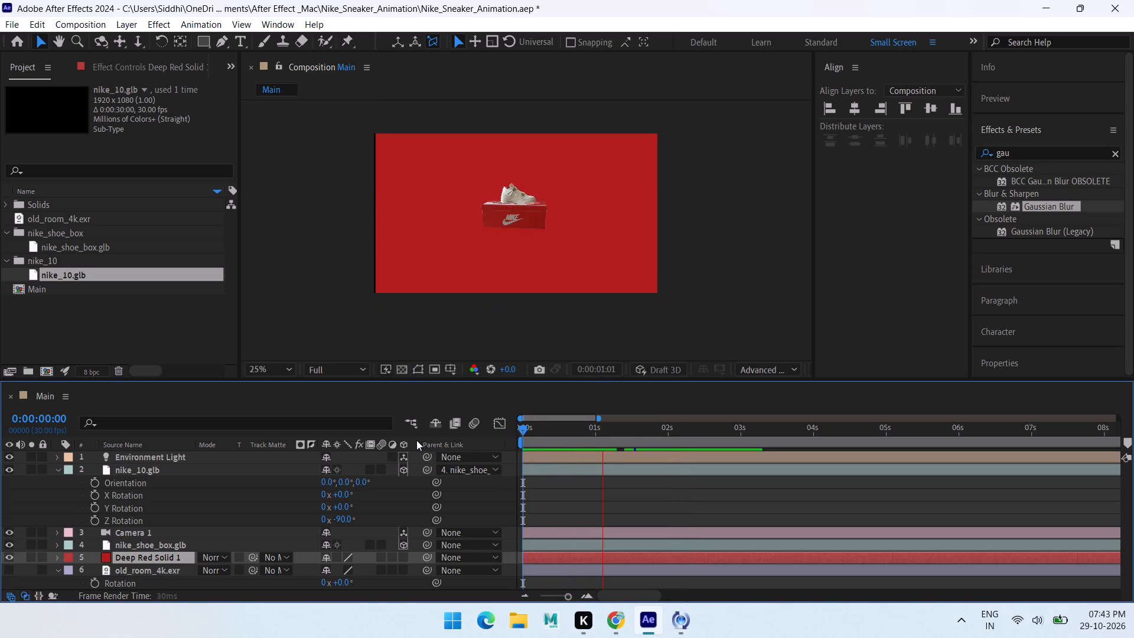
key("space")
Shift nike_10.glb slightly in the negative X direction to centre the shoe on the box lid.
scroll(479, 203, "up", 2)
left_click(507, 213)
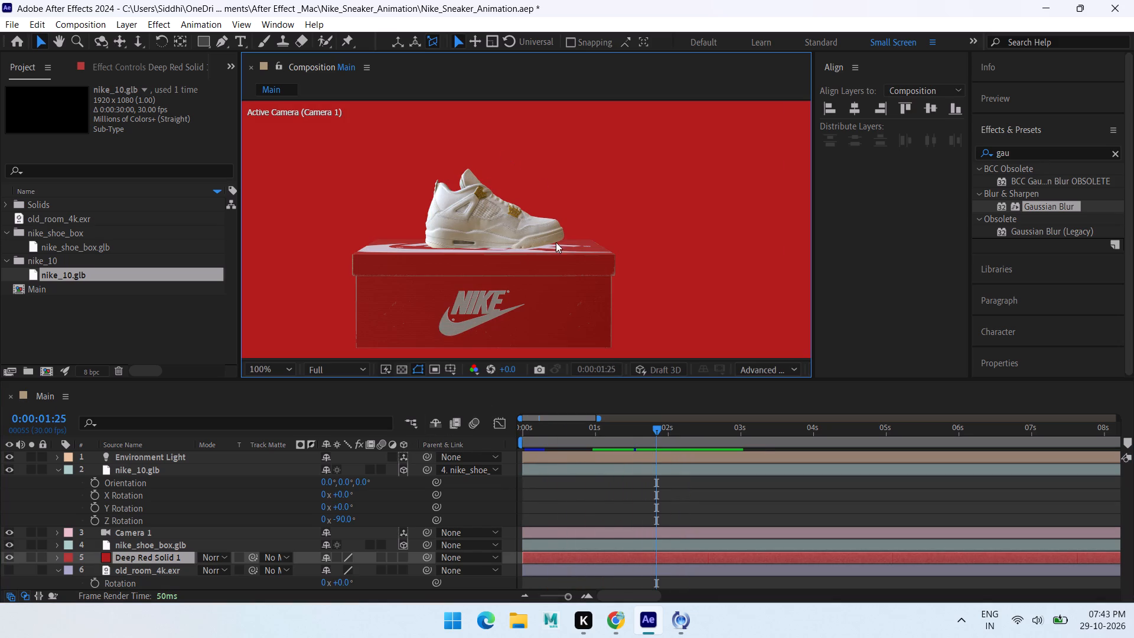
left_click(217, 474)
left_click(220, 466)
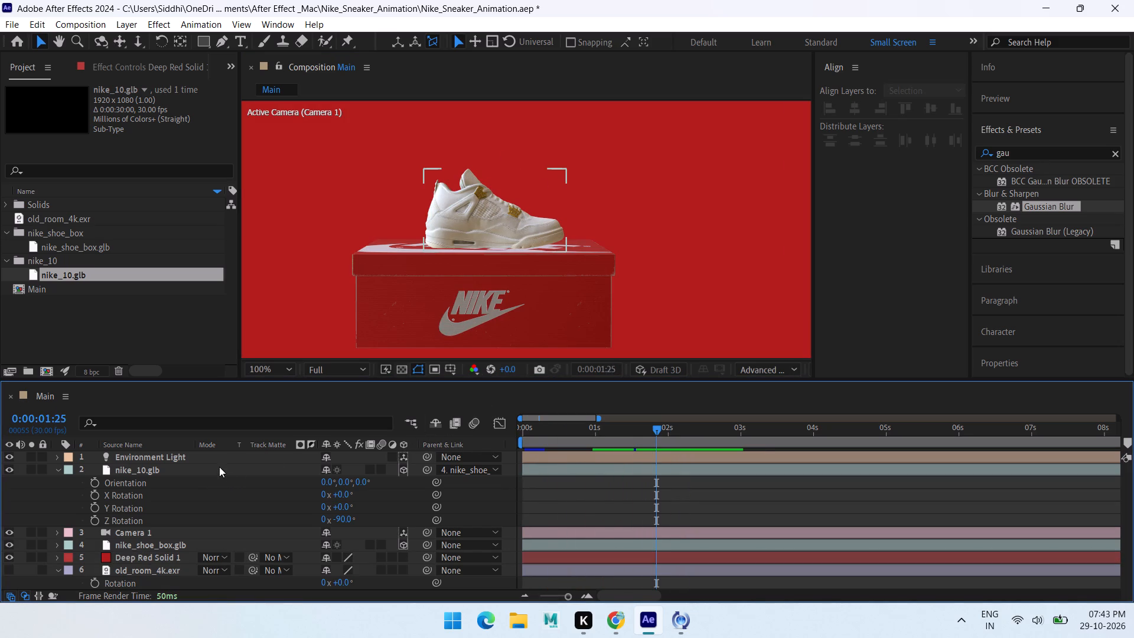
left_click(149, 471)
left_click_drag(572, 208, 559, 209)
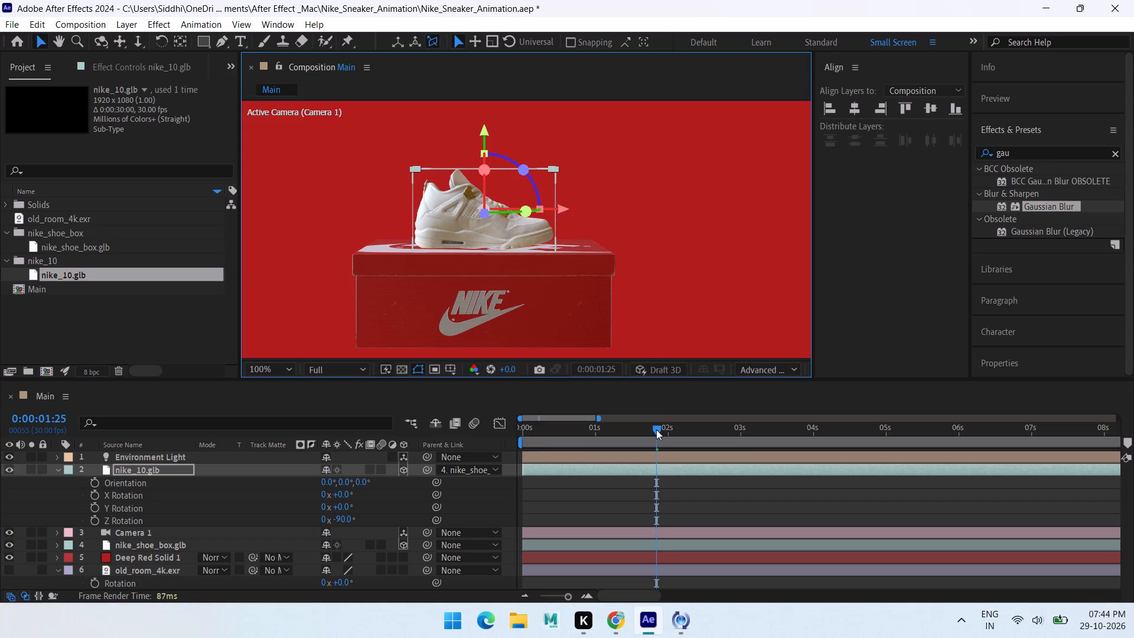
Replay the animation from 0:00:00:00 in full frame to check the shoe and box tumbling and settling.
left_click_drag(656, 429, 303, 455)
scroll(608, 228, "down", 2)
key("space")
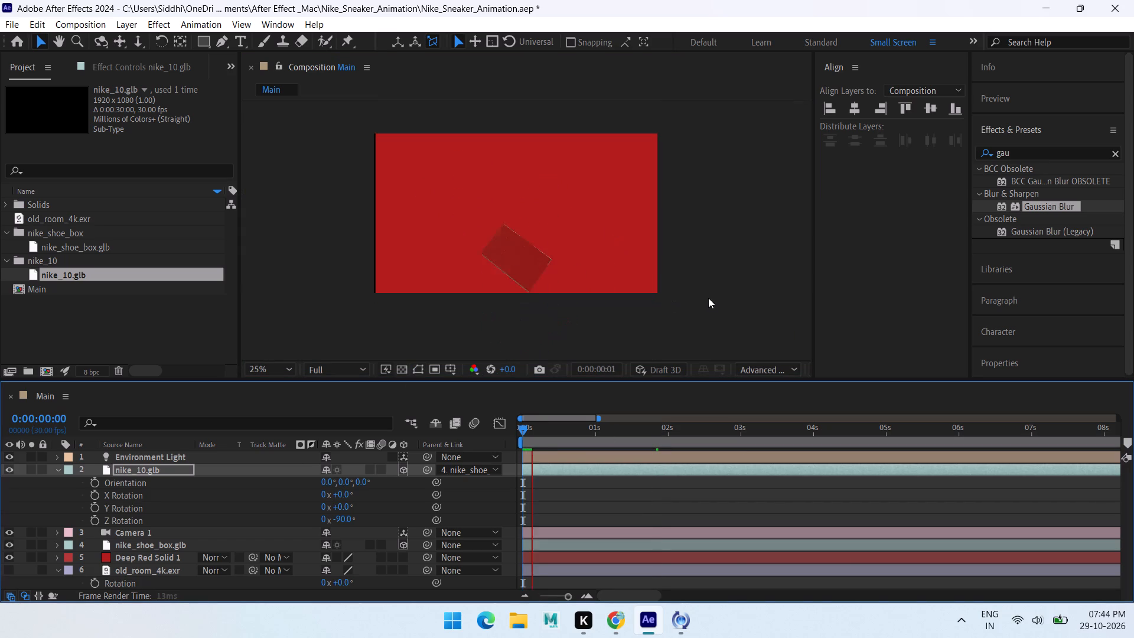
key("space")
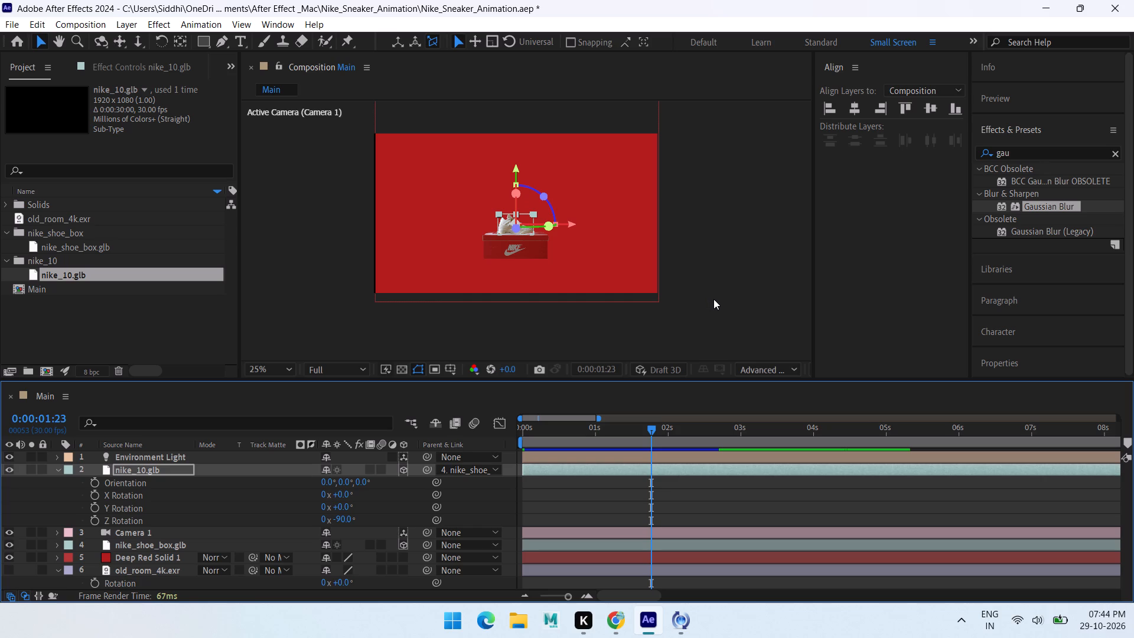
scroll(151, 547, "down", 3)
left_click(53, 465)
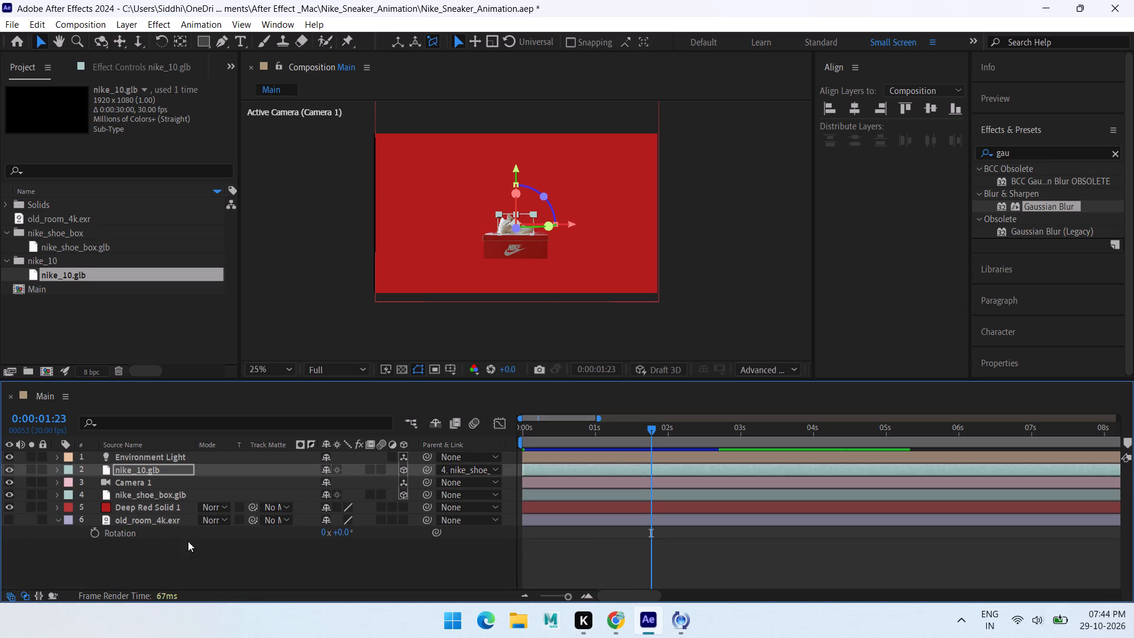
left_click_drag(651, 425, 511, 431)
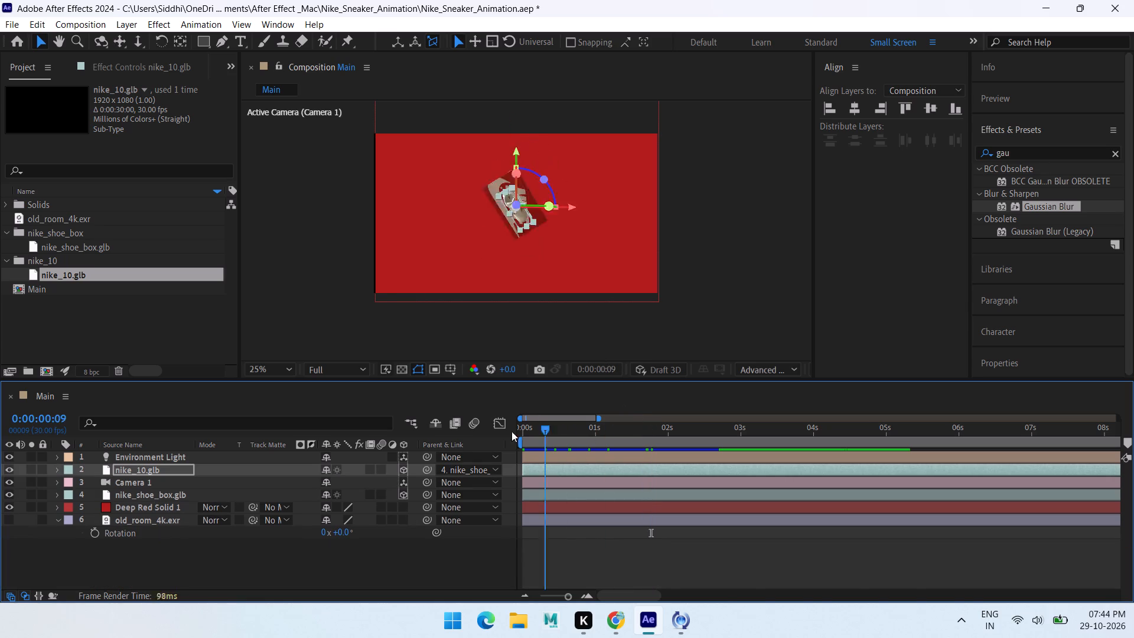
left_click_drag(511, 431, 441, 450)
left_click(620, 542)
key("space")
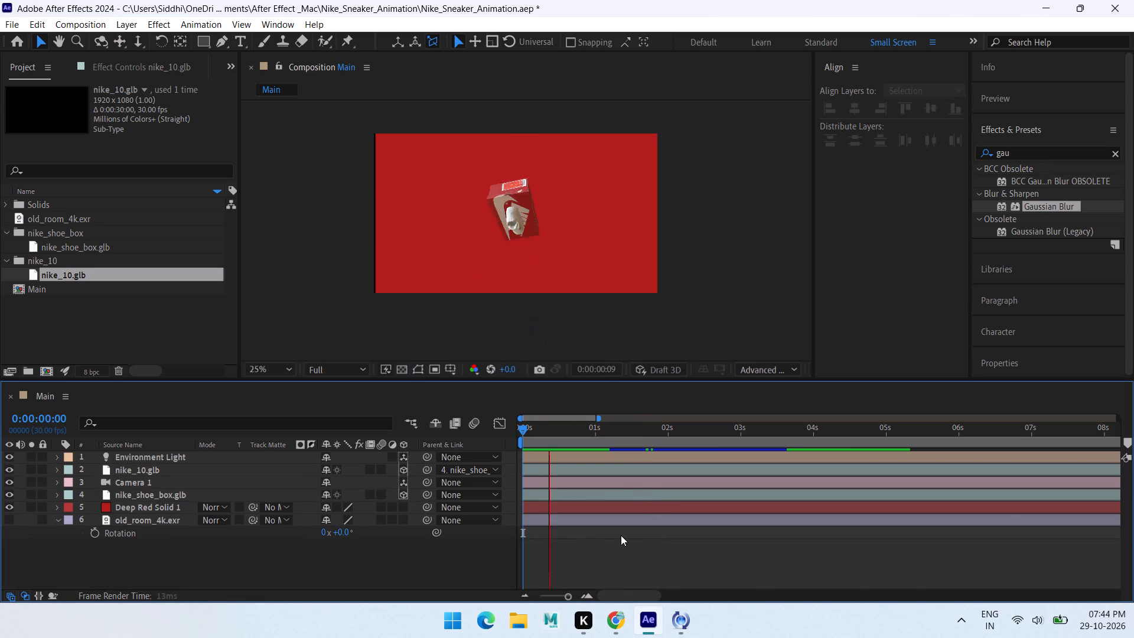
key("space")
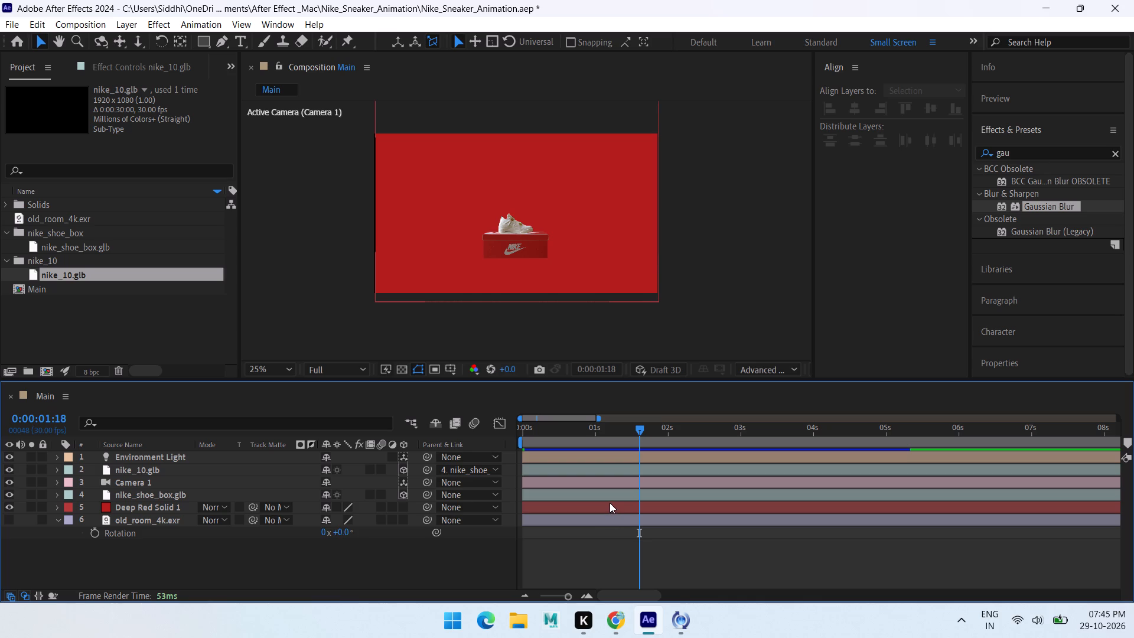
Add a Position keyframe to nike_10.glb at 0:00:01:18, with the shoe resting on the box lid.
left_click(146, 468)
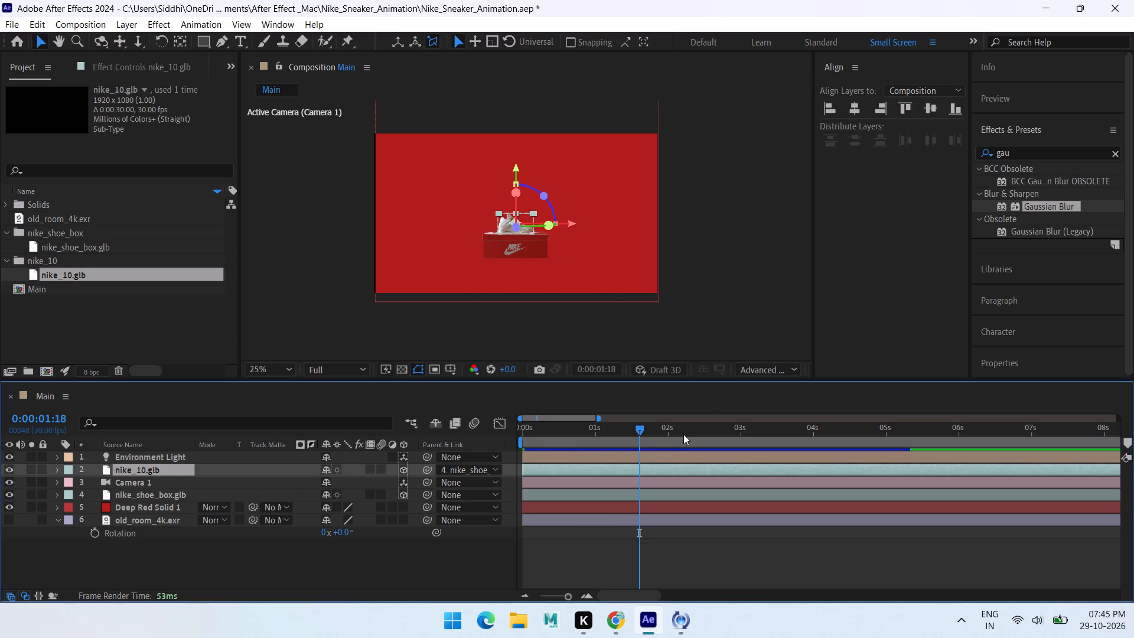
left_click_drag(661, 432, 630, 431)
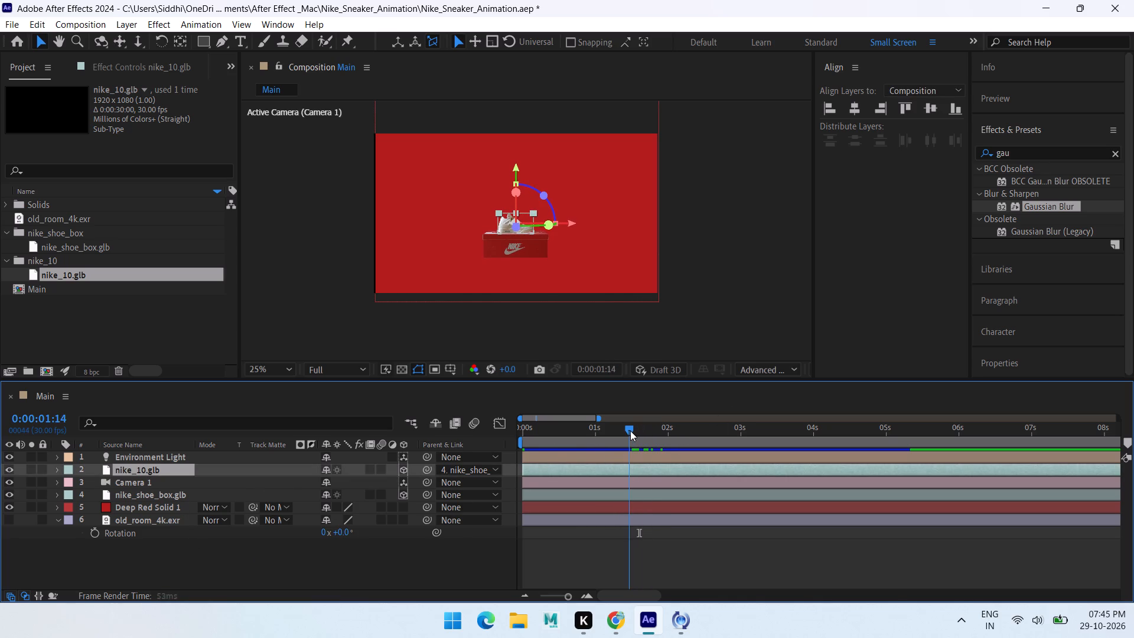
left_click_drag(630, 431, 636, 431)
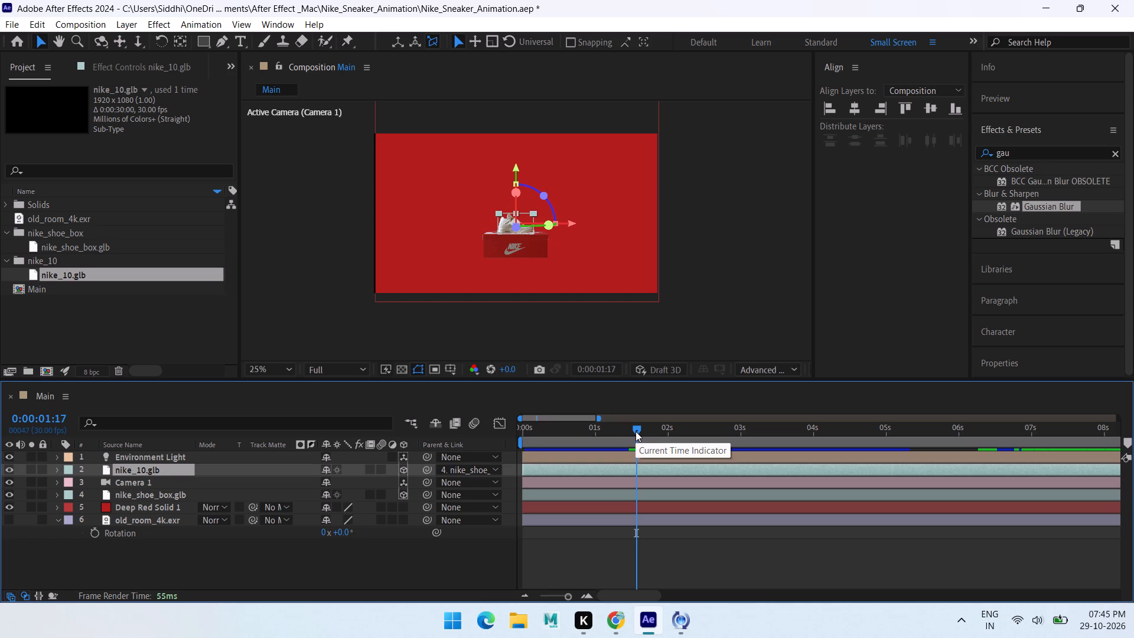
key("Page_Up")
key("Page_Down")
key("Page_Down")
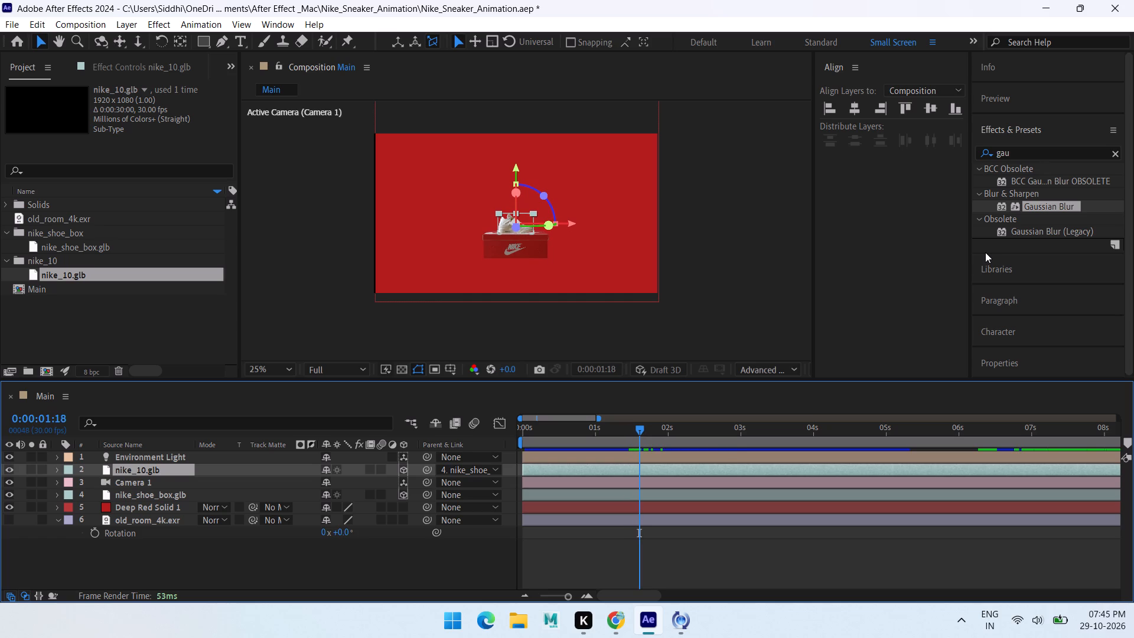
key("p")
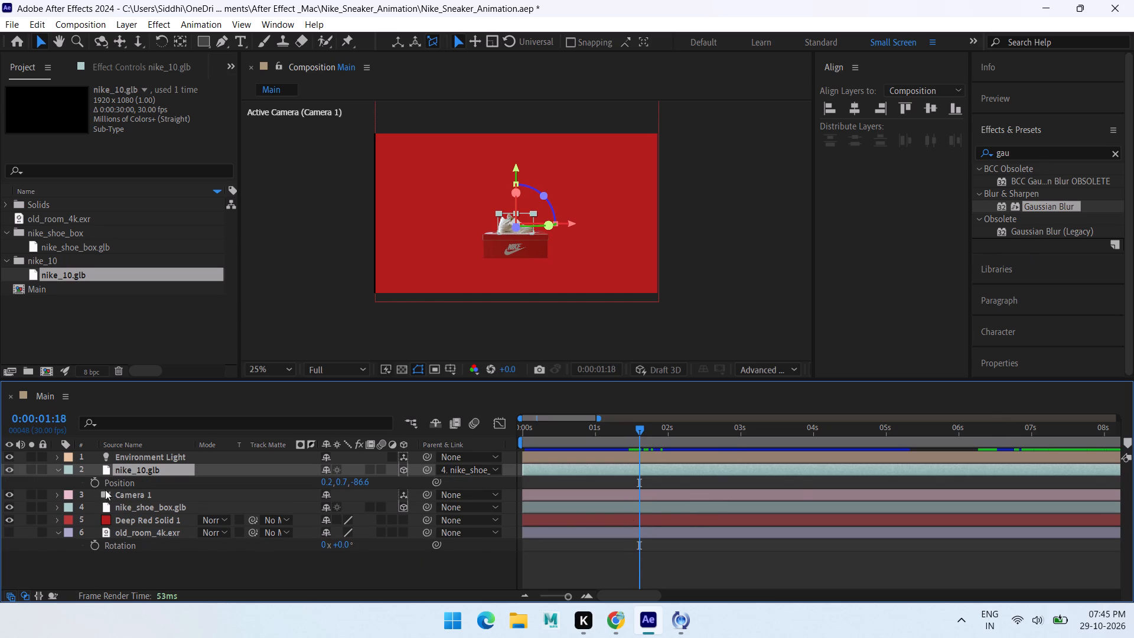
left_click(92, 481)
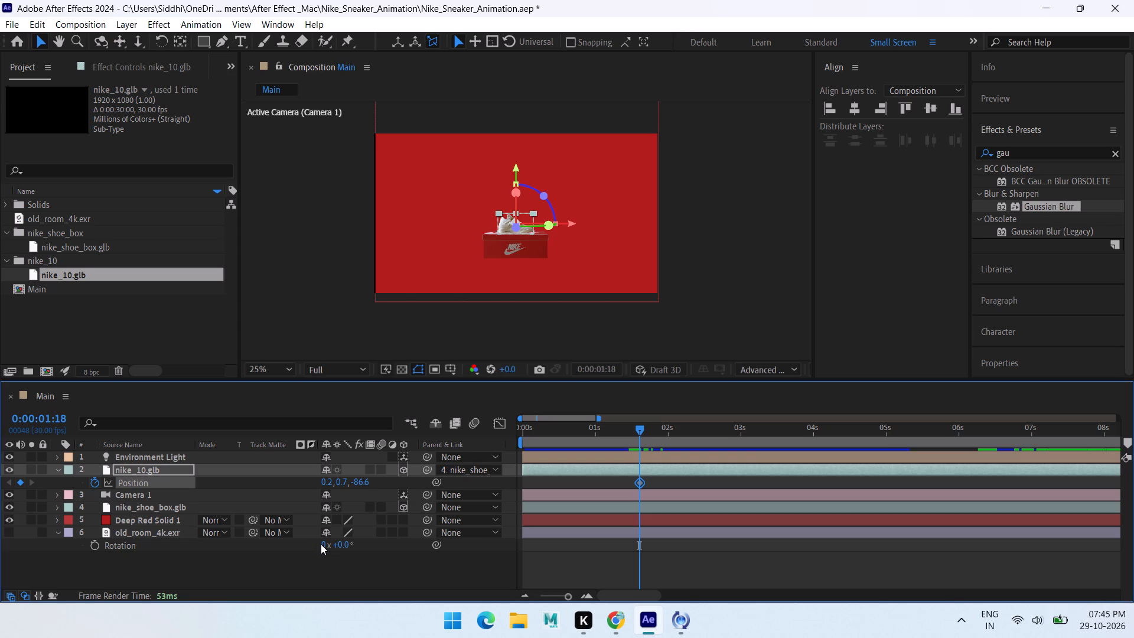
left_click(97, 484)
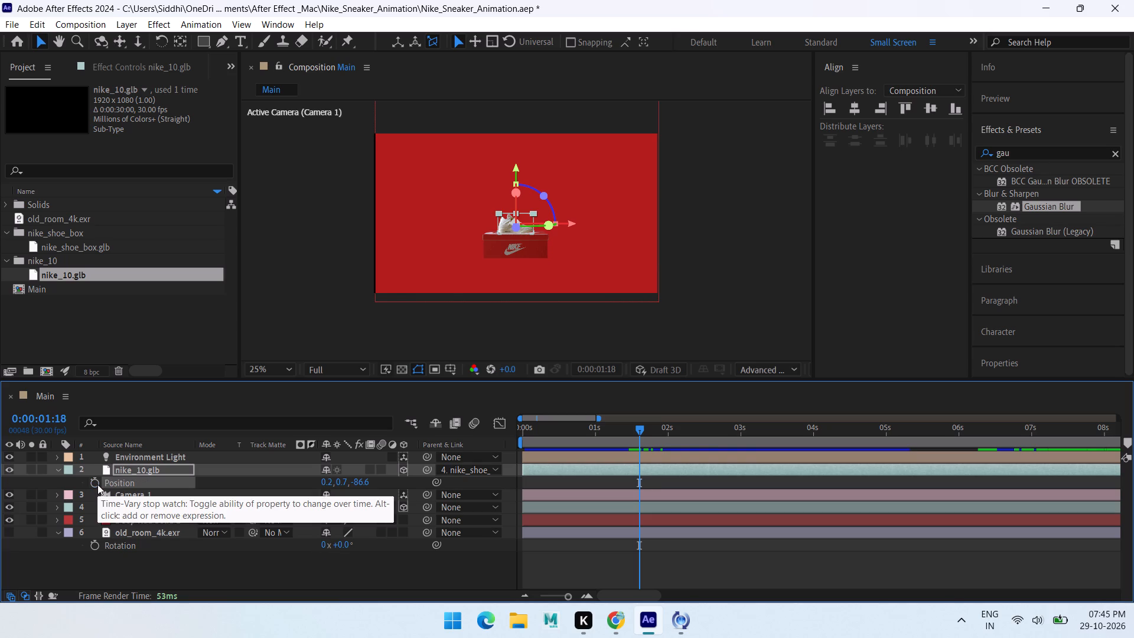
left_click(99, 480)
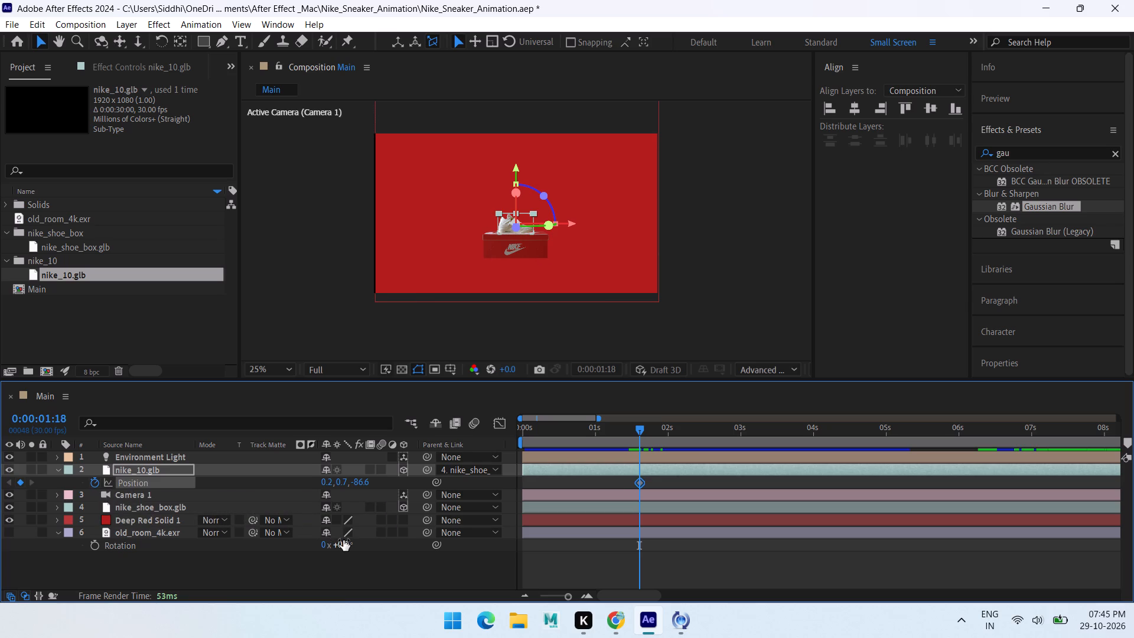
At 0:00:00:25, raise nike_10.glb above the box lid to keyframe its Position at about -2.6, -8.2, -102.1.
left_click(578, 426)
key("Page_Down")
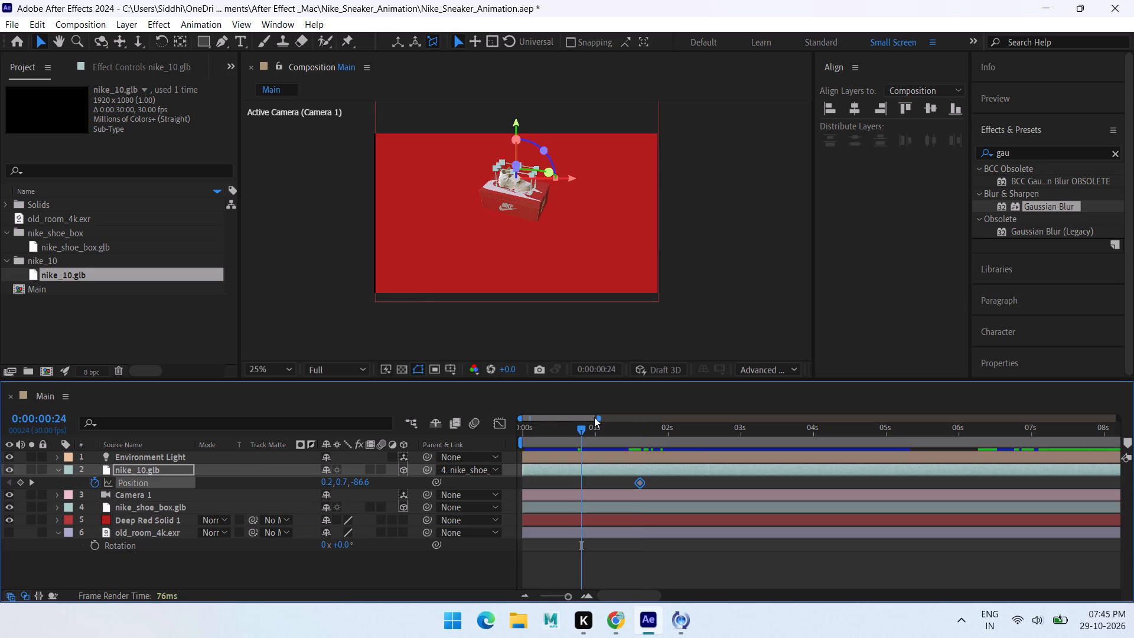
key("Page_Down")
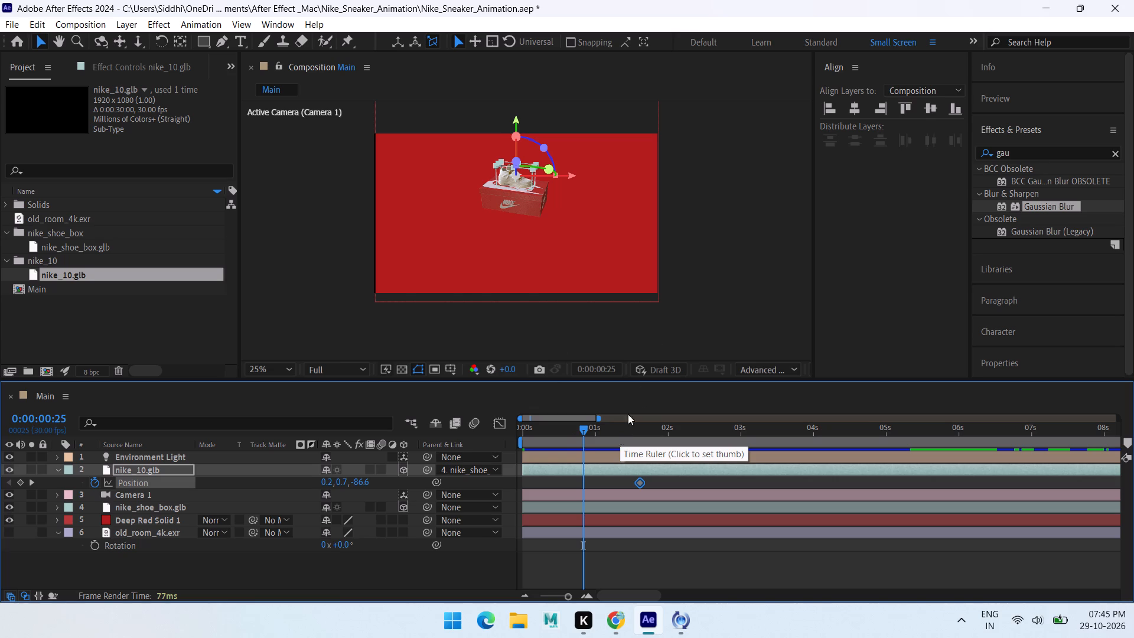
left_click_drag(516, 122, 516, 119)
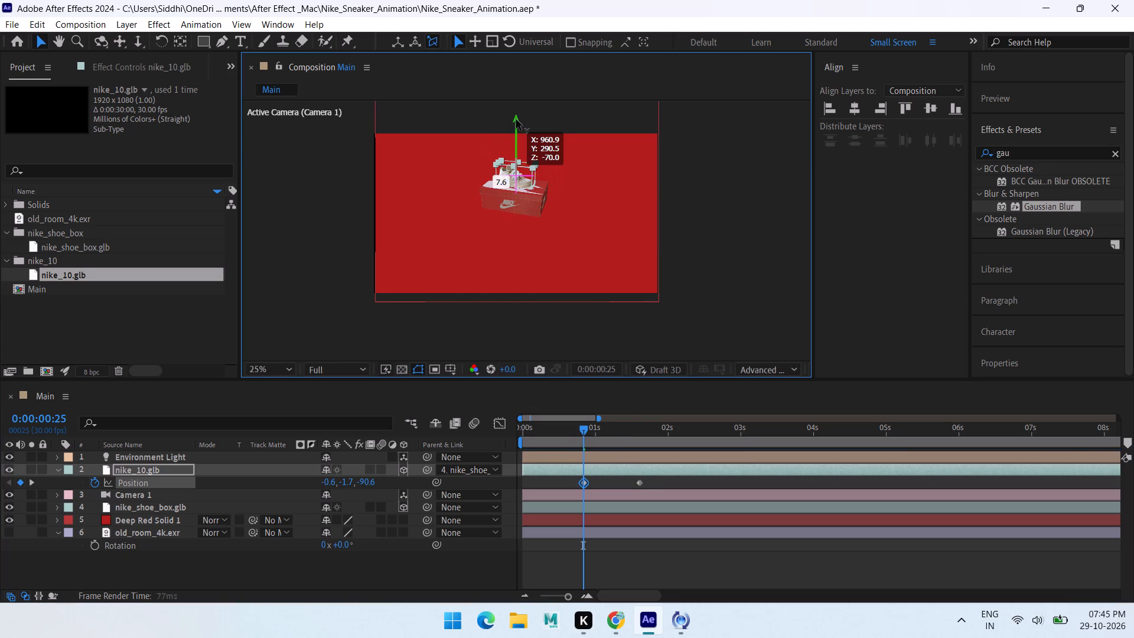
left_click_drag(516, 119, 516, 116)
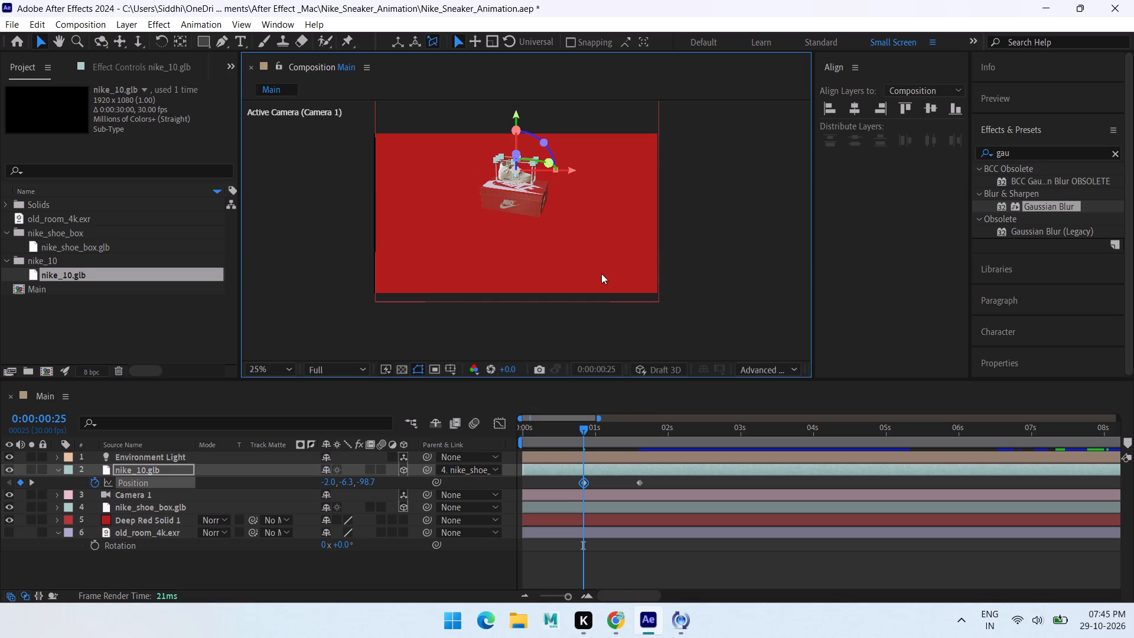
scroll(516, 123, "up", 1)
middle_click_drag(620, 203, 627, 321)
left_click(511, 149)
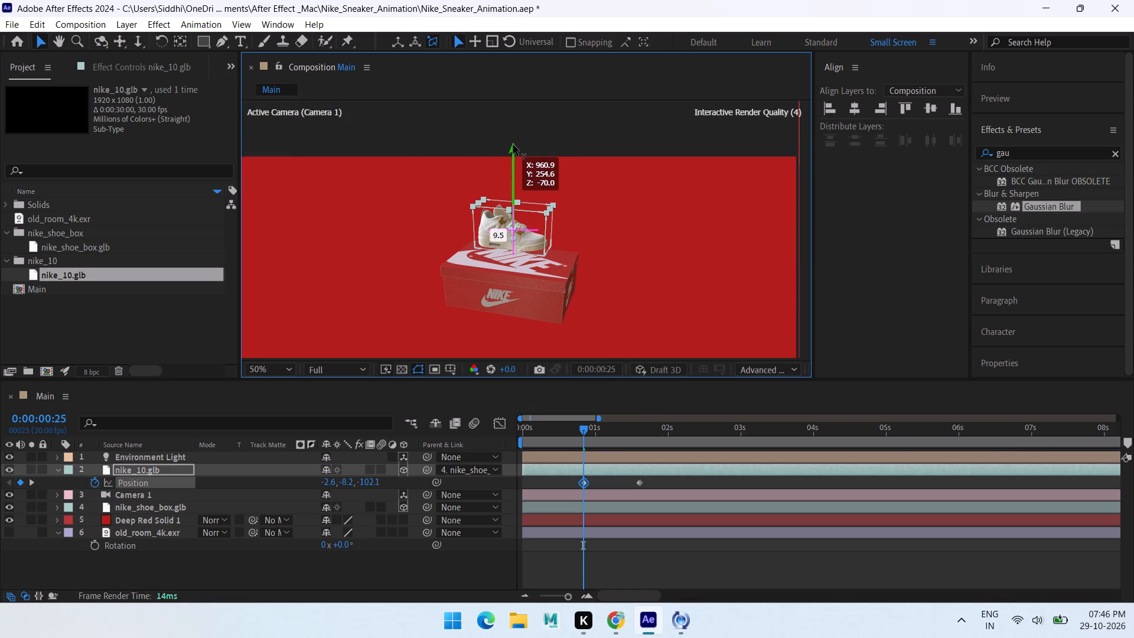
Play the animation from 0:00:00:00, close up and in full frame, to check the shoe dropping onto the box lid.
left_click_drag(583, 425, 514, 431)
scroll(642, 214, "down", 2)
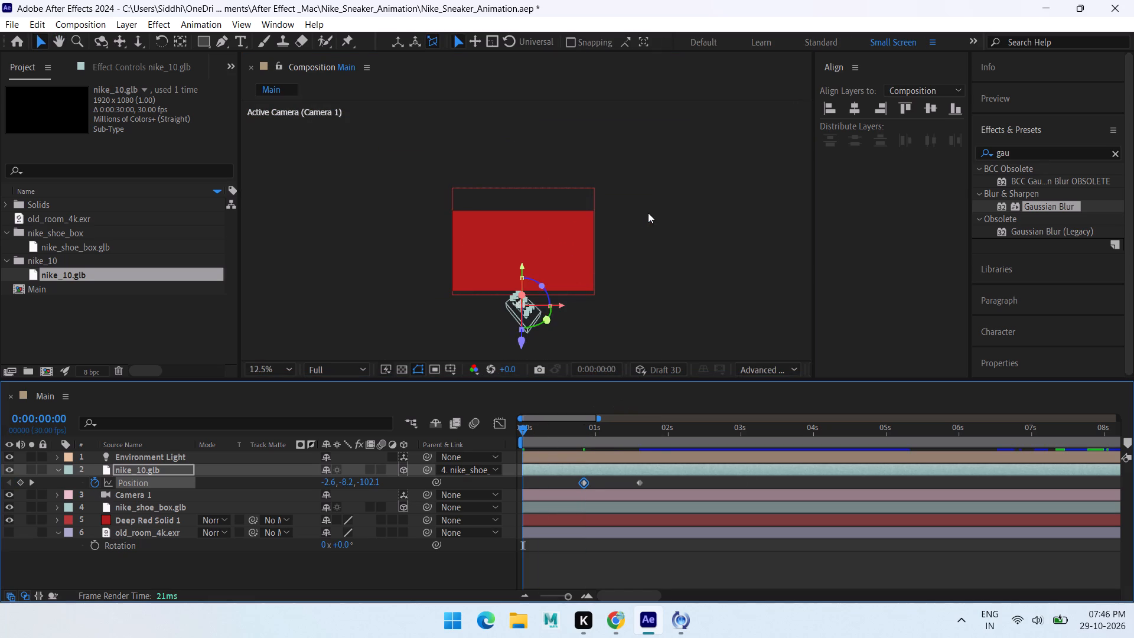
left_click(675, 275)
scroll(643, 304, "up", 1)
scroll(651, 304, "down", 1)
key("space")
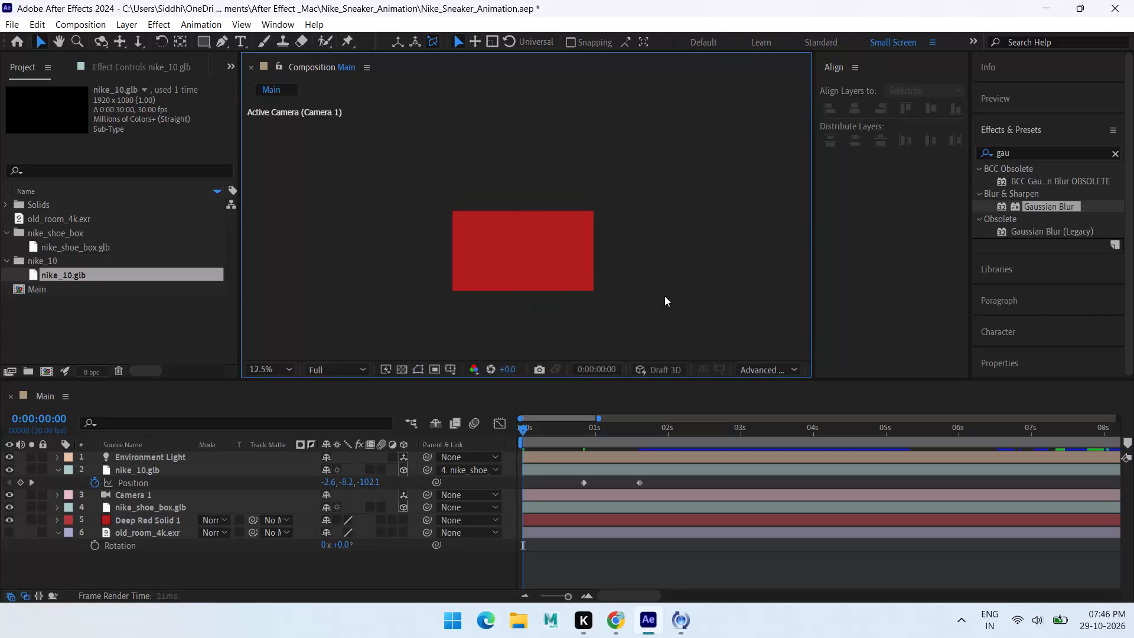
scroll(598, 298, "up", 2)
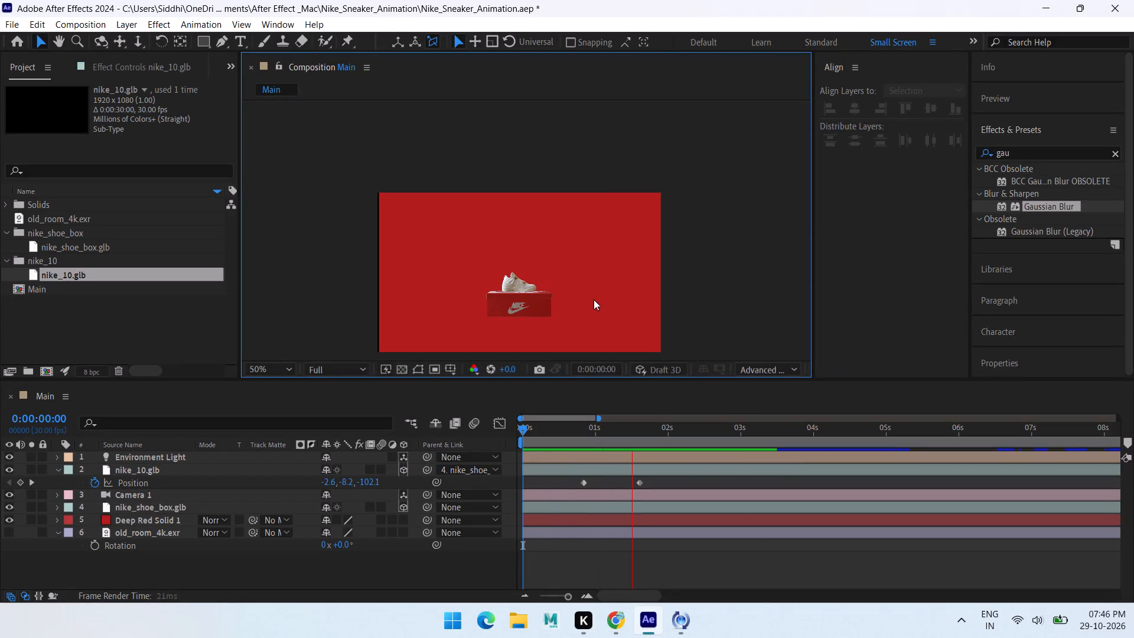
middle_click_drag(696, 278, 692, 193)
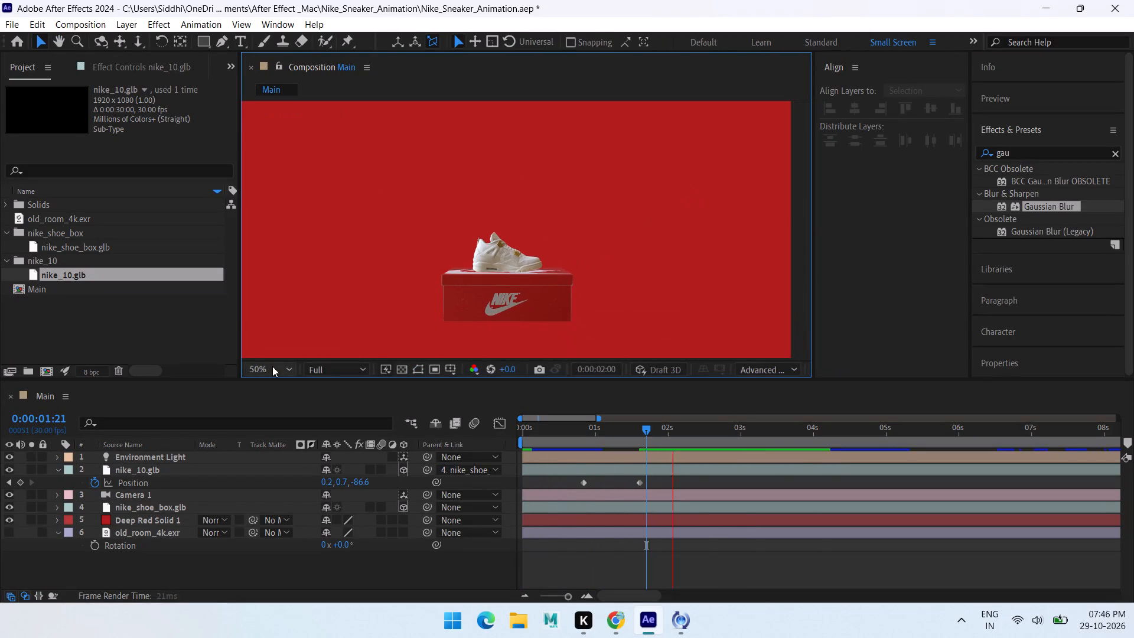
left_click(267, 367)
left_click(274, 258)
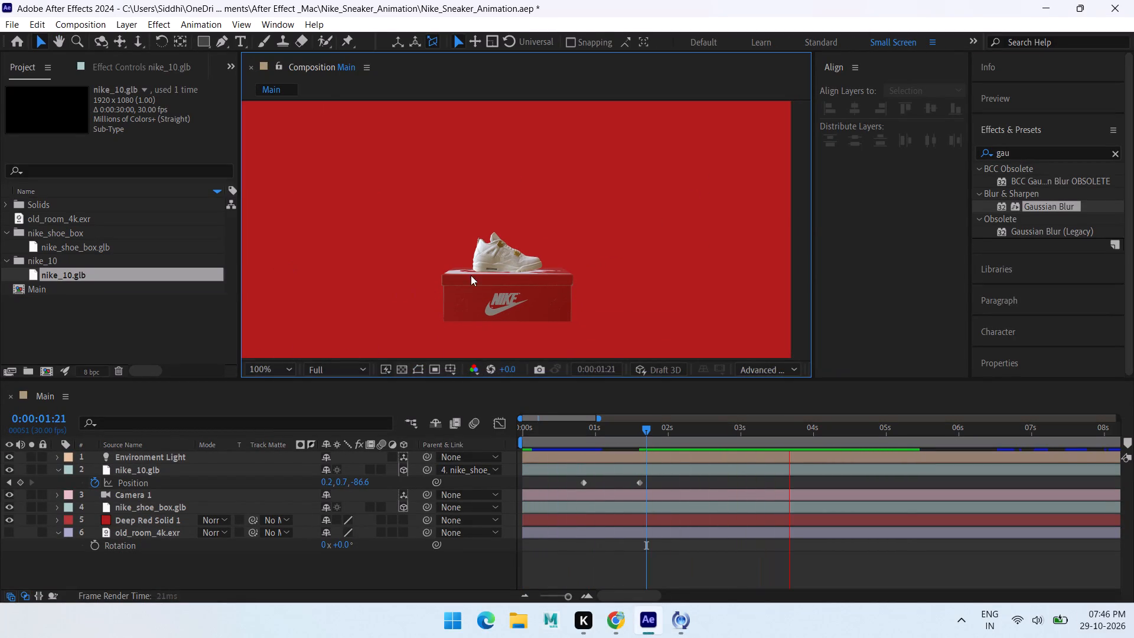
scroll(619, 262, "down", 1)
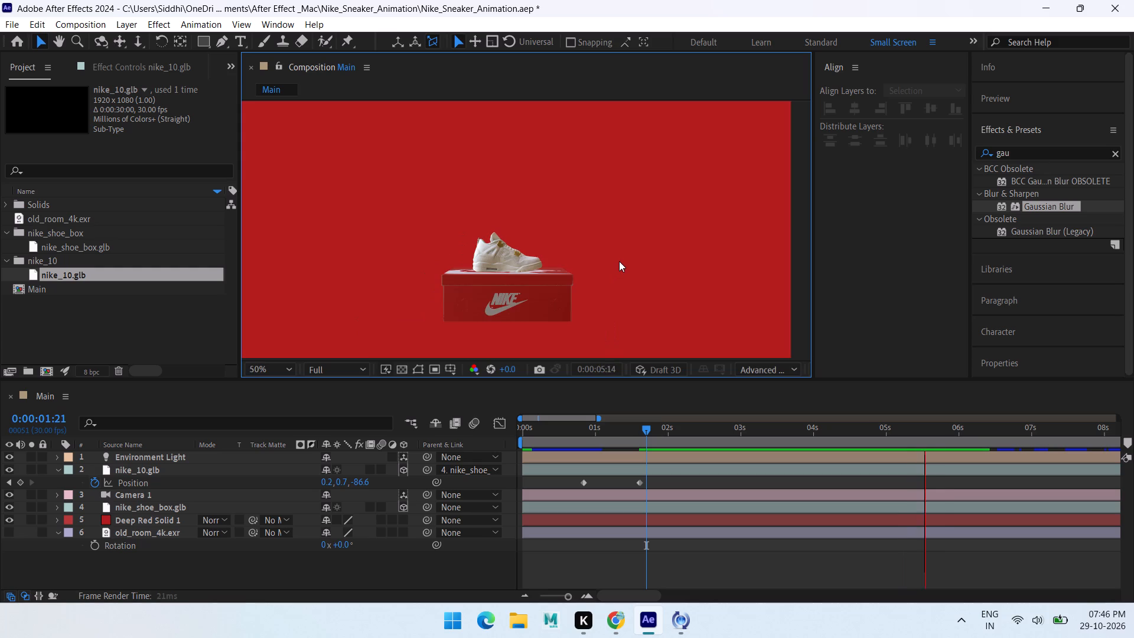
scroll(619, 261, "down", 2)
left_click_drag(637, 425, 440, 420)
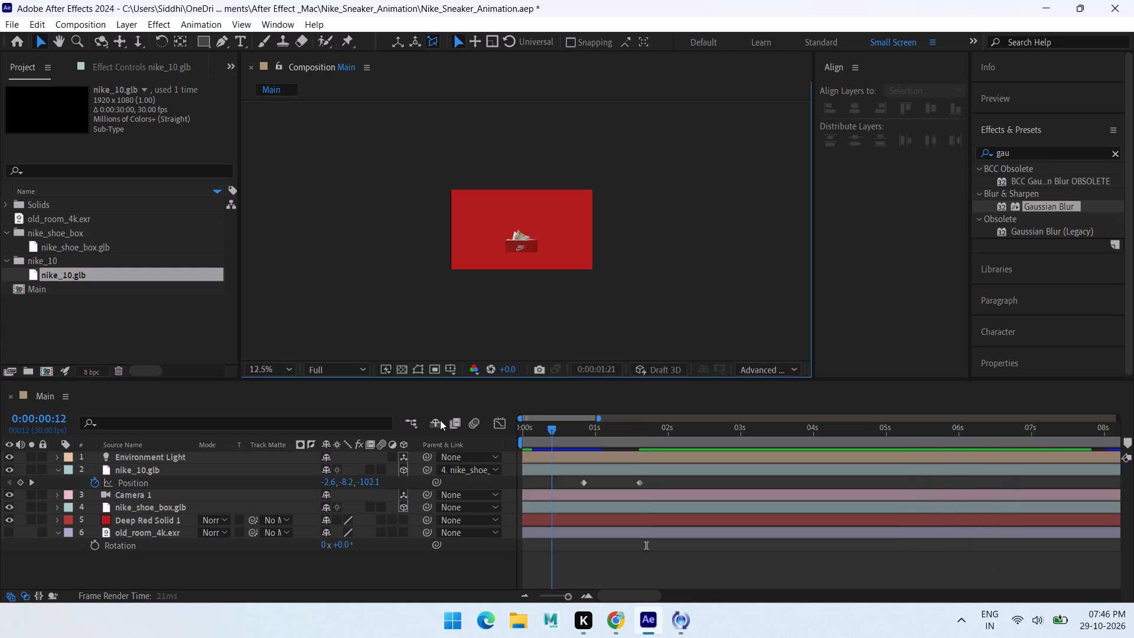
left_click_drag(440, 420, 426, 422)
key("space")
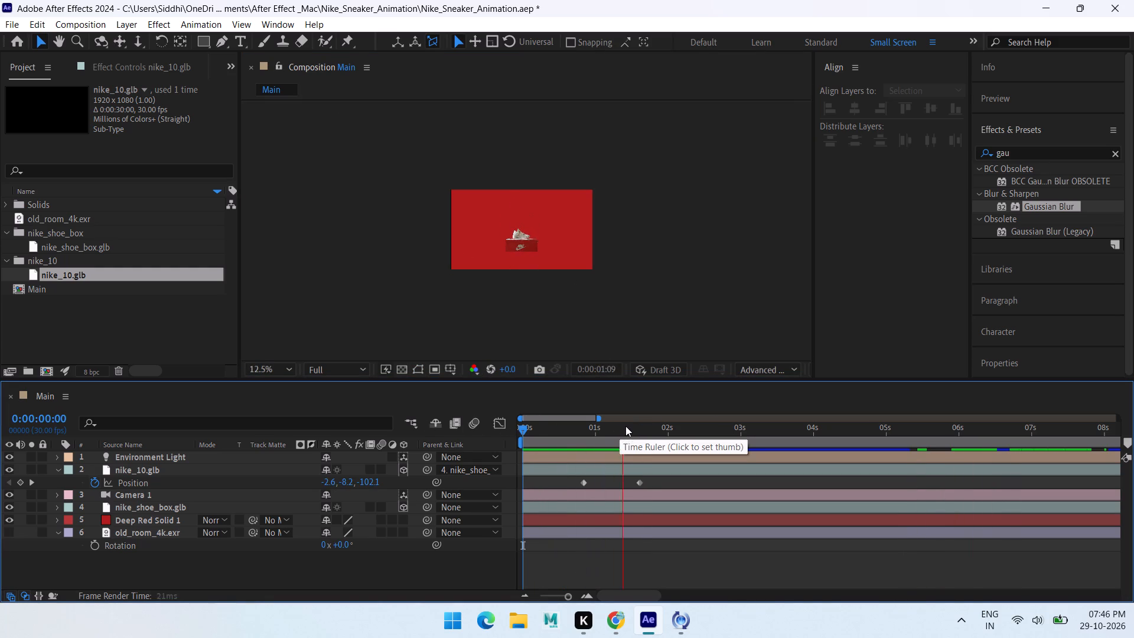
key("space")
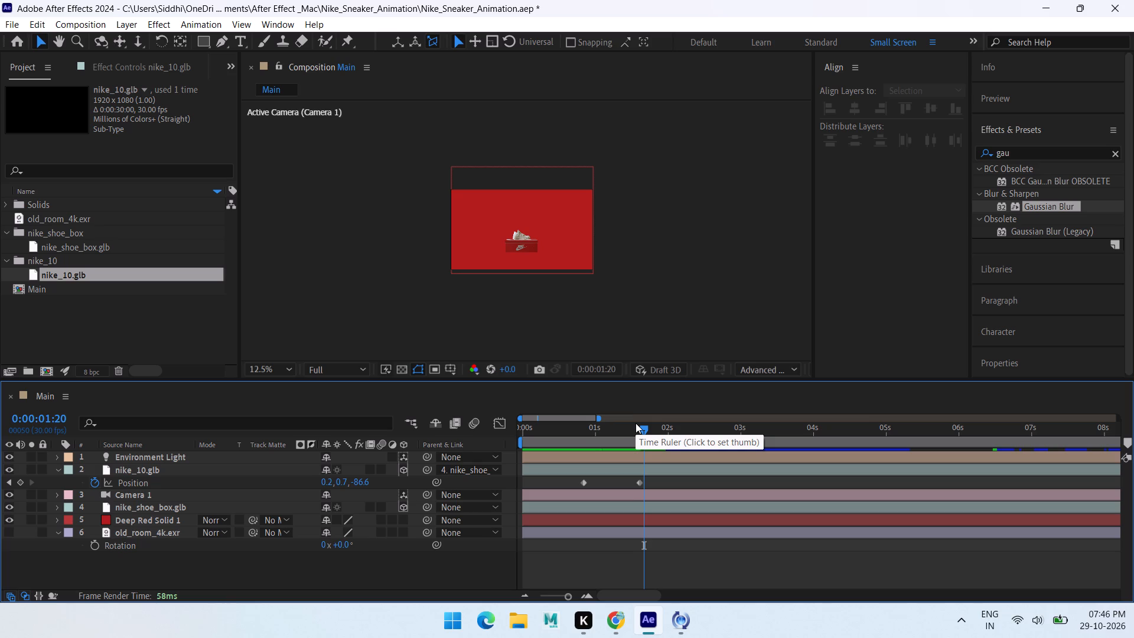
Apply Easy Ease to both Position keyframes of nike_10.glb.
left_click_drag(660, 481, 637, 481)
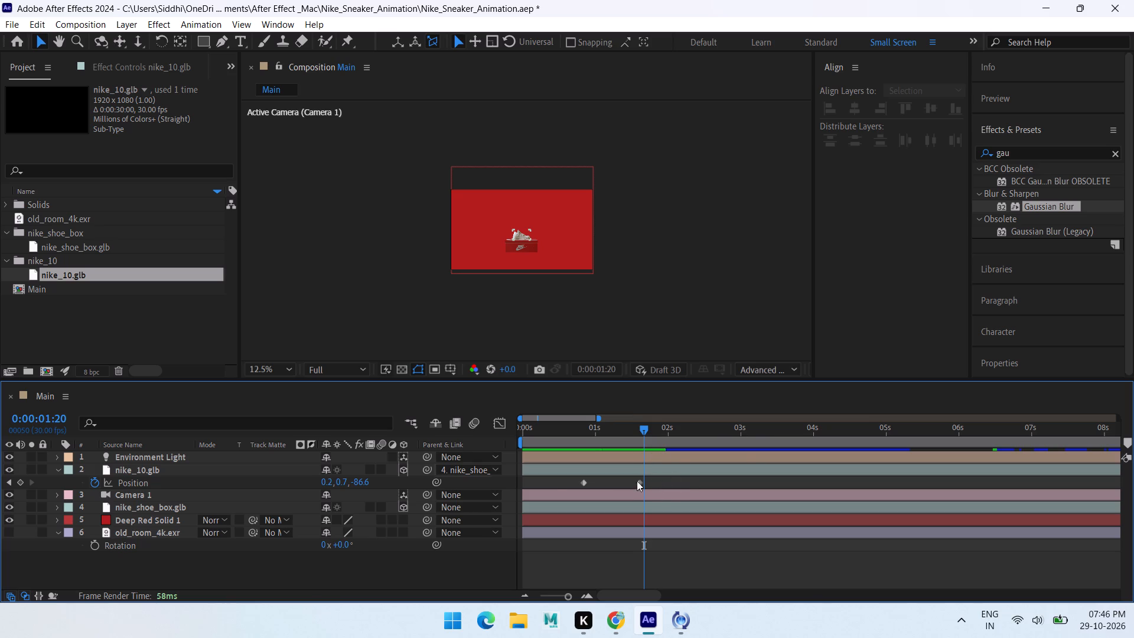
left_click_drag(637, 481, 550, 480)
key("F9")
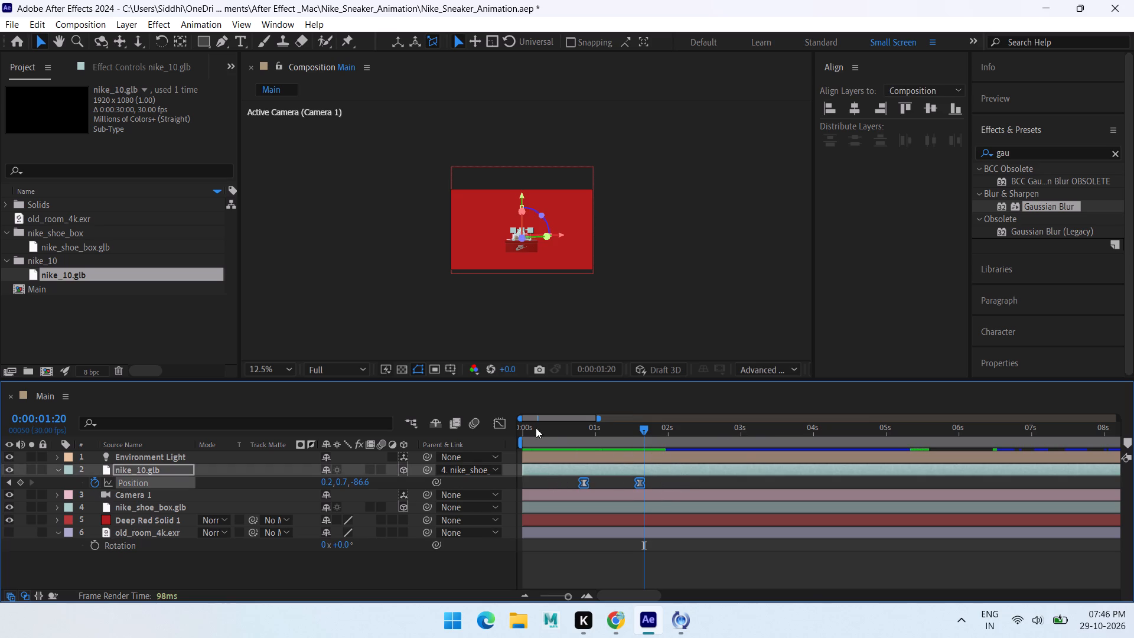
Reshape the nike_10.glb Position speed graph to peak near 0:00:01:00 with a long ease-out, and preview it from 0:00:00:00.
left_click(504, 419)
left_click_drag(682, 535, 532, 569)
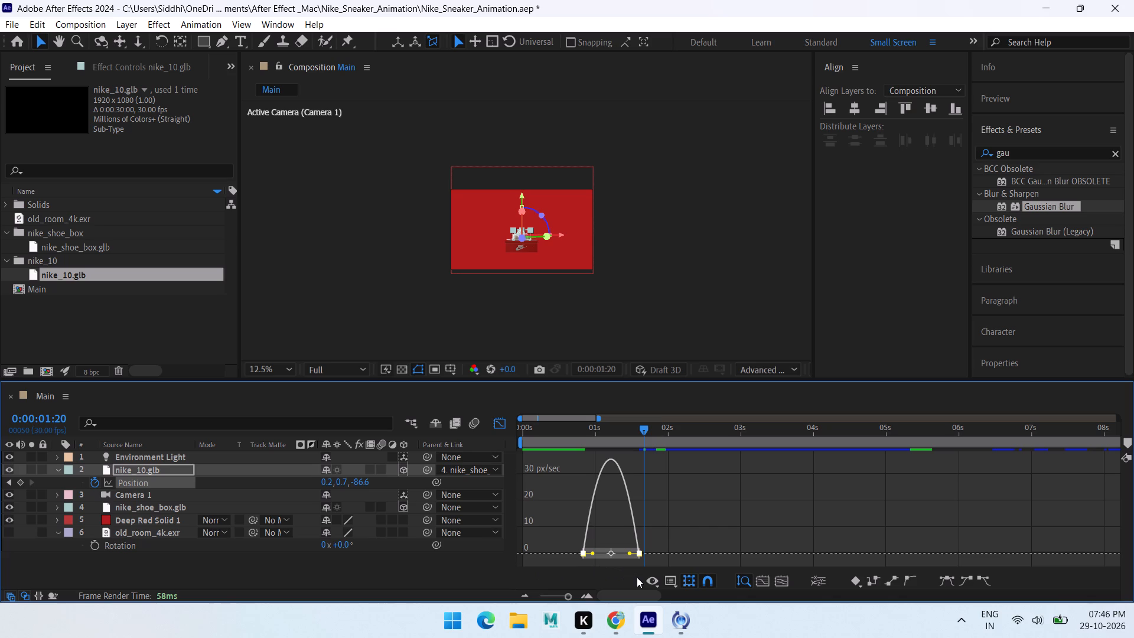
left_click_drag(631, 555, 599, 556)
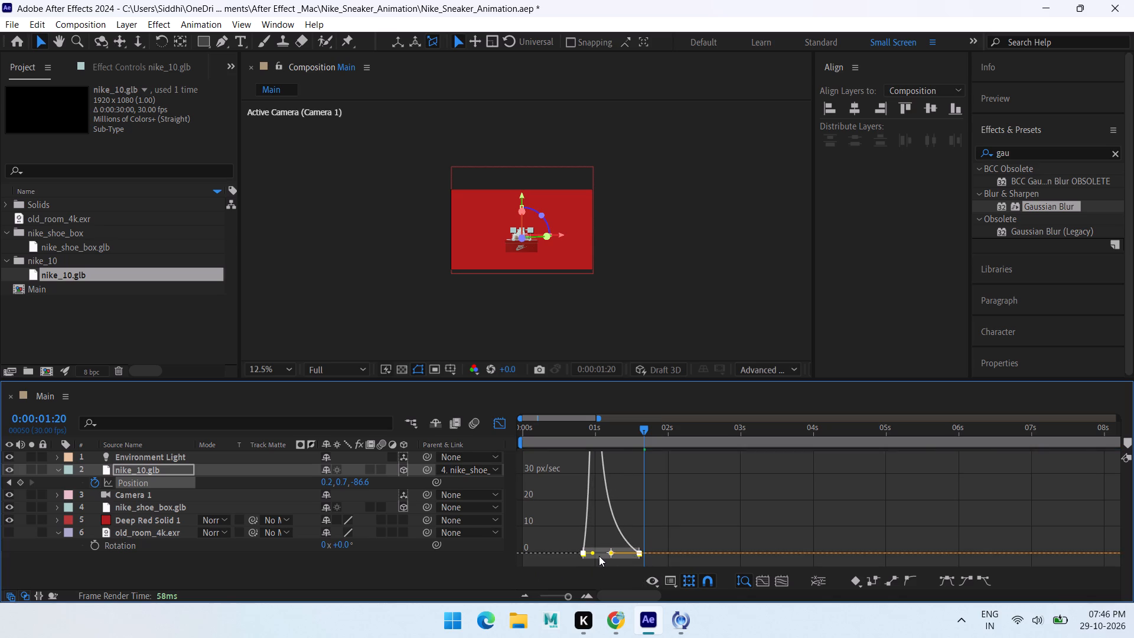
left_click_drag(599, 556, 586, 556)
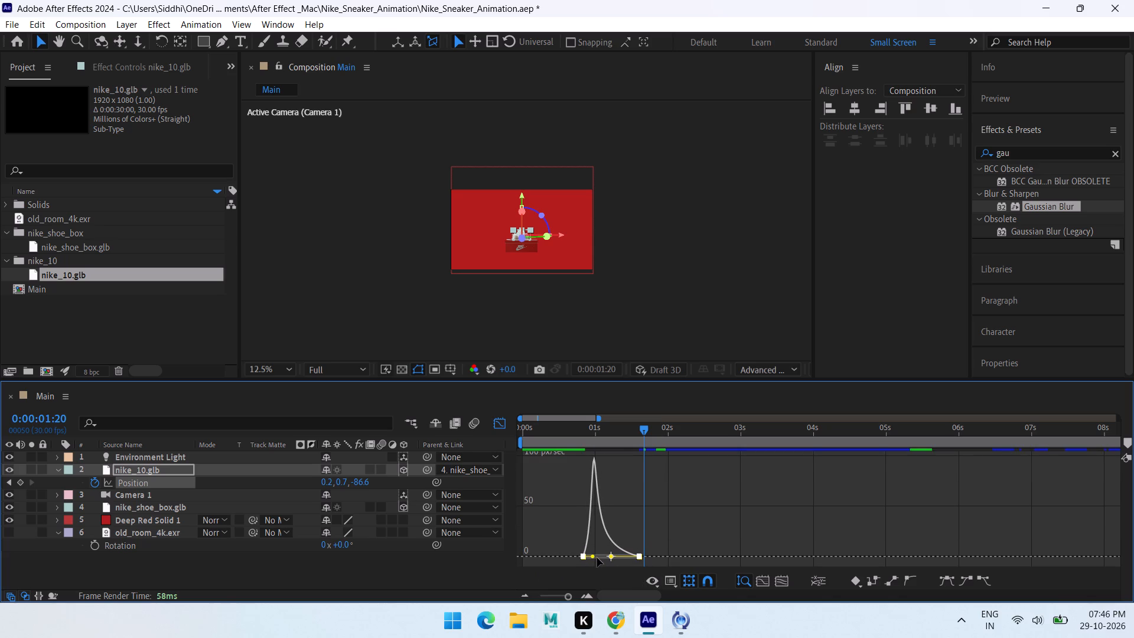
left_click_drag(637, 431, 514, 447)
key("space")
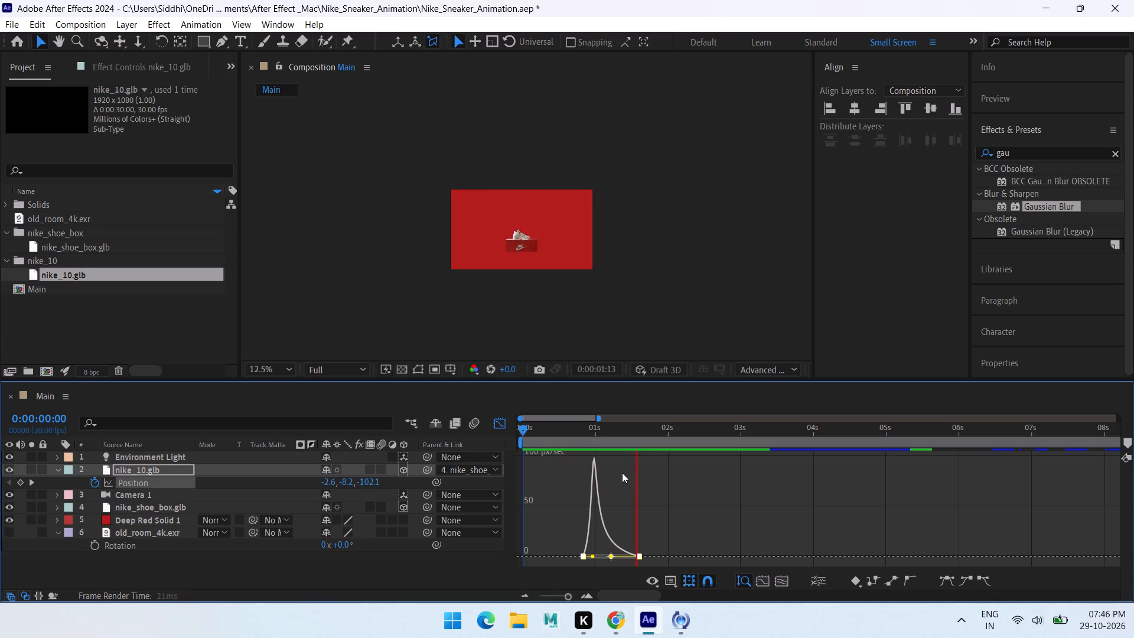
key("space")
left_click(495, 430)
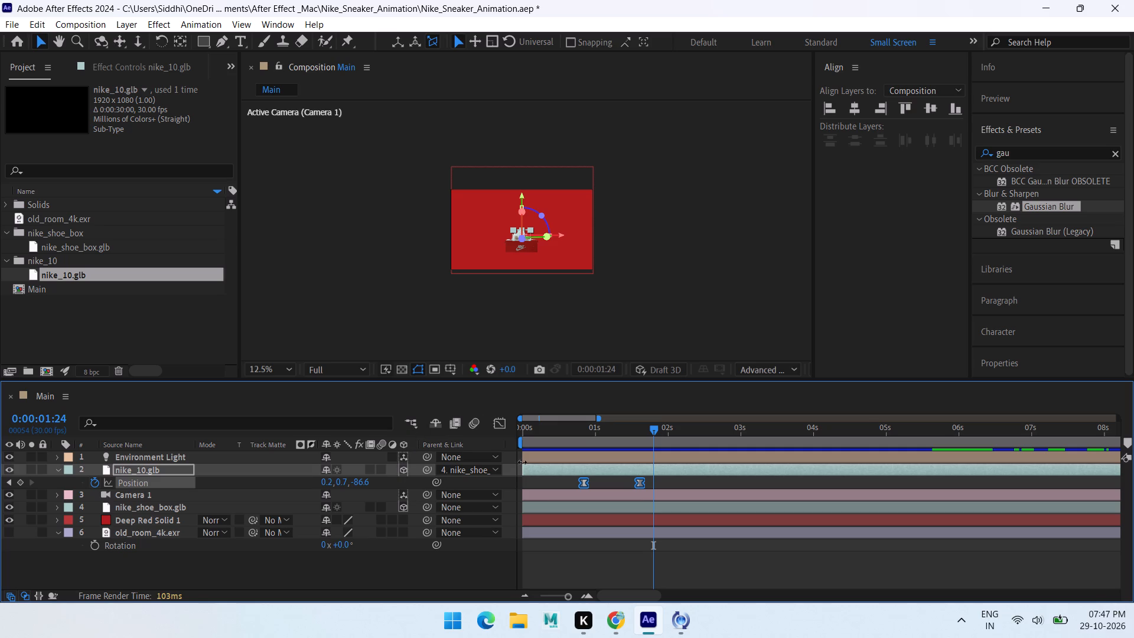
Scrub through the settled part of the animation and add a Position keyframe to Camera 1 at 0:00:02:00.
left_click_drag(651, 424, 396, 449)
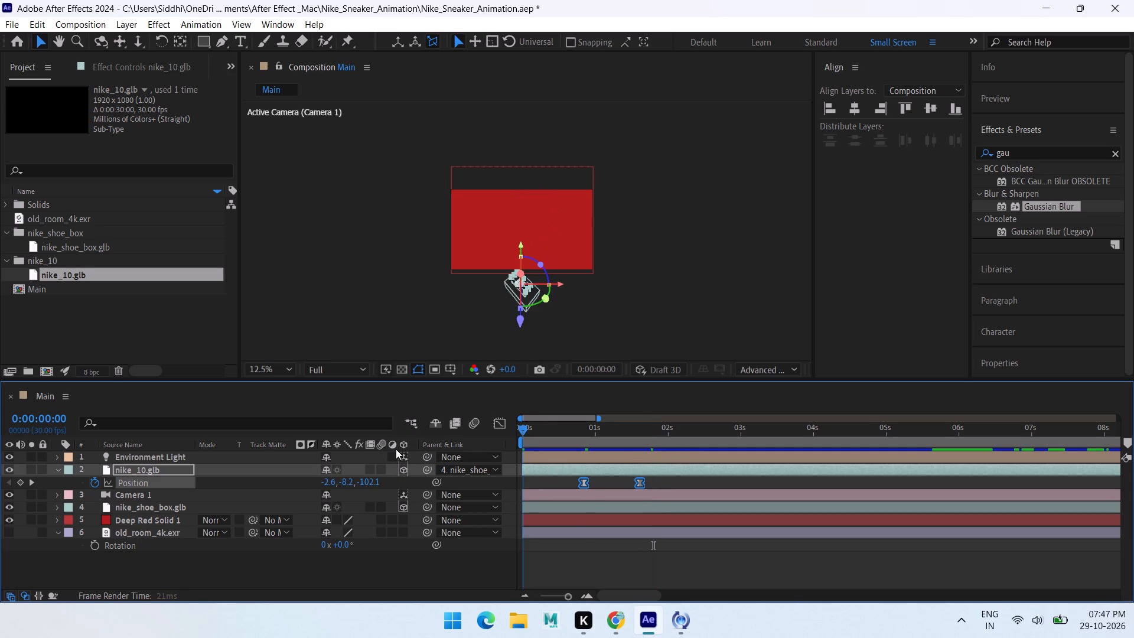
left_click_drag(396, 449, 733, 466)
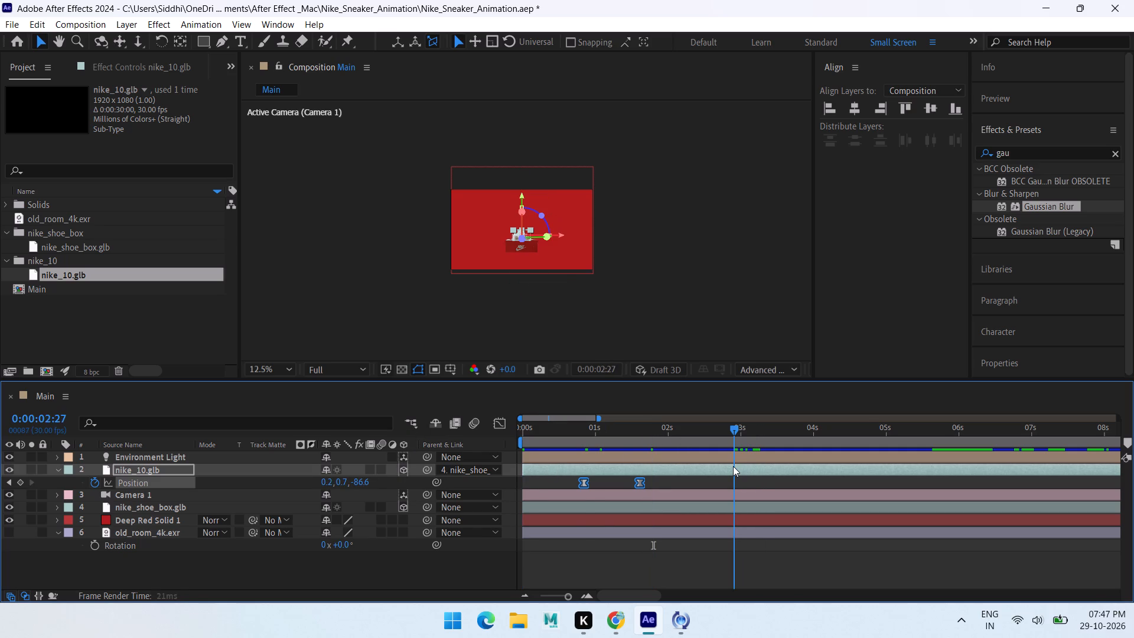
left_click_drag(733, 466, 731, 464)
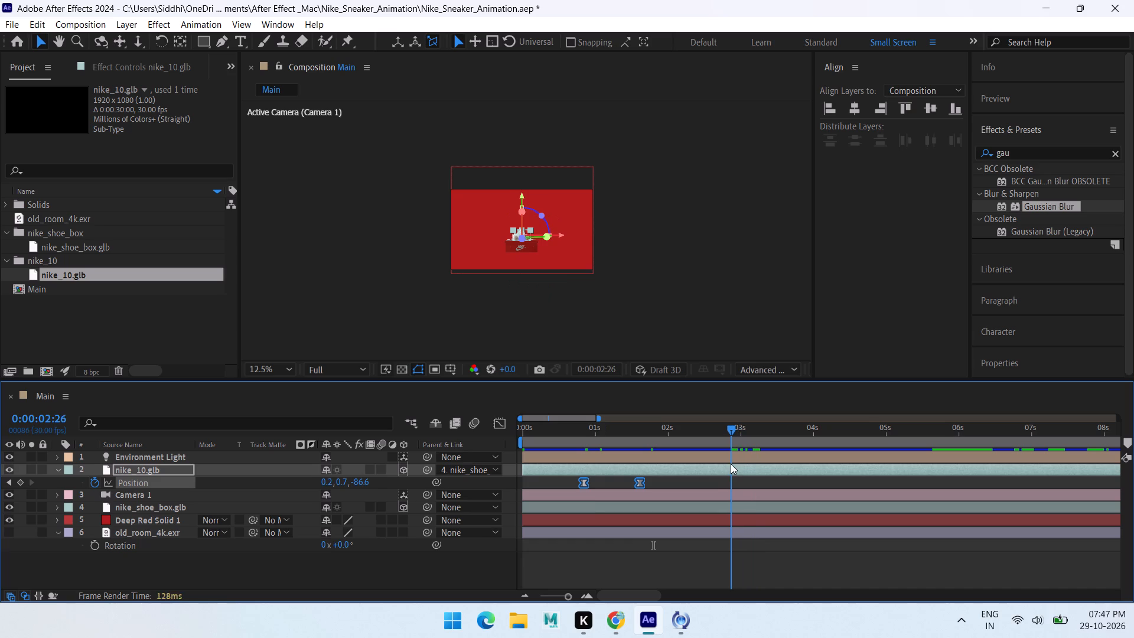
left_click_drag(731, 464, 724, 463)
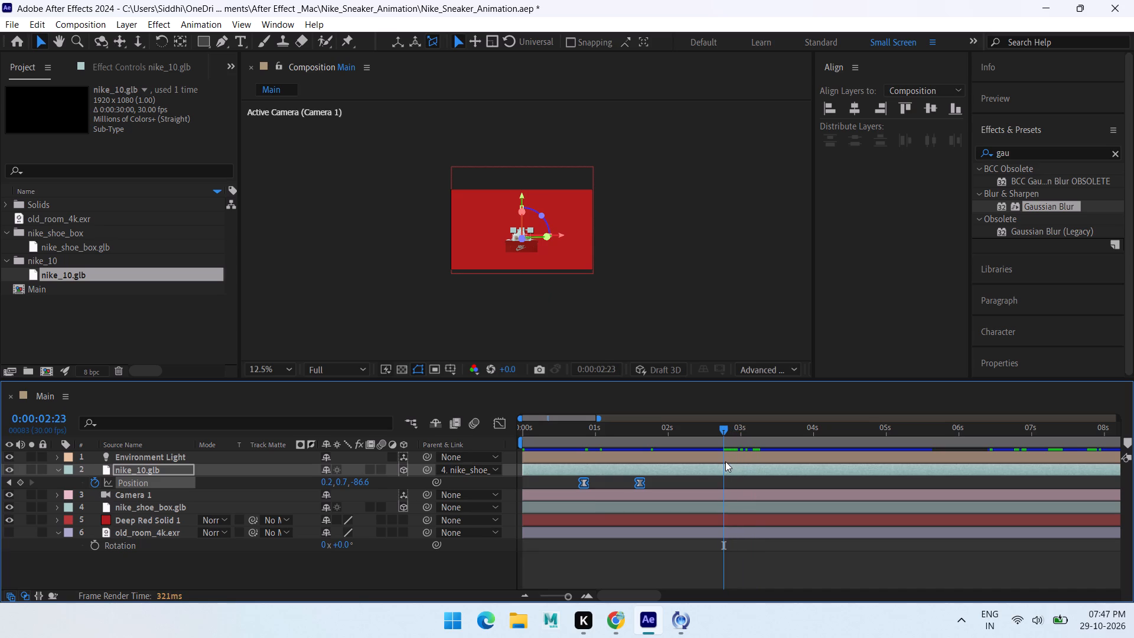
left_click_drag(727, 428, 700, 428)
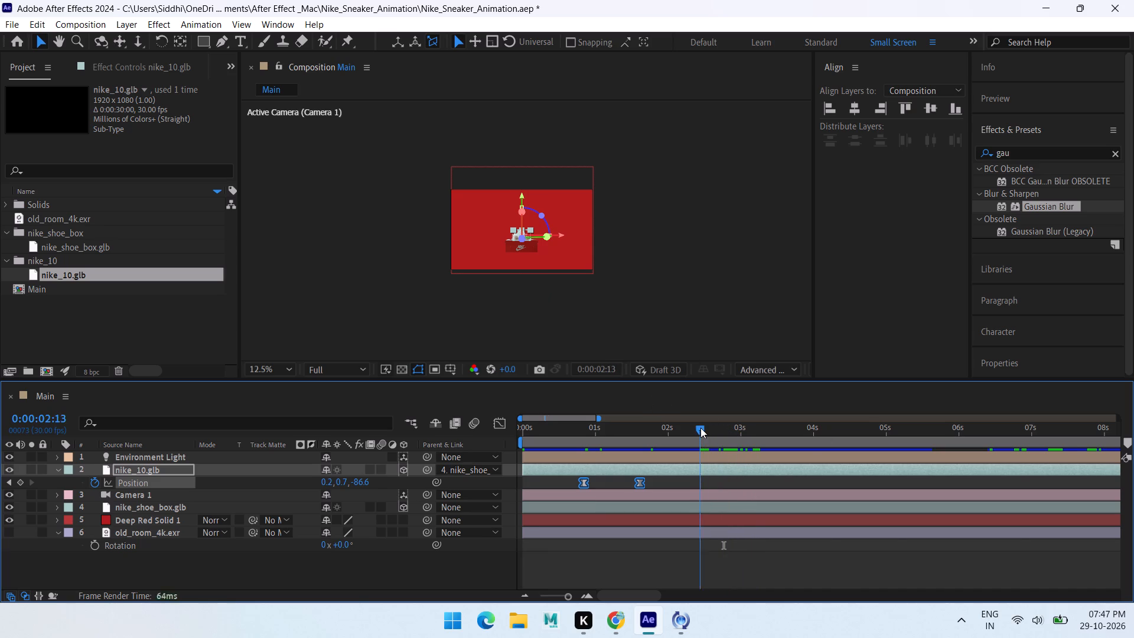
left_click_drag(700, 428, 677, 428)
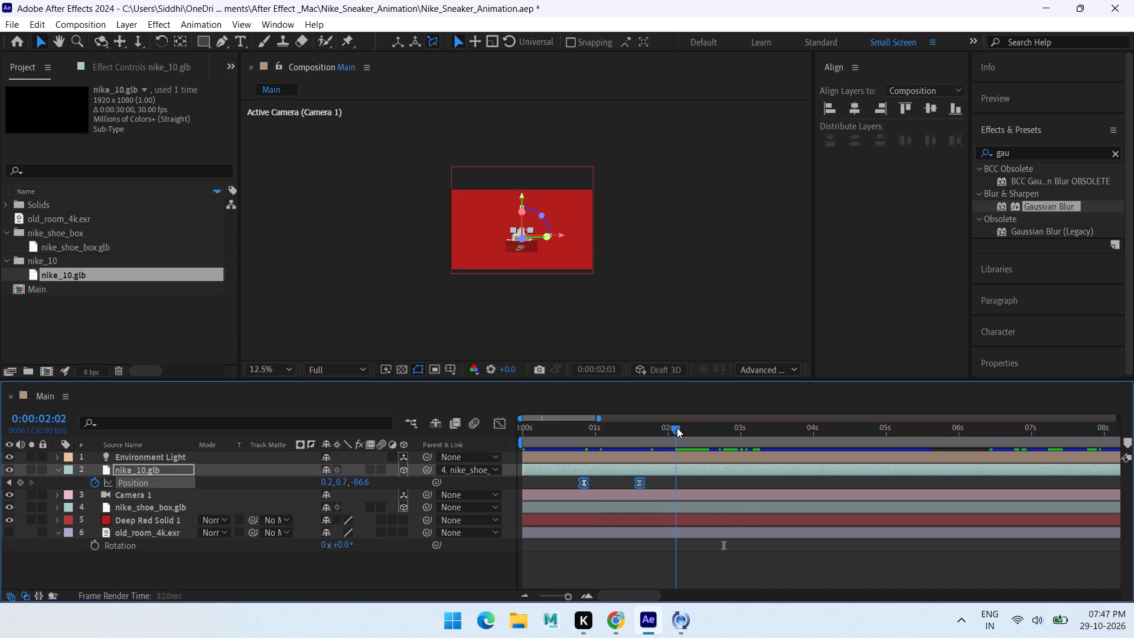
left_click_drag(677, 428, 672, 428)
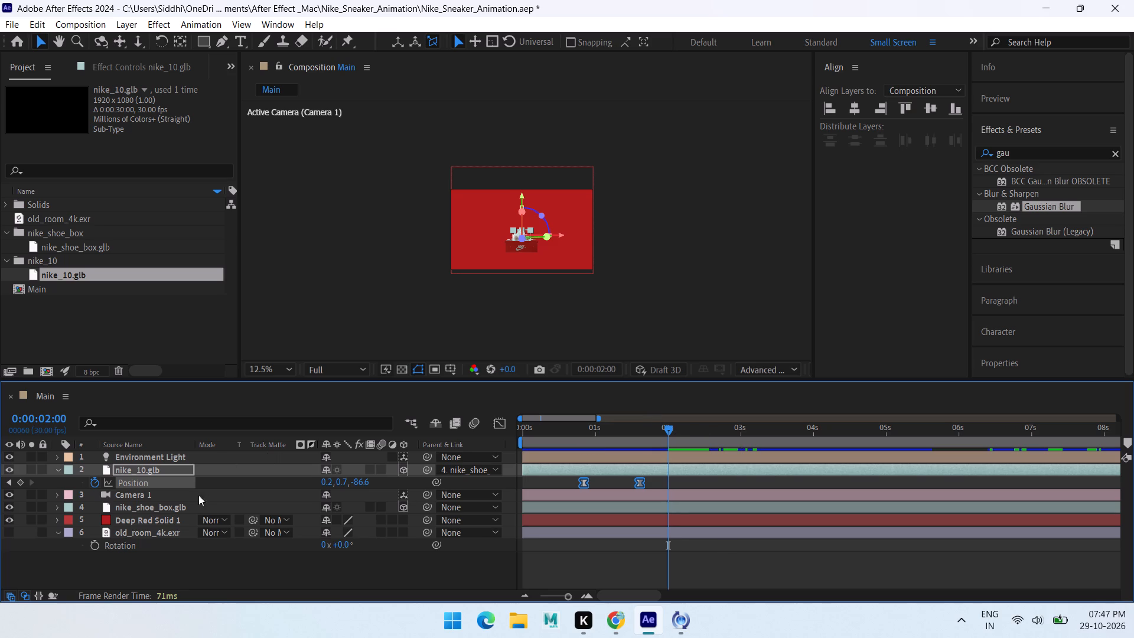
left_click(173, 497)
key("p")
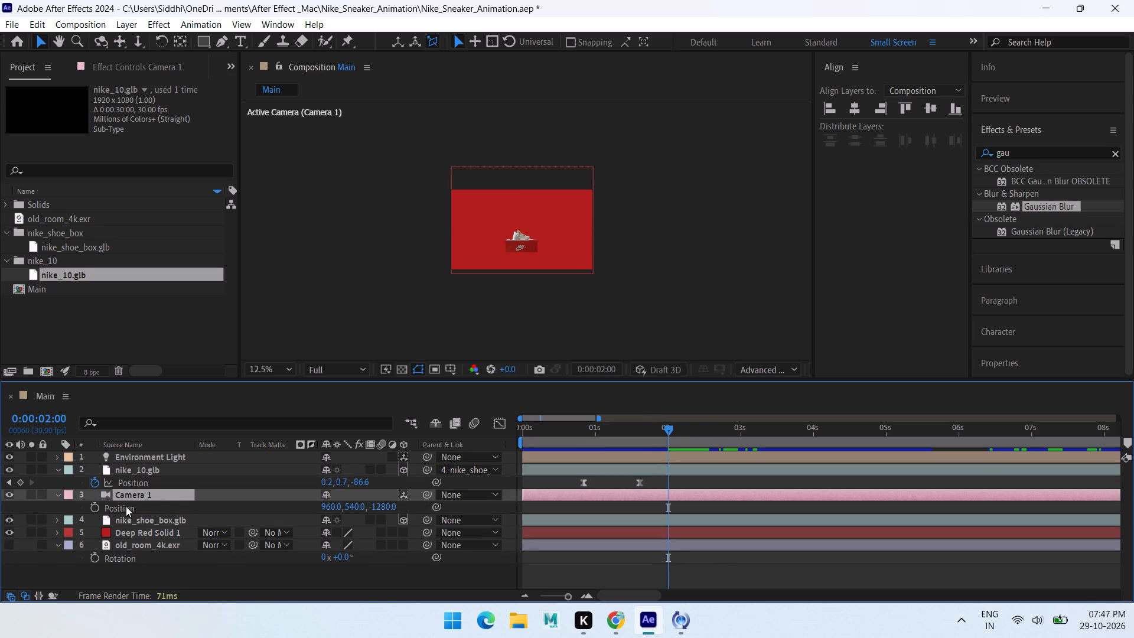
left_click(96, 506)
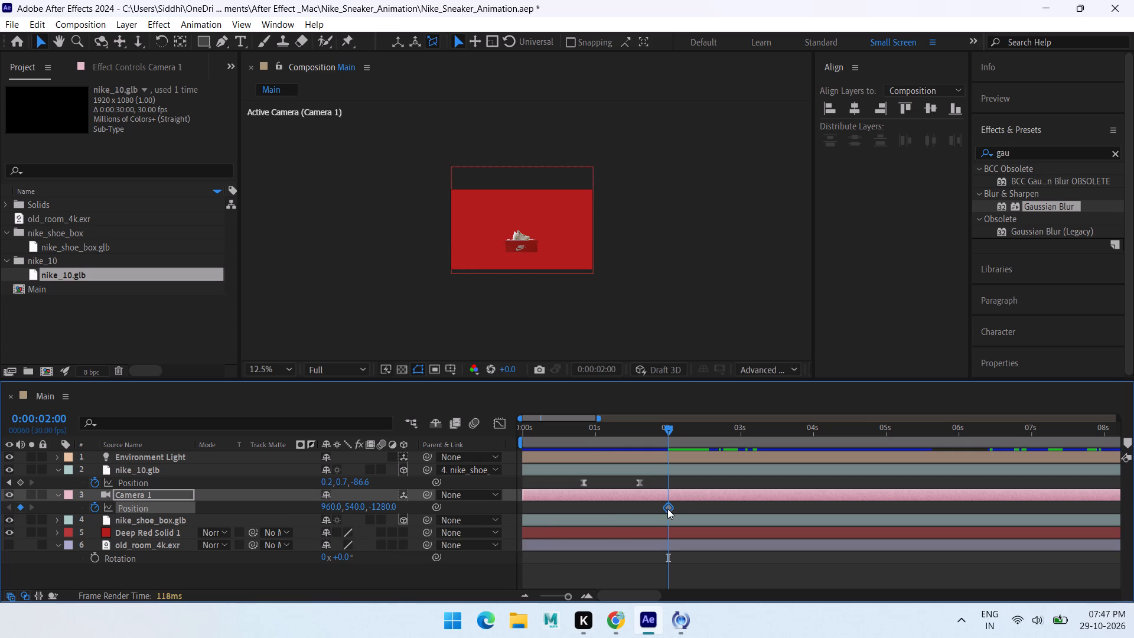
Move the Camera 1 Position keyframe to 0:00:00:00.
left_click_drag(666, 508, 522, 515)
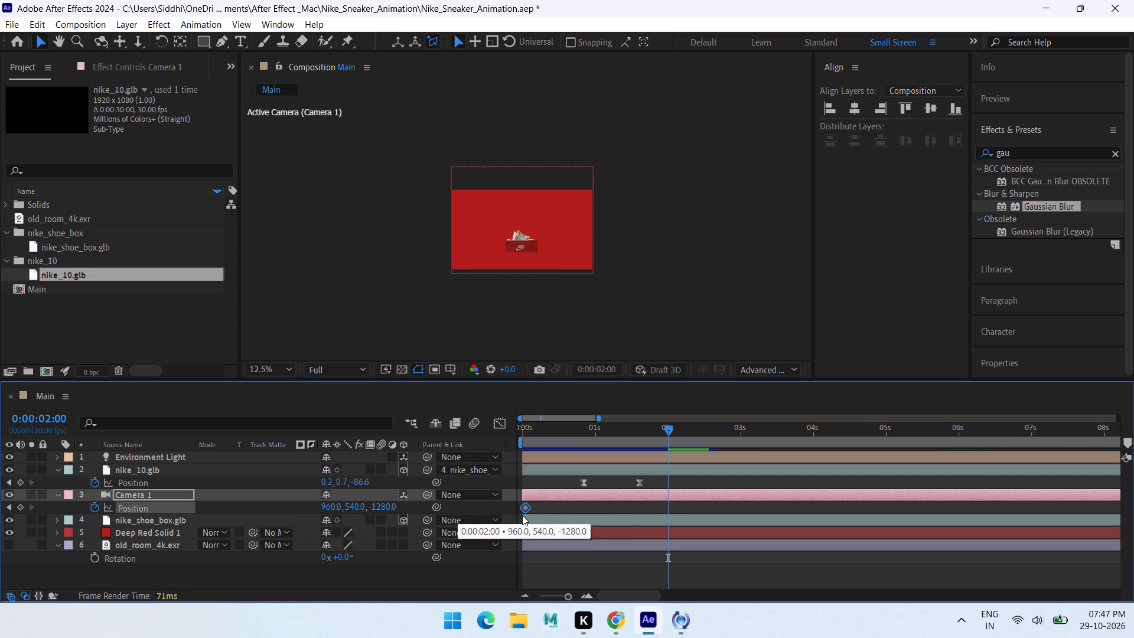
left_click_drag(522, 515, 521, 515)
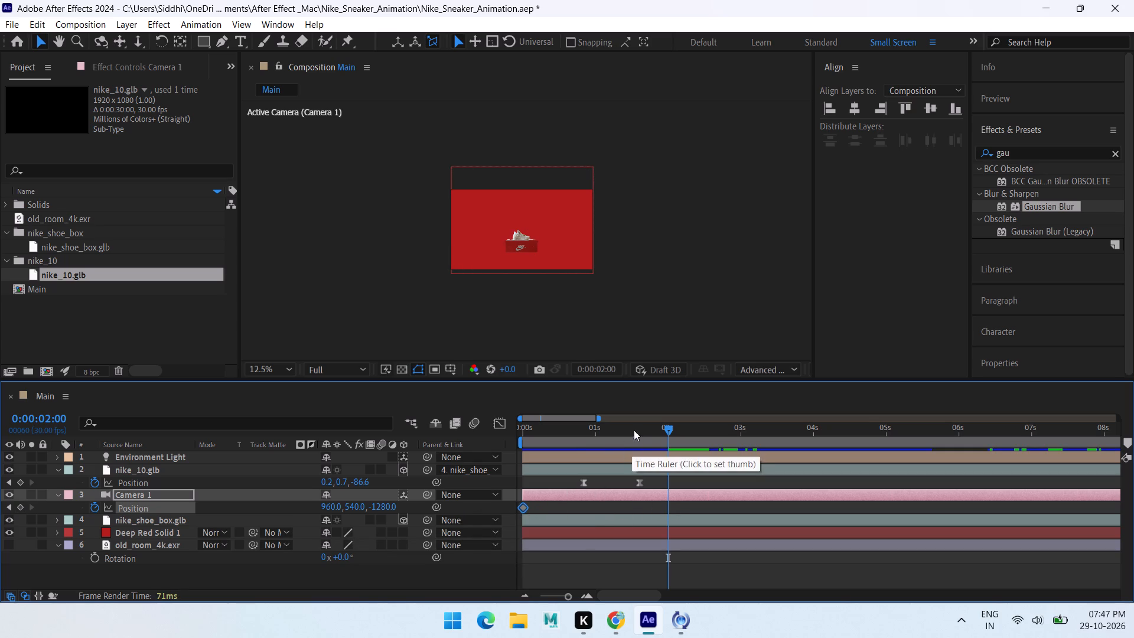
Set the Z Position of Camera 1 to -1120 at 0:00:02:00, leaving X and Y as they are.
left_click_drag(634, 429, 504, 447)
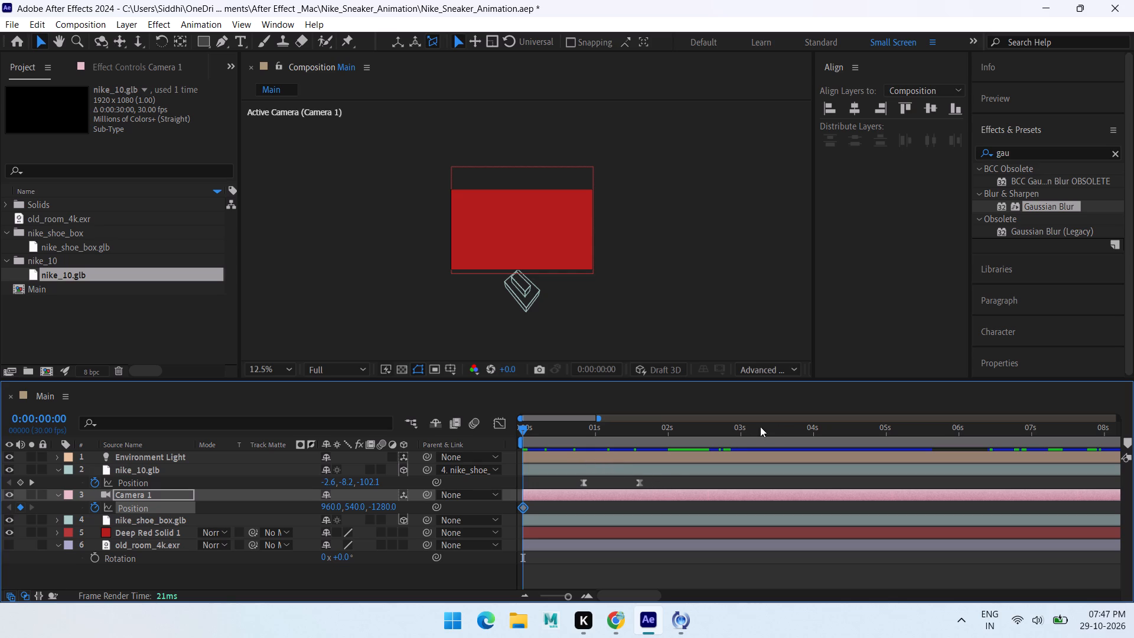
left_click(692, 430)
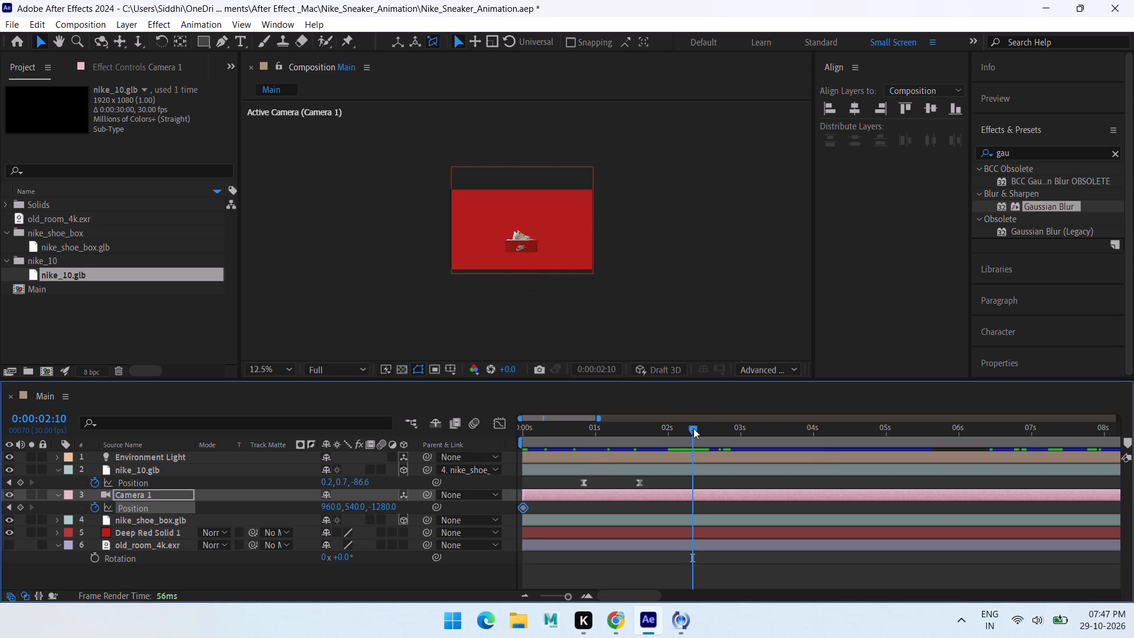
key("Page_Up")
key("Page_Up")
key("Page_Up")
key("Page_Up")
key("Page_Up")
key("Page_Up")
key("Page_Up")
key("Page_Up")
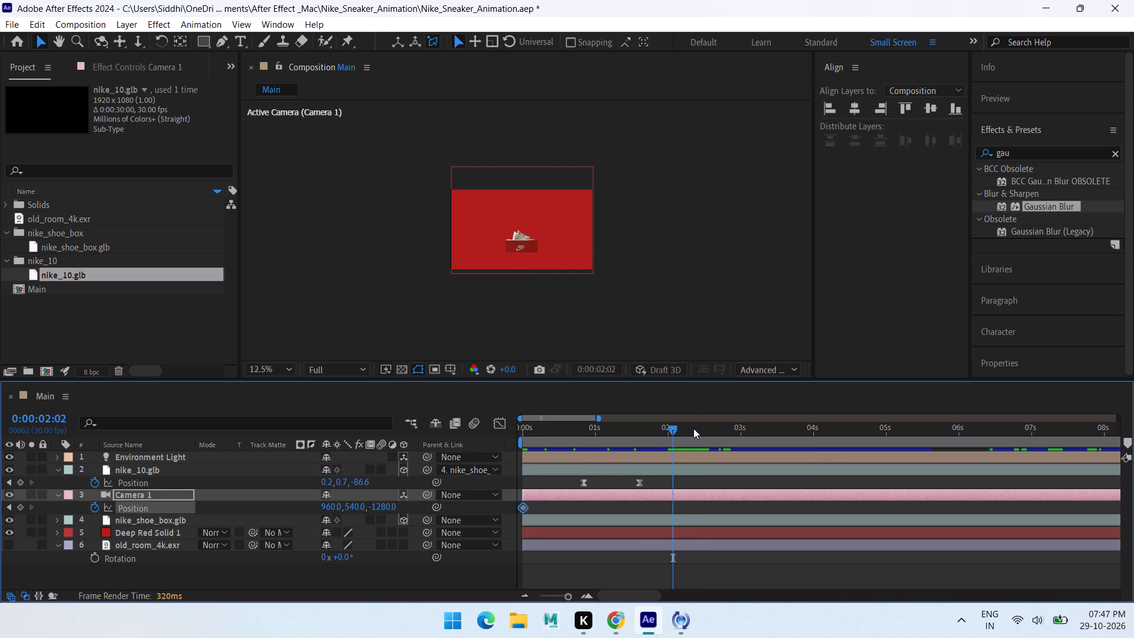
key("Page_Up")
key("Page_Up")
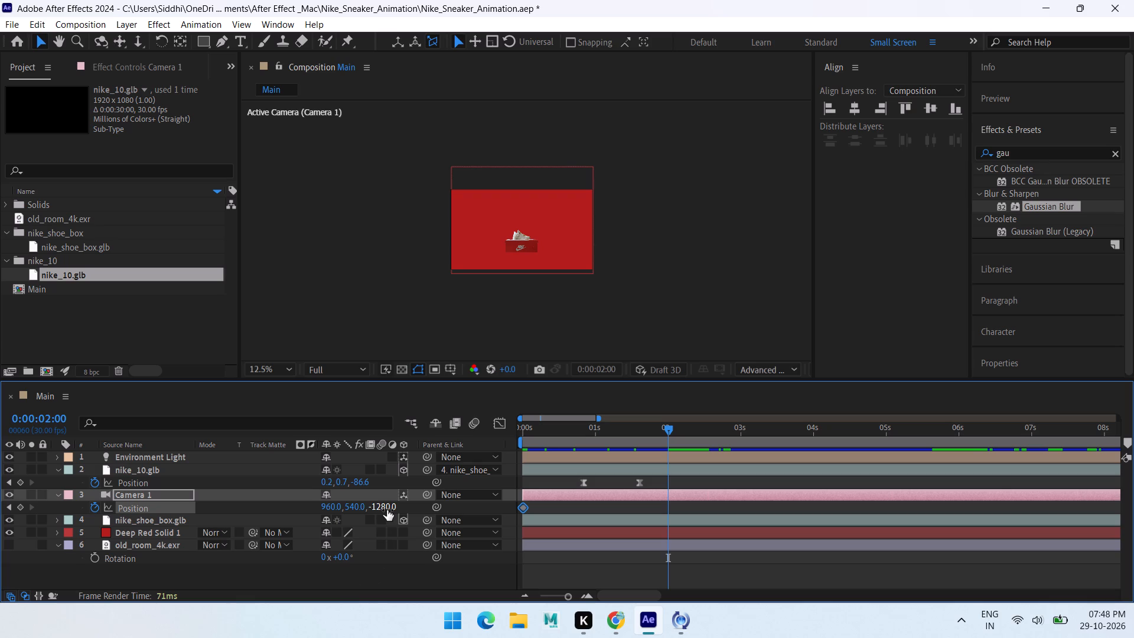
left_click(390, 509)
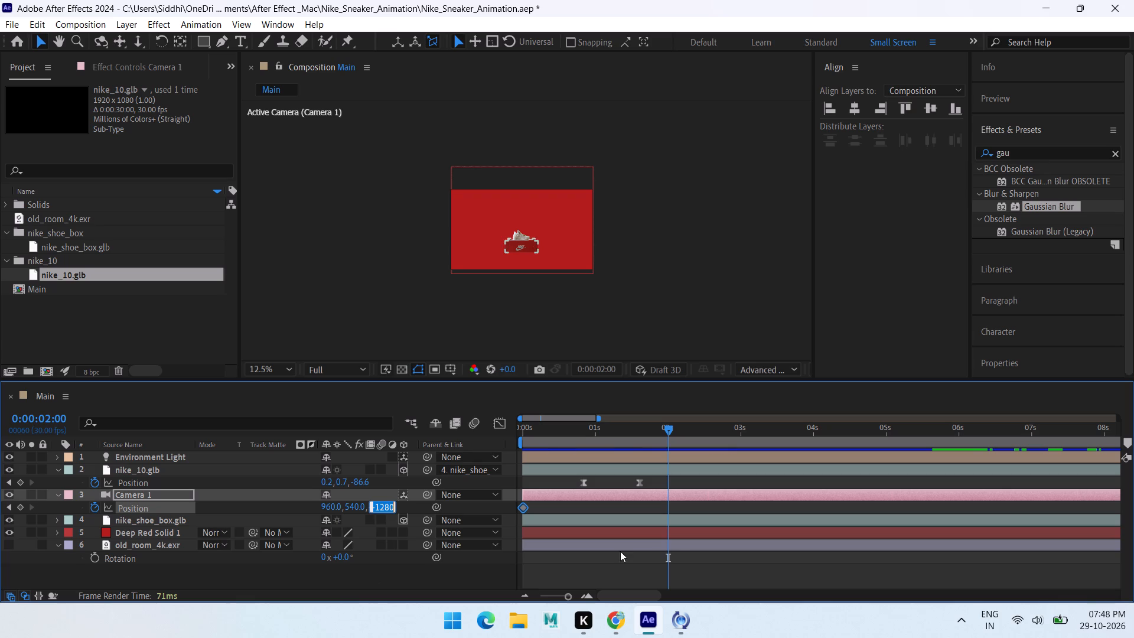
left_click(570, 566)
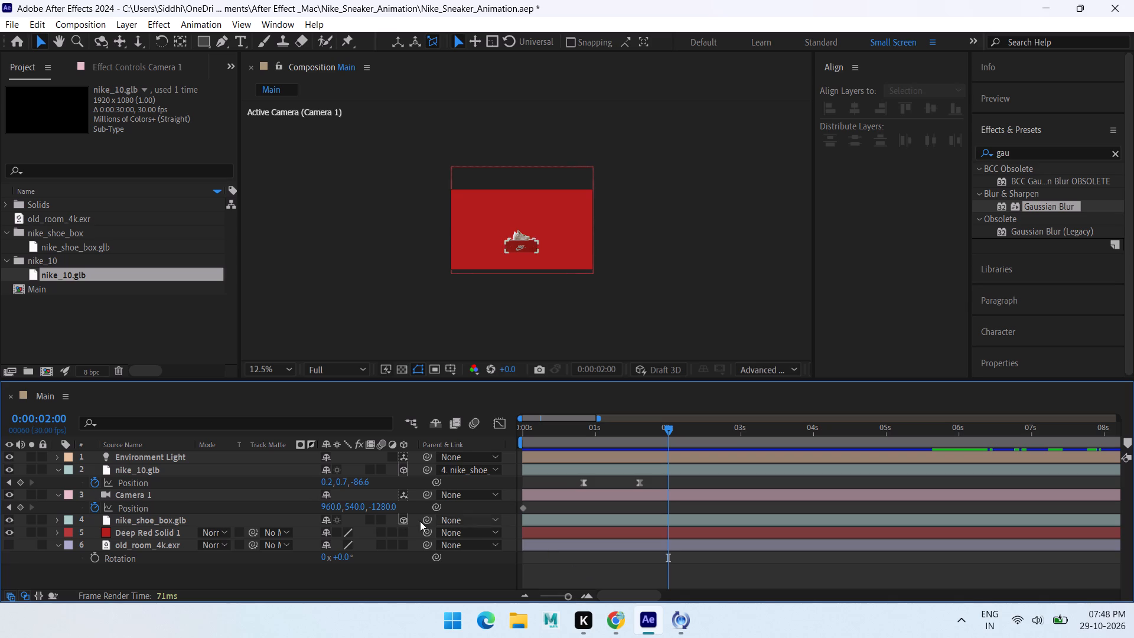
left_click(387, 510)
type("-11")
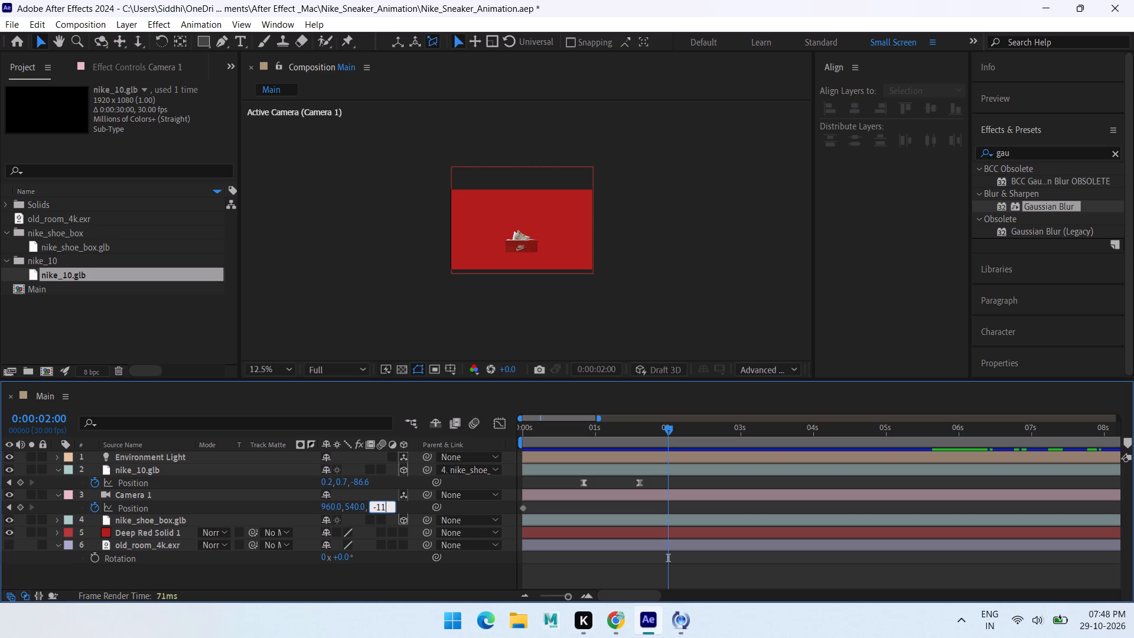
type("20")
key("Return")
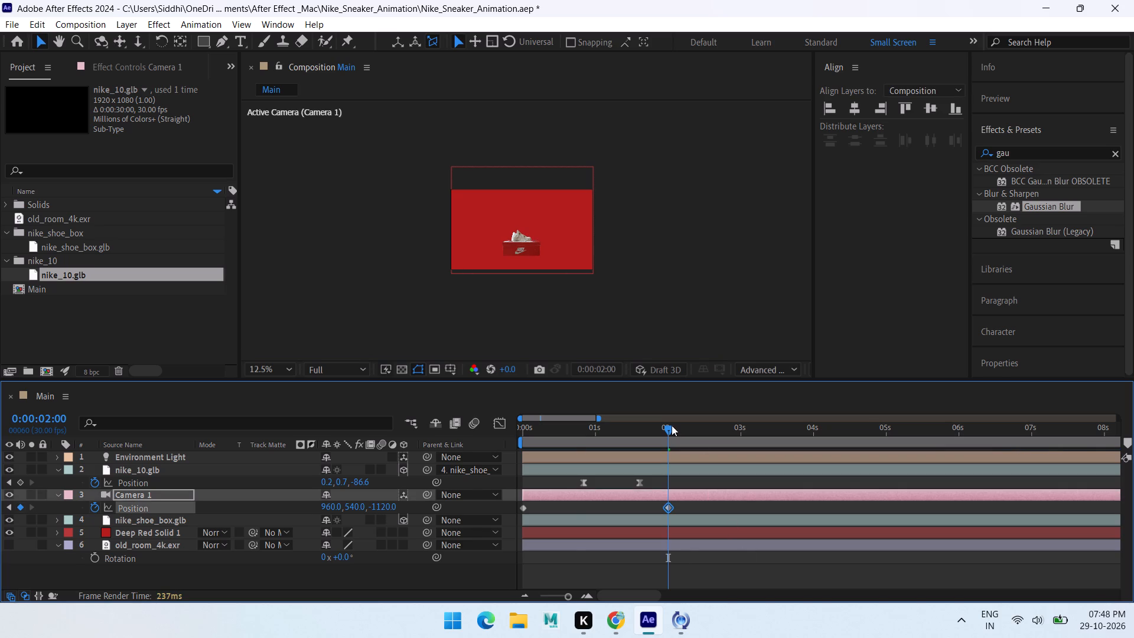
Fit the composition view up to 100%, preview the camera push-in from 0:00:00:00, and scrub through the landing.
left_click_drag(664, 428, 337, 454)
scroll(628, 233, "down", 1)
left_click(697, 289)
scroll(548, 234, "up", 1)
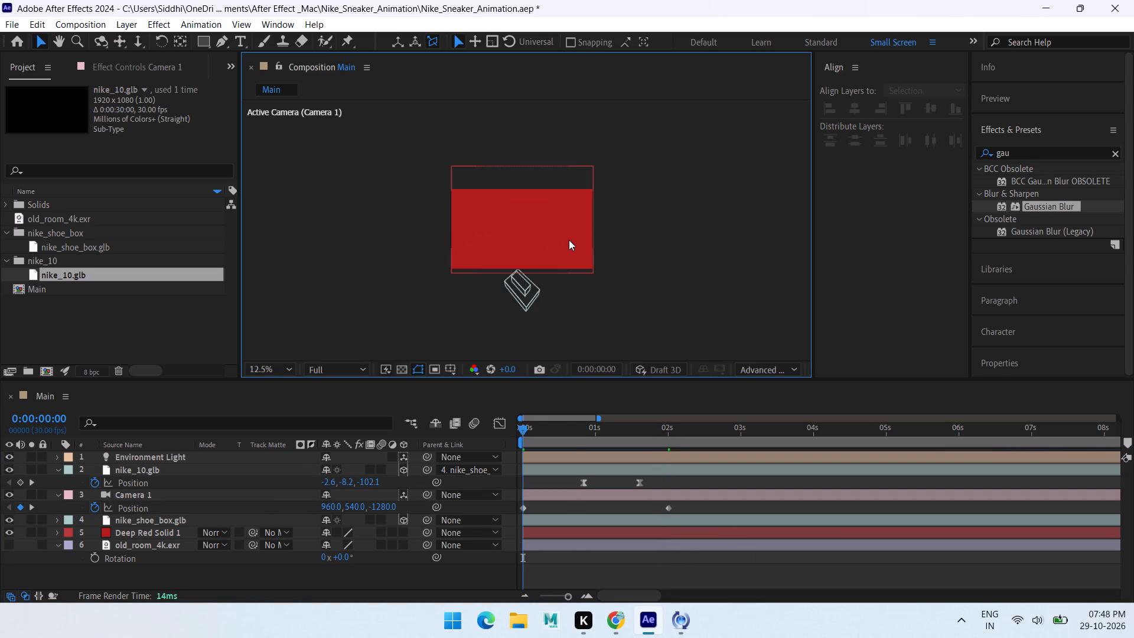
left_click(263, 366)
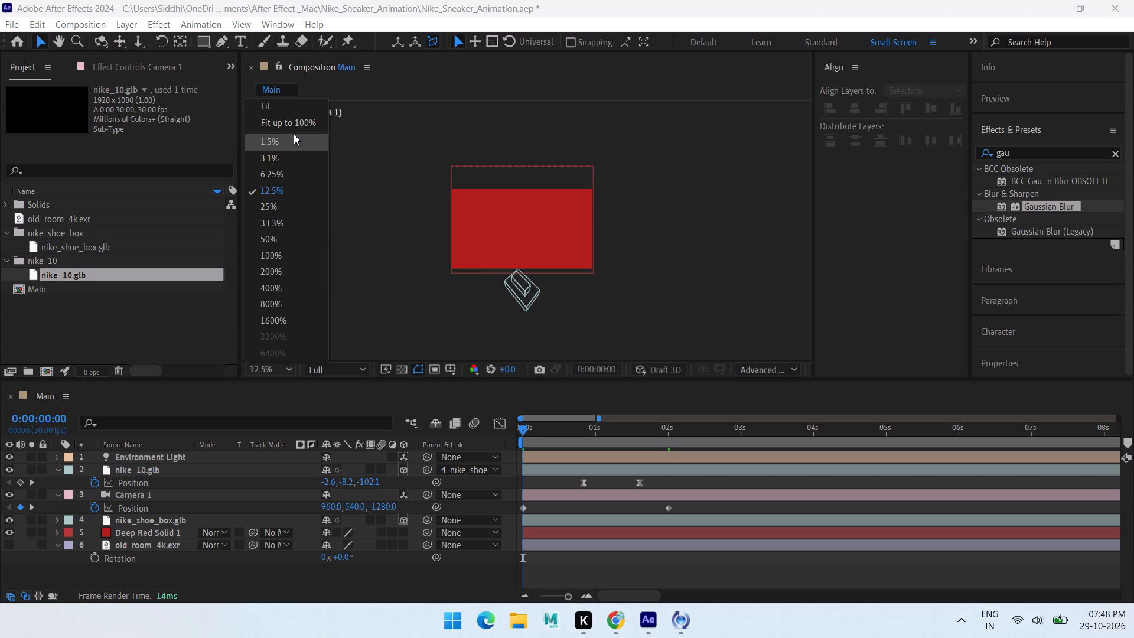
left_click(304, 125)
key("space")
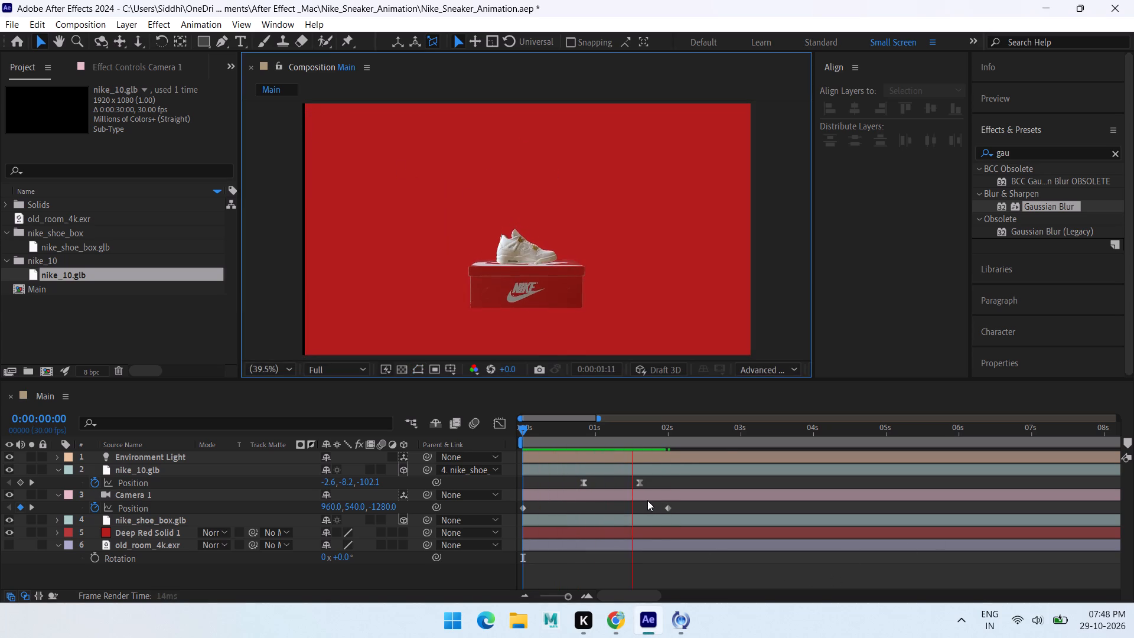
left_click_drag(683, 428, 588, 434)
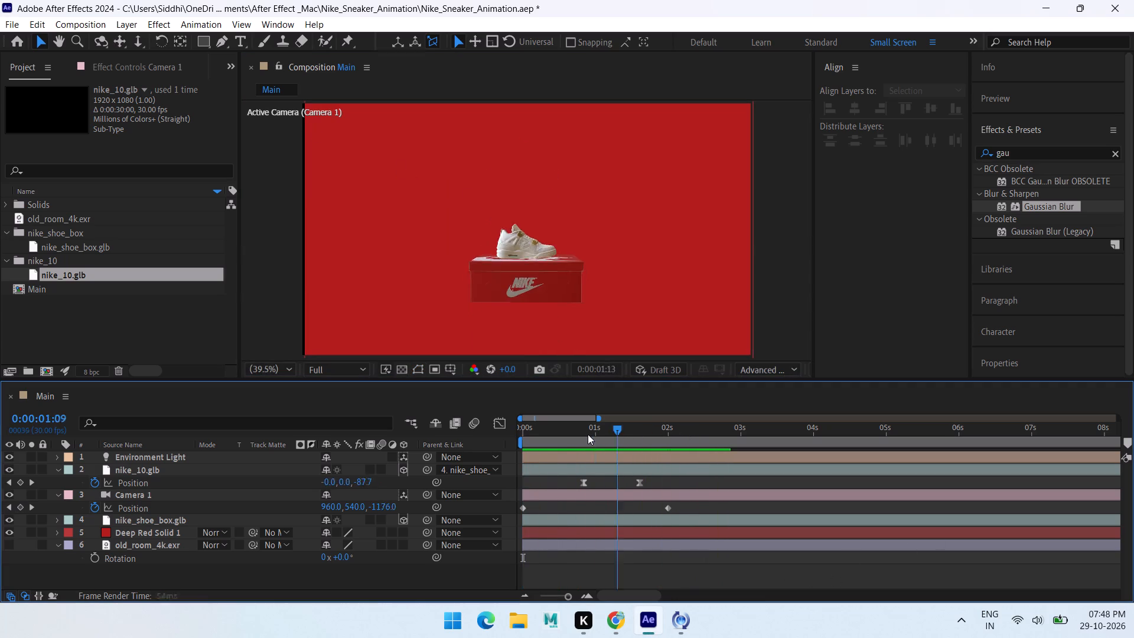
left_click_drag(588, 434, 598, 450)
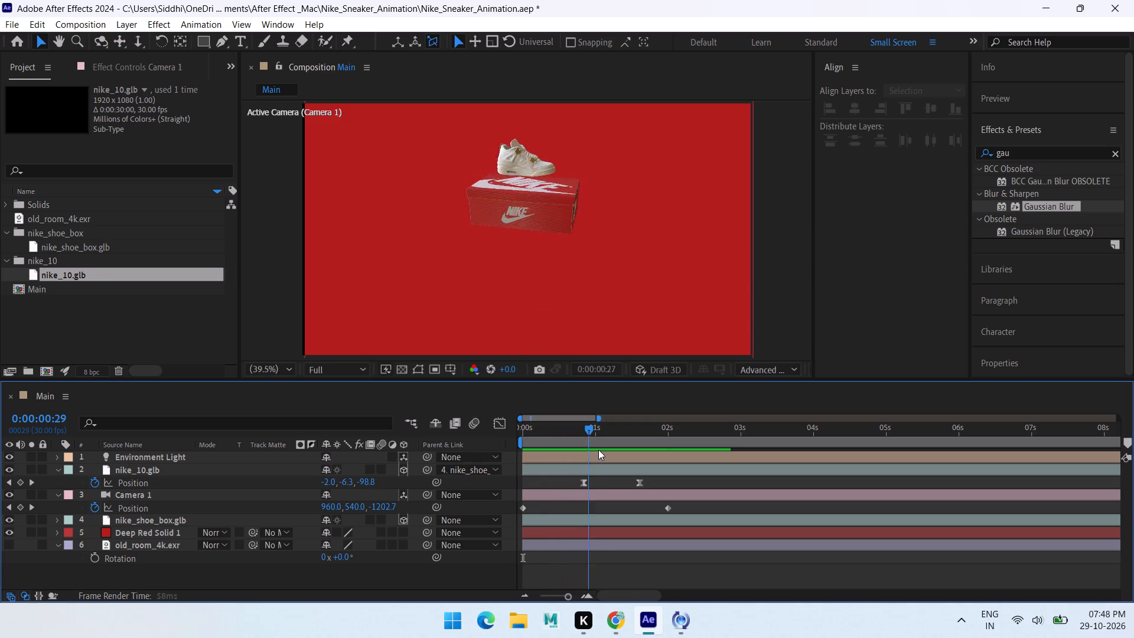
left_click_drag(598, 450, 692, 451)
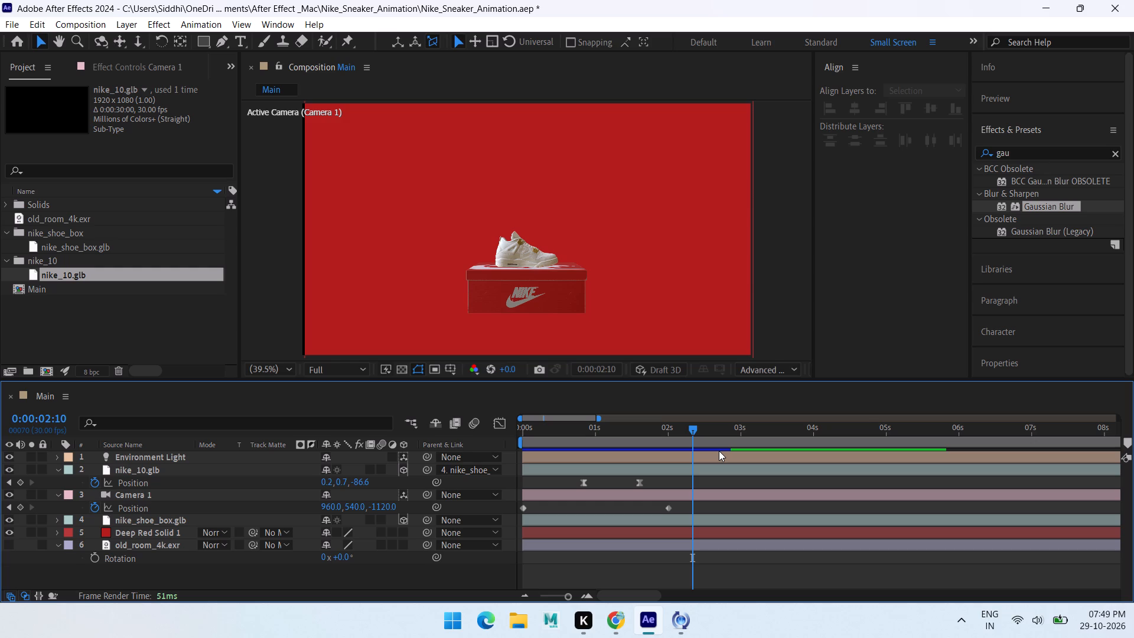
left_click_drag(691, 428, 622, 444)
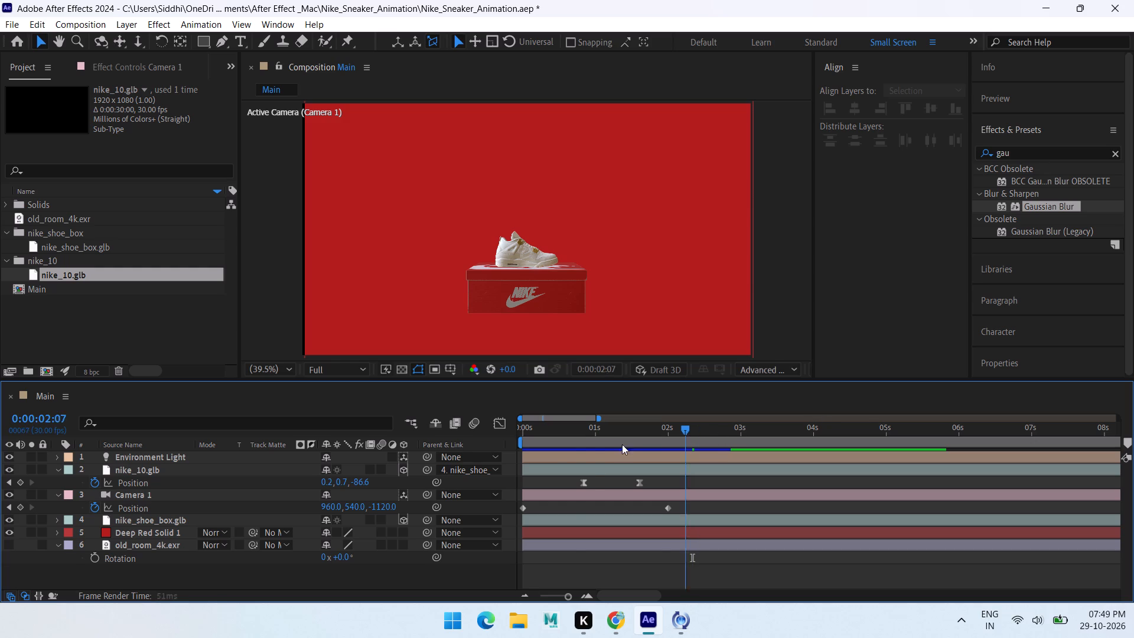
left_click_drag(622, 444, 510, 463)
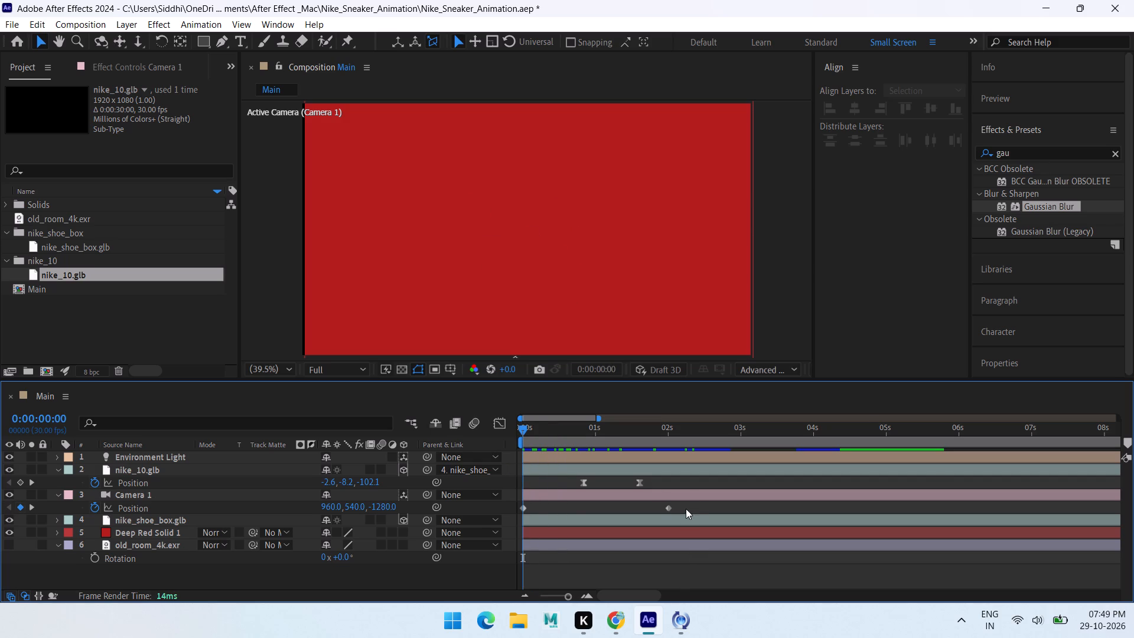
Apply Easy Ease to both Position keyframes of Camera 1.
left_click_drag(684, 507, 520, 509)
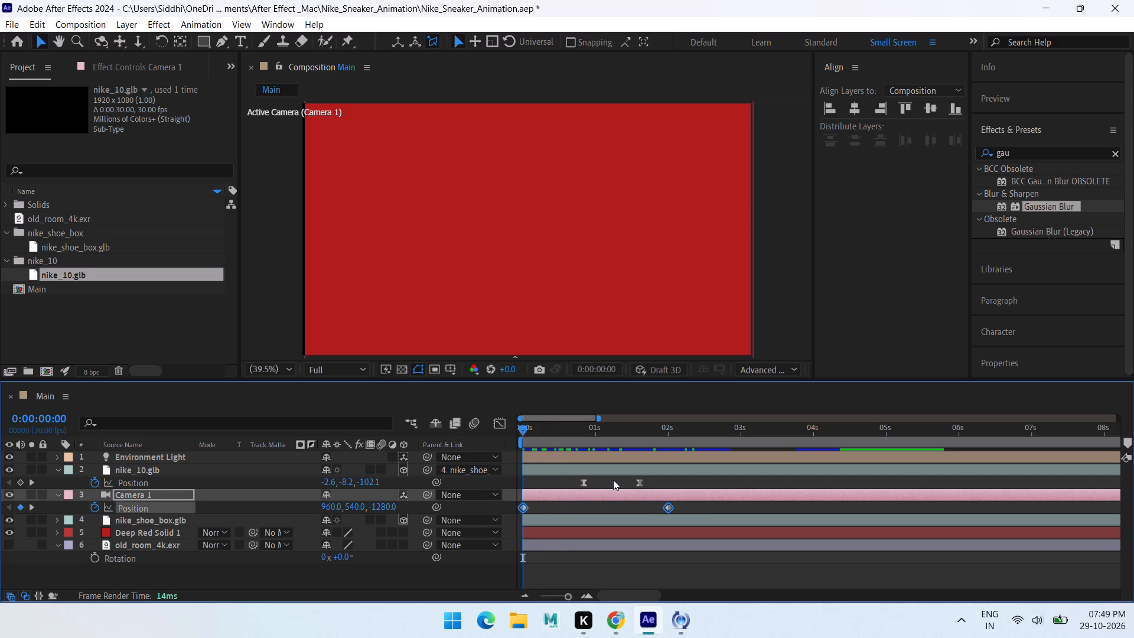
key("F9")
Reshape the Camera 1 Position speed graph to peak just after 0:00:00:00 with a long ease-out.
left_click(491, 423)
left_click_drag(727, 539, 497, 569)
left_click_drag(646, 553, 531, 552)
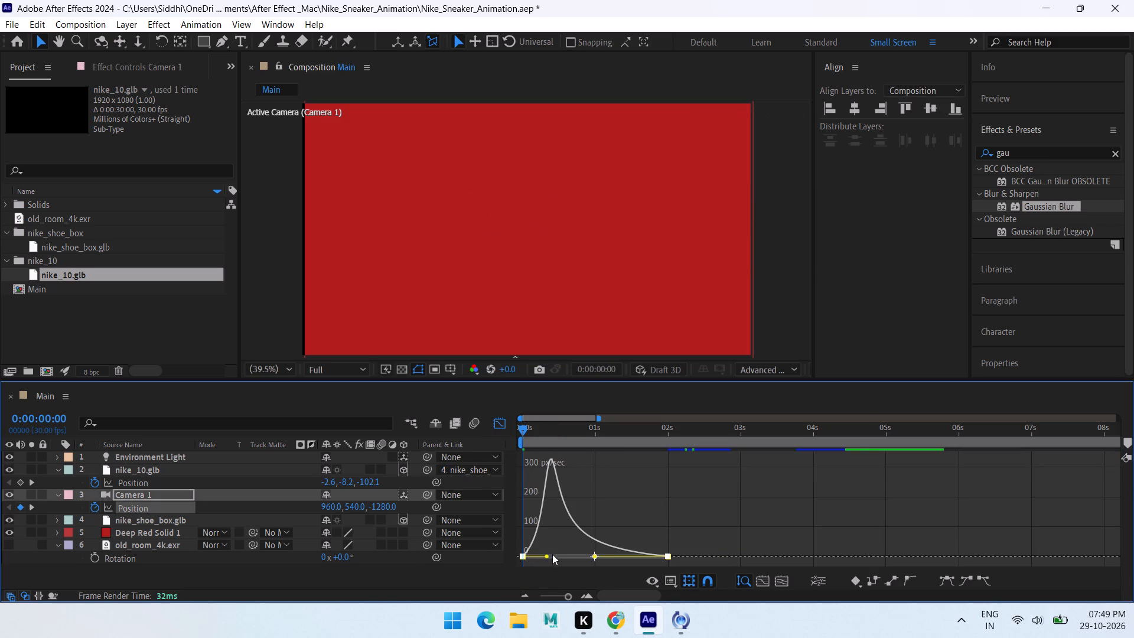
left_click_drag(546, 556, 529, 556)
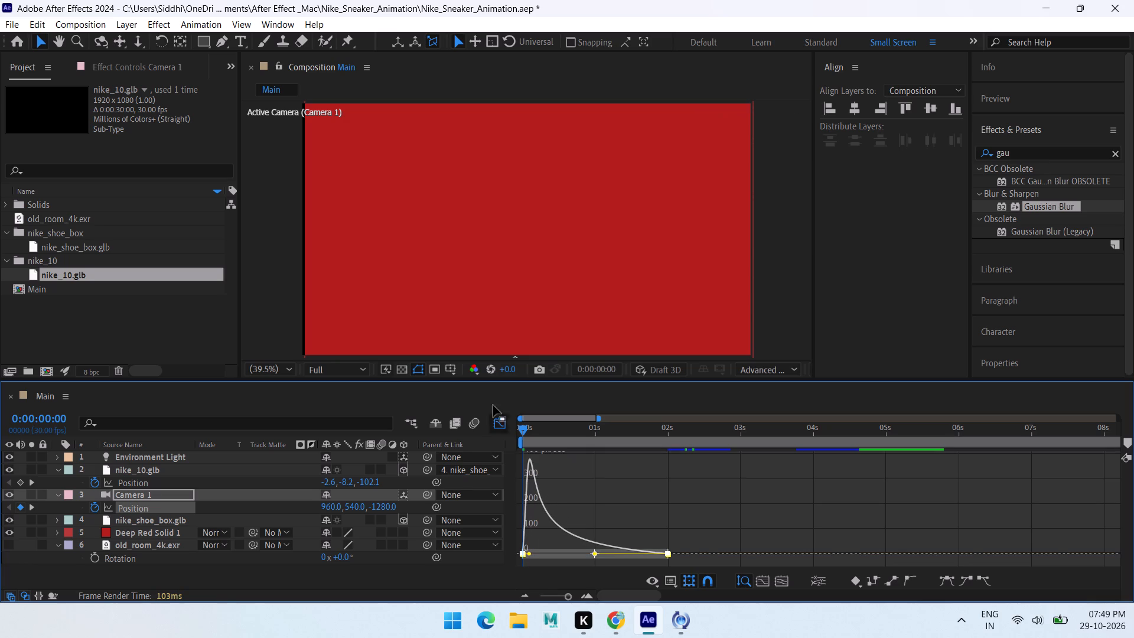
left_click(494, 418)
Preview the eased camera move from 0:00:00:00 several times and scrub between the start and 0:00:02:00 to judge its timing.
left_click_drag(555, 429, 480, 428)
key("space")
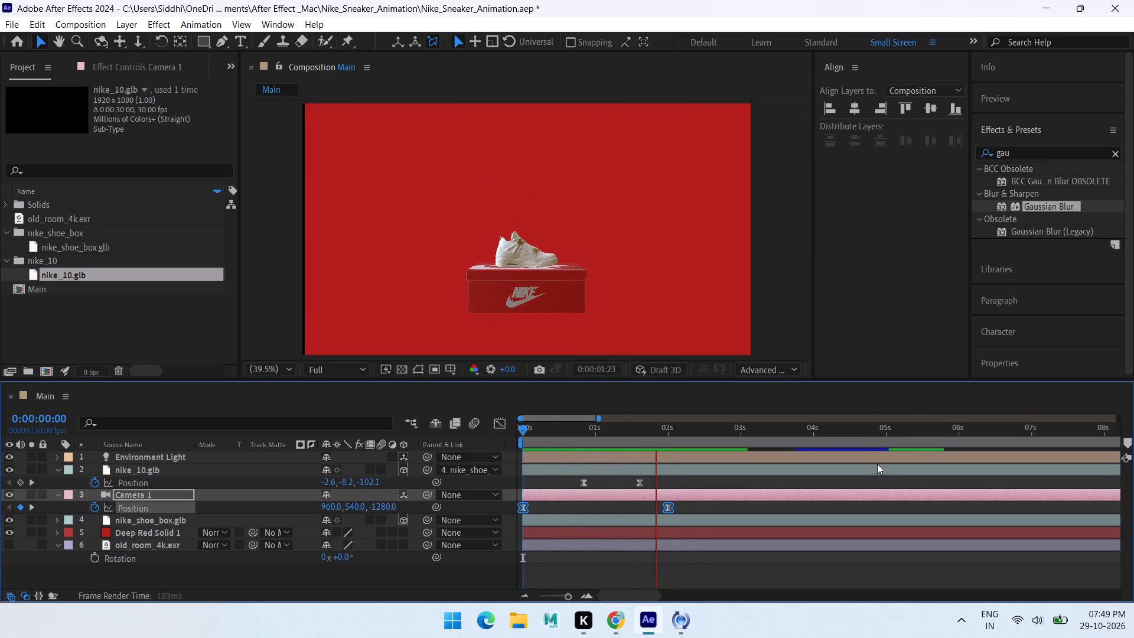
left_click_drag(698, 425, 419, 437)
key("space")
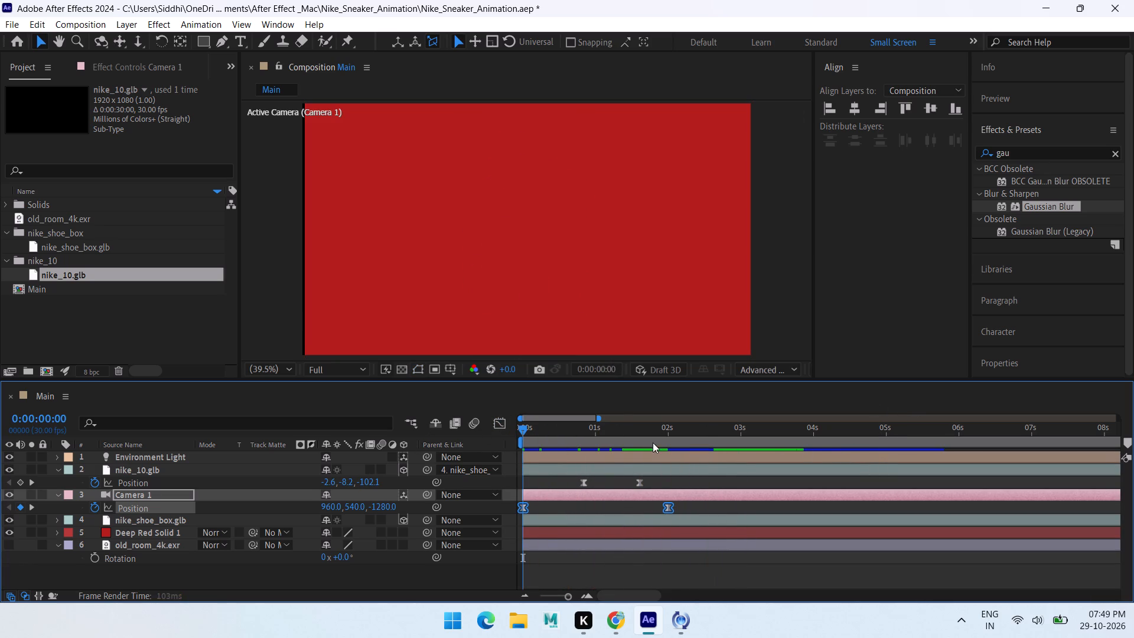
scroll(621, 293, "down", 1)
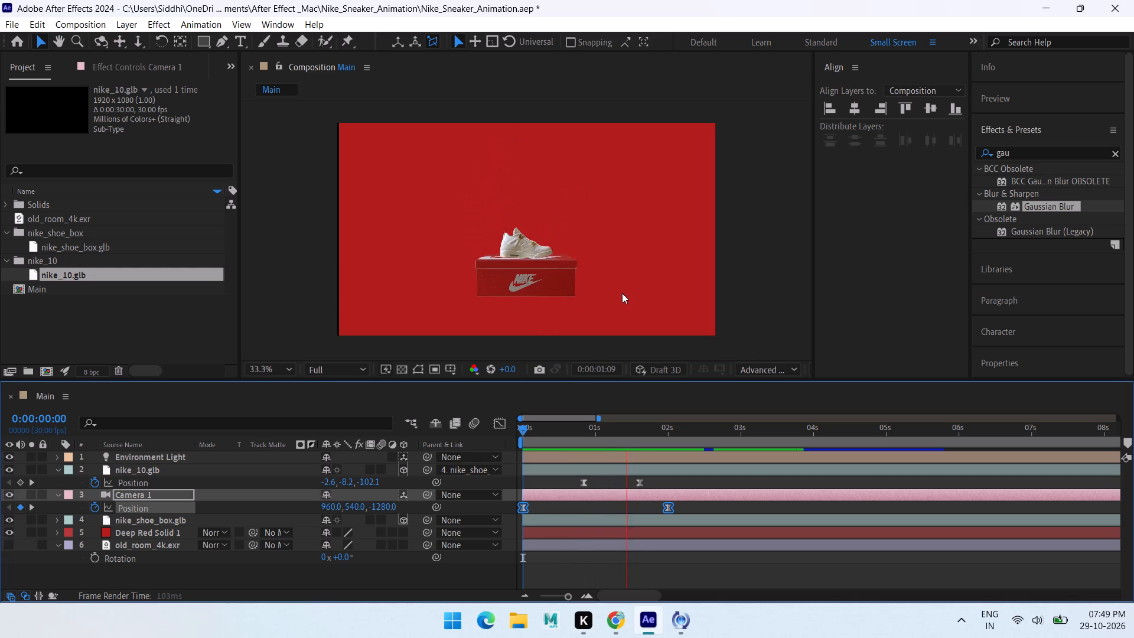
left_click_drag(655, 425, 422, 427)
key("space")
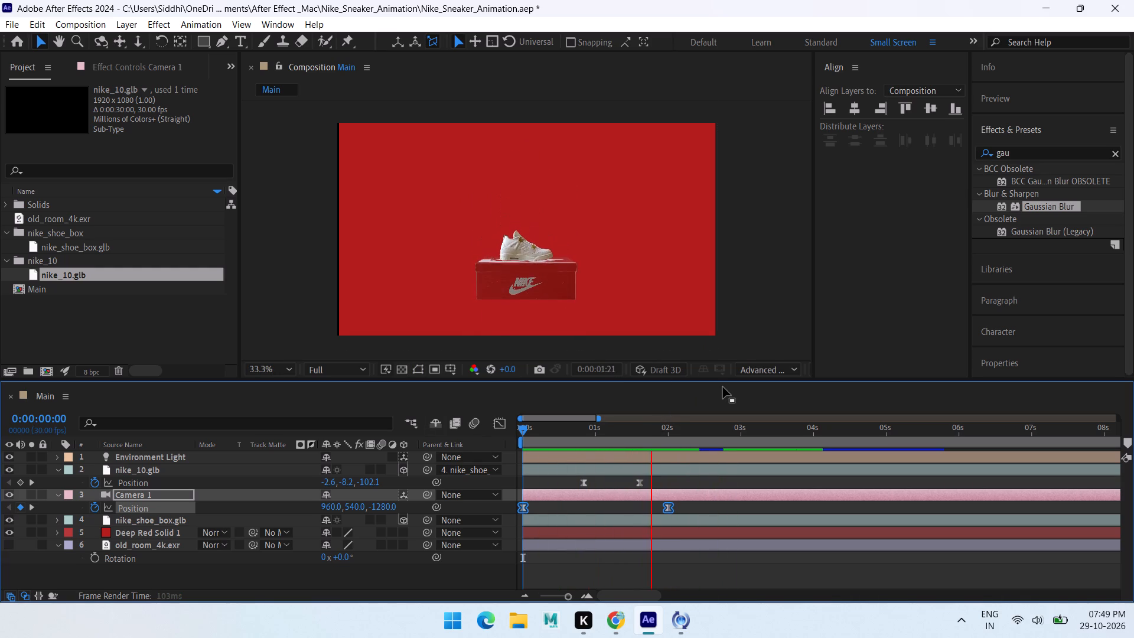
key("space")
left_click_drag(688, 422, 609, 422)
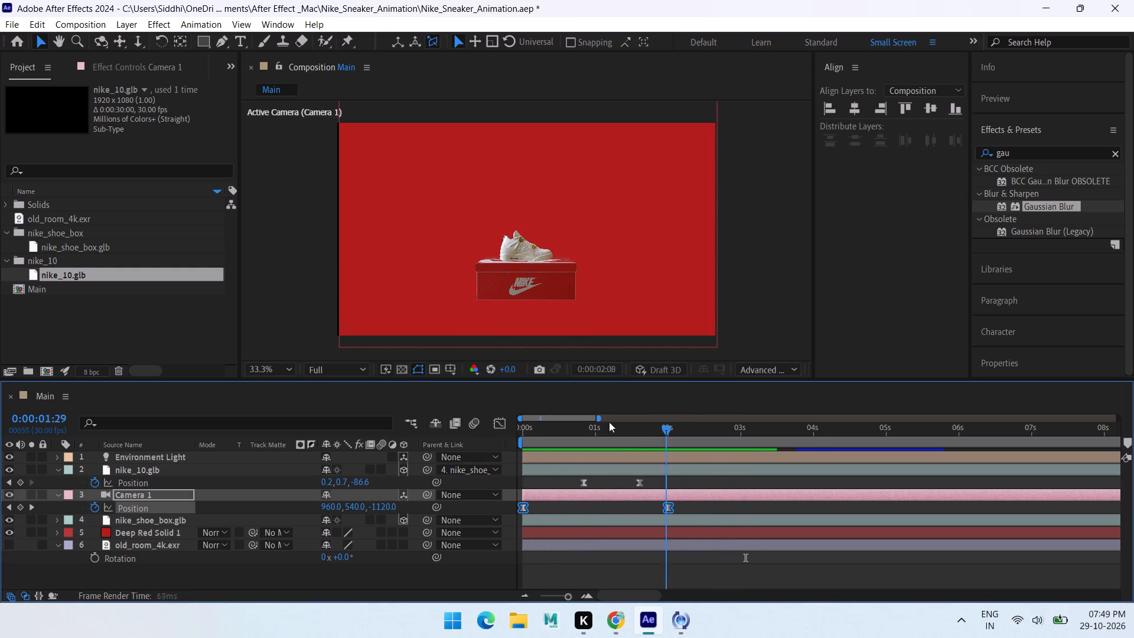
left_click_drag(609, 422, 638, 435)
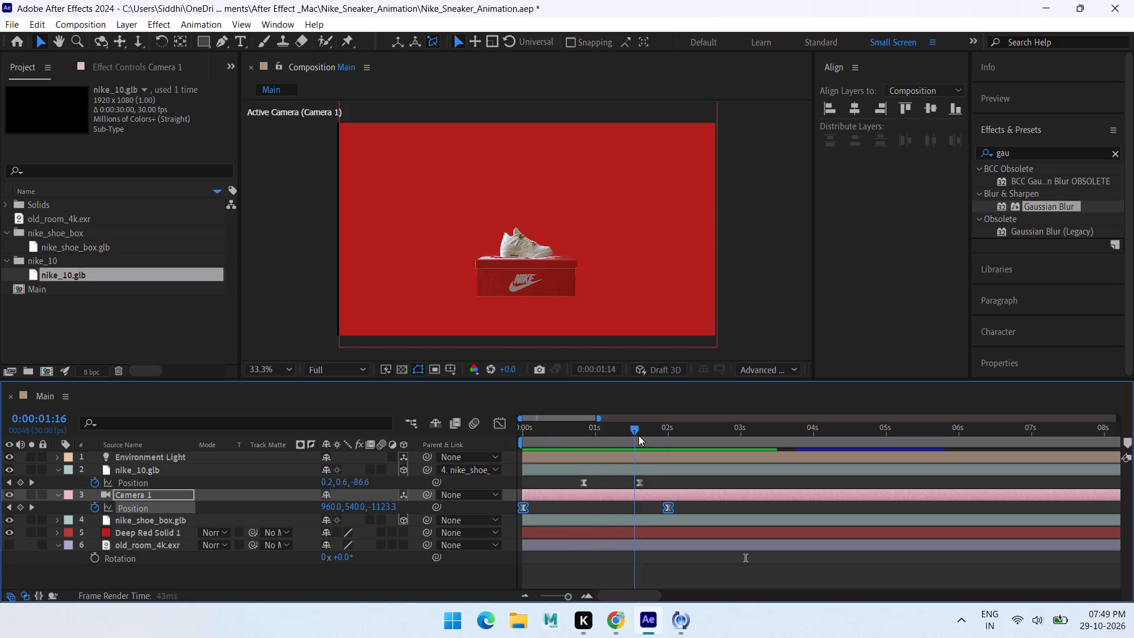
left_click_drag(638, 435, 668, 437)
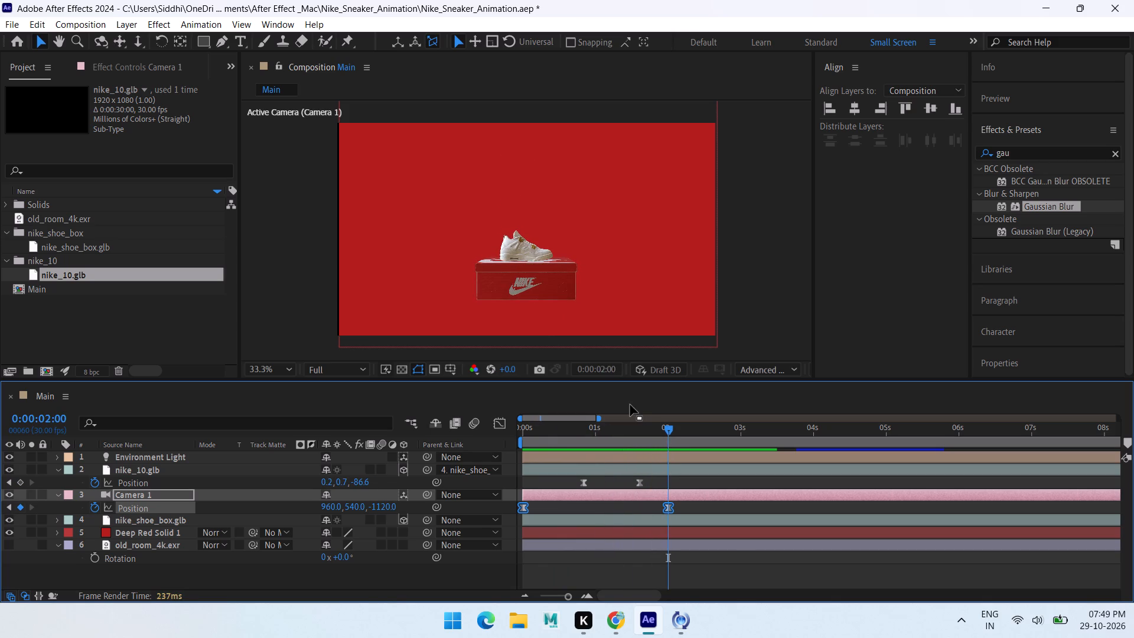
left_click_drag(656, 429, 498, 439)
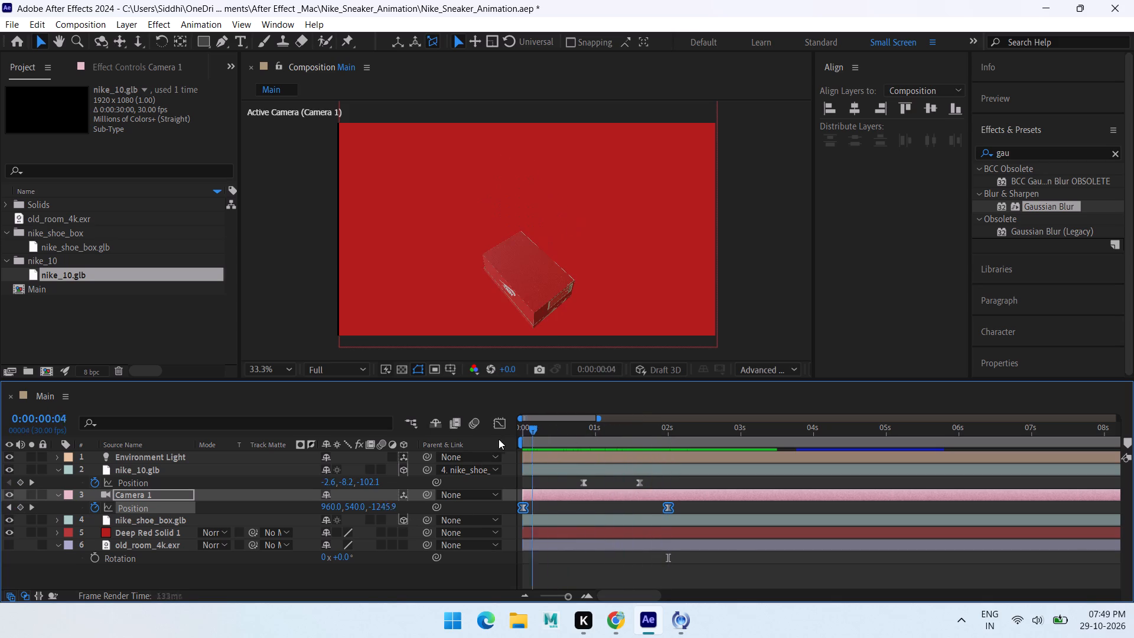
left_click_drag(498, 439, 667, 459)
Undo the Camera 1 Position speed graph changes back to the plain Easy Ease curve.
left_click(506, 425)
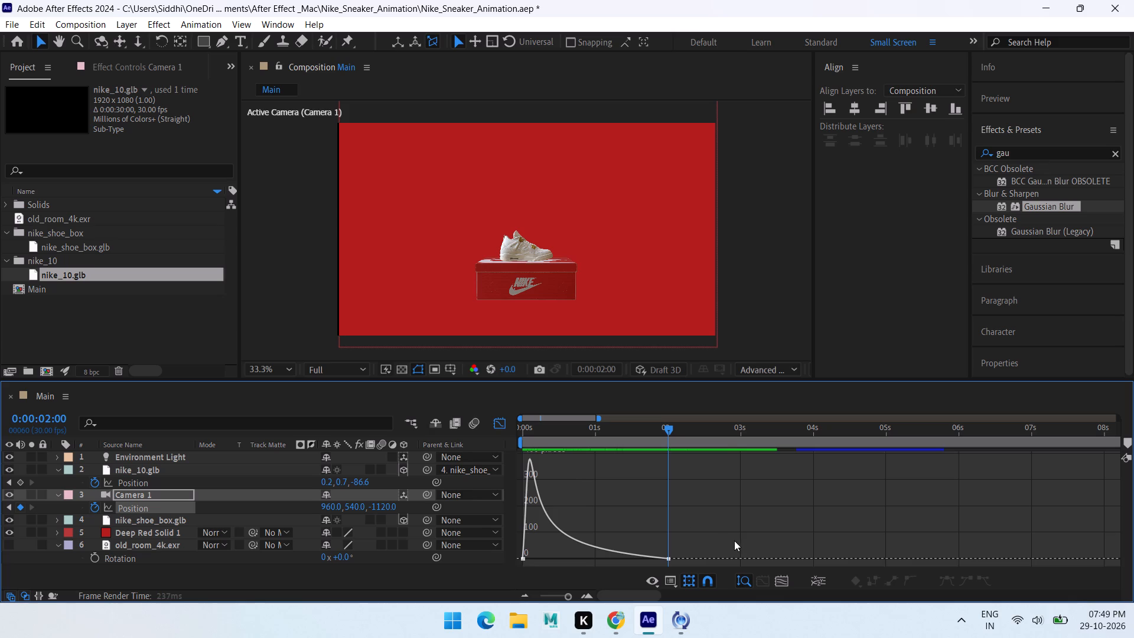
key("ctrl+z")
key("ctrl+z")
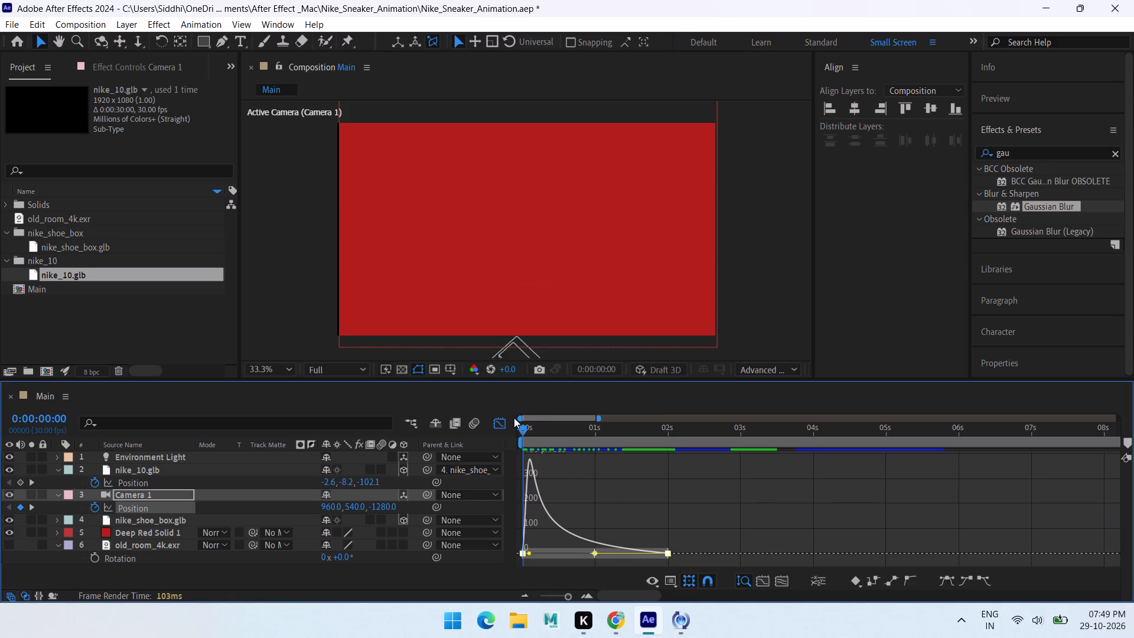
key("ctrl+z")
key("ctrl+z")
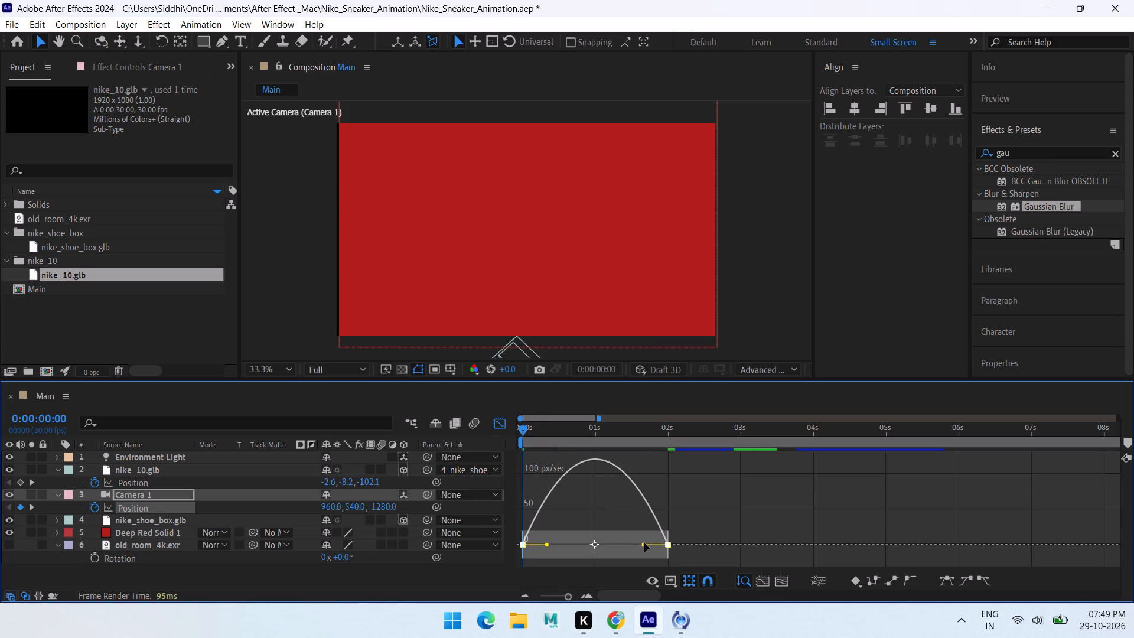
Reshape the Camera 1 Position speed graph into a sharp peak near 0:00:01:00, and preview it from 0:00:00:00.
left_click_drag(643, 543, 601, 540)
left_click_drag(548, 559, 548, 559)
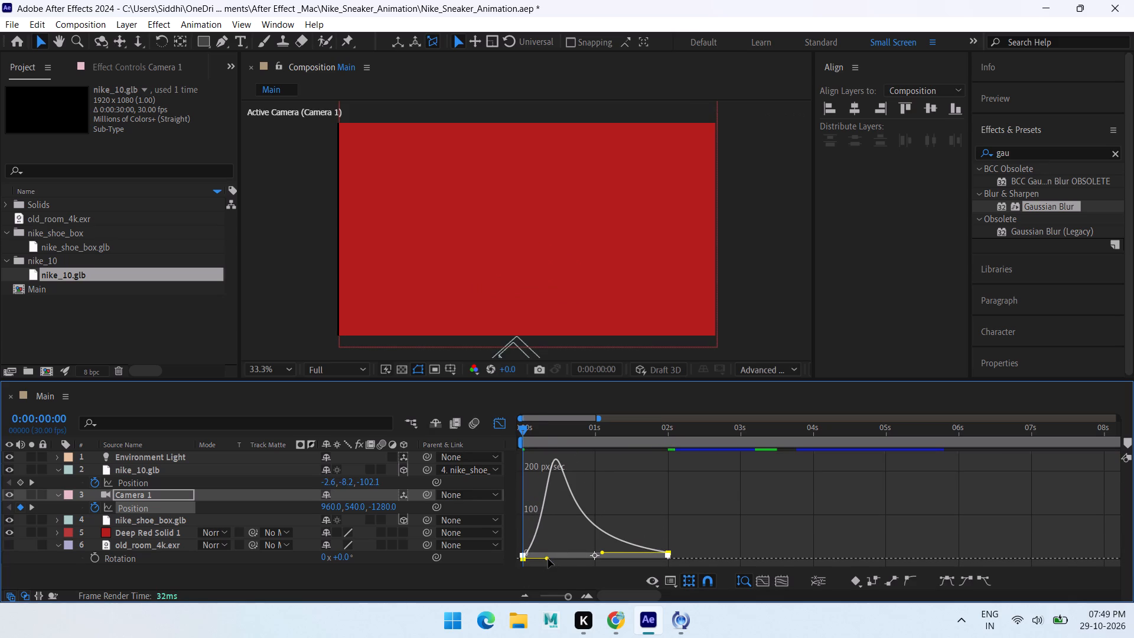
left_click_drag(548, 559, 588, 559)
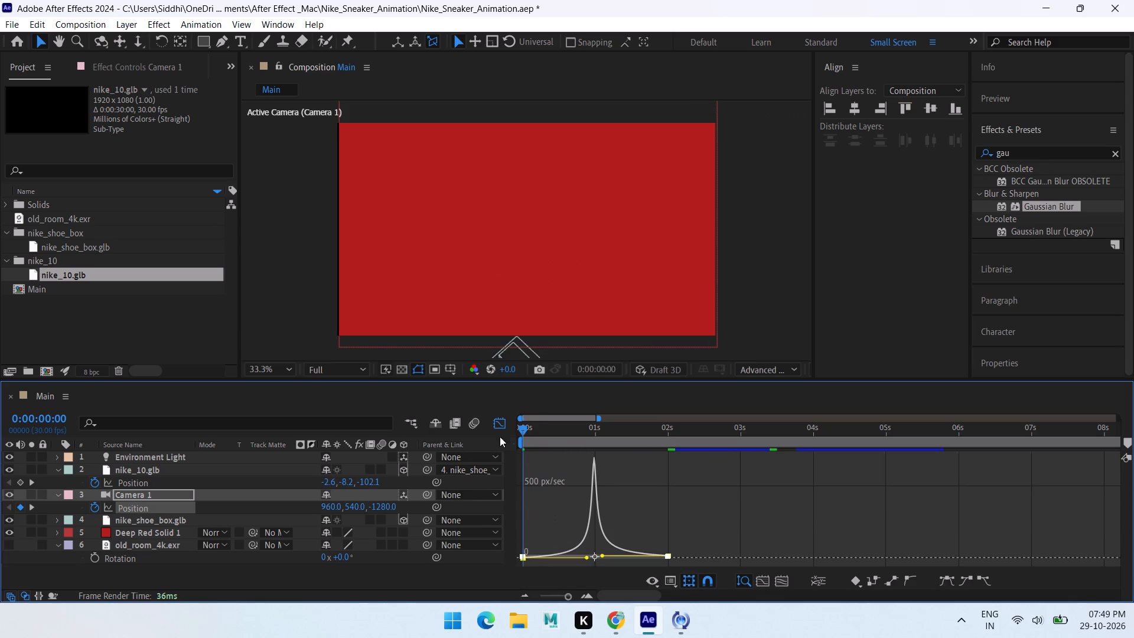
left_click(496, 424)
left_click_drag(608, 428, 467, 432)
key("space")
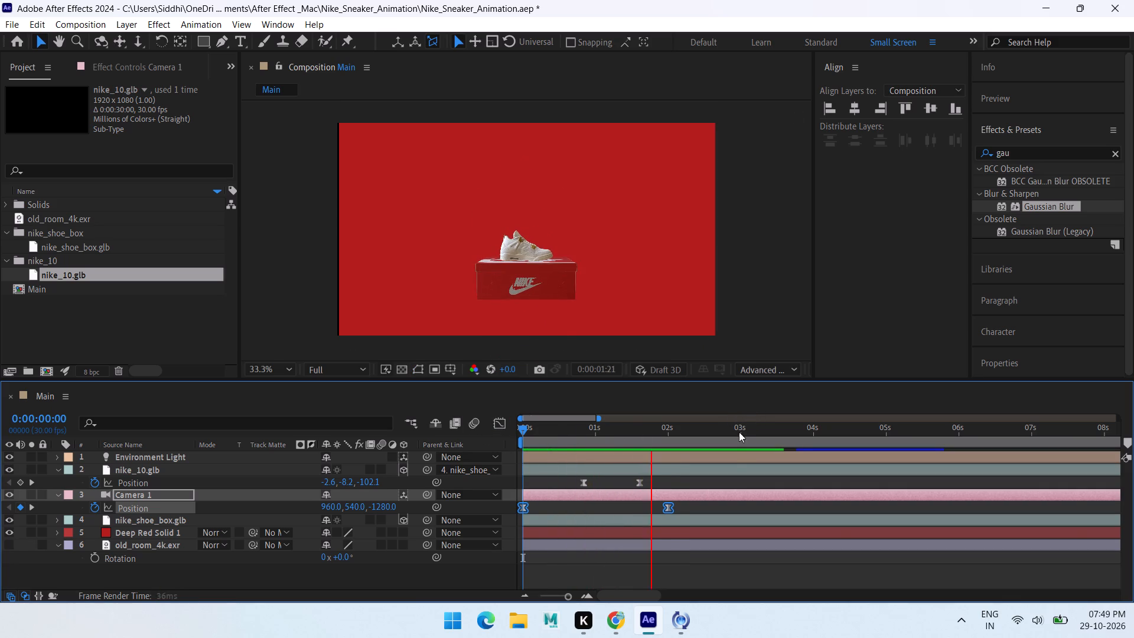
key("space")
left_click_drag(691, 425, 535, 435)
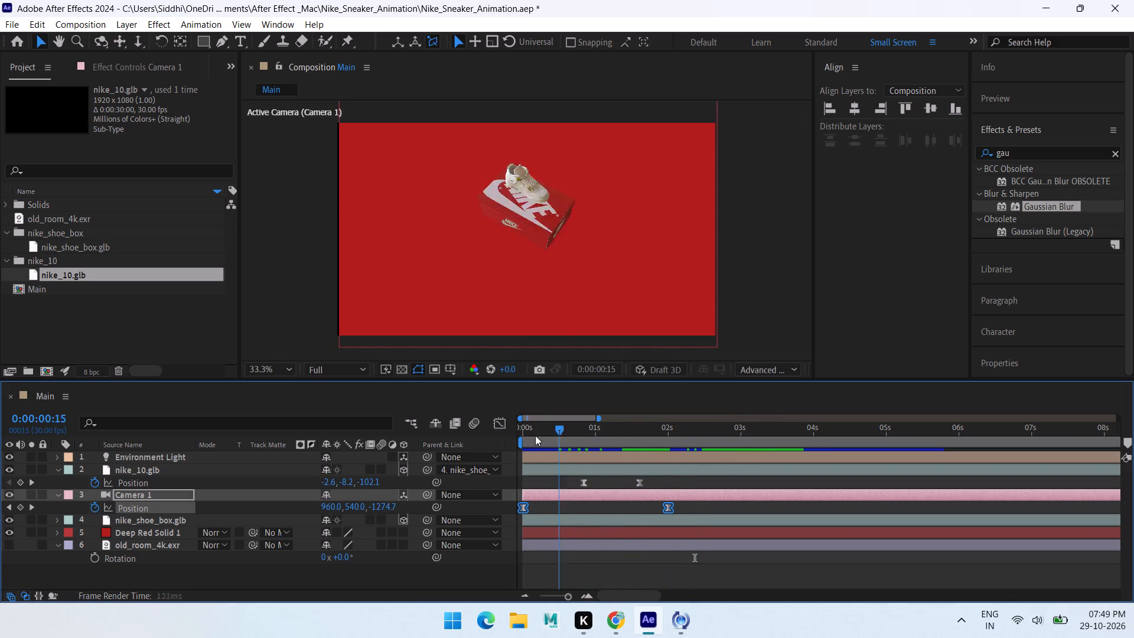
left_click_drag(535, 435, 376, 451)
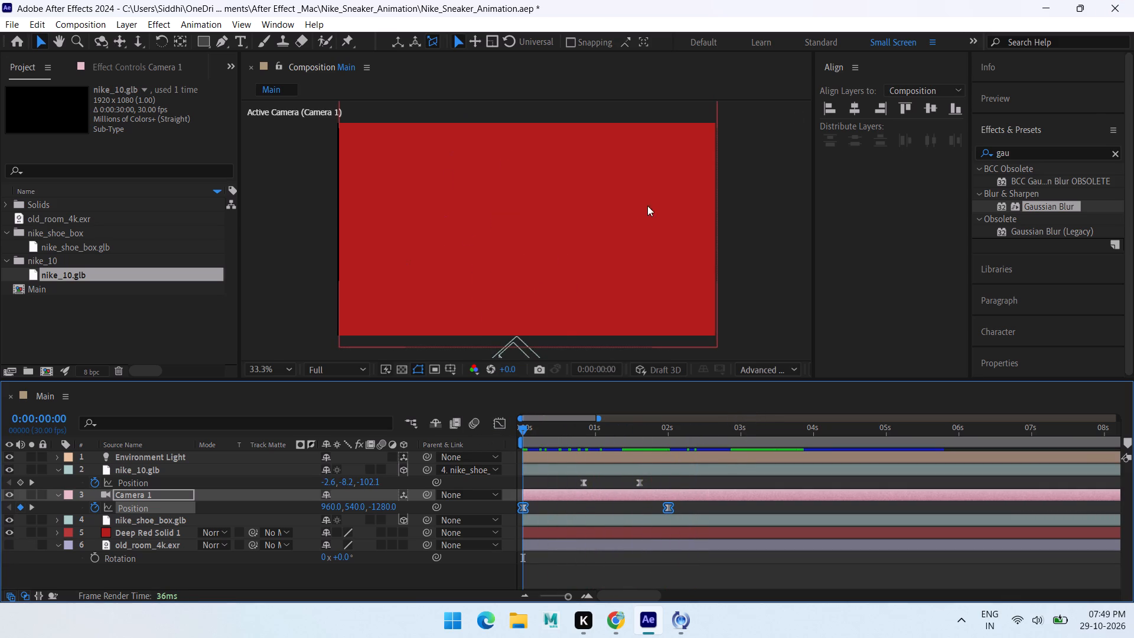
Collapse the properties of the nike_10.glb and Camera 1 layers and clear the layer selection.
left_click(60, 470)
left_click(58, 483)
left_click(242, 559)
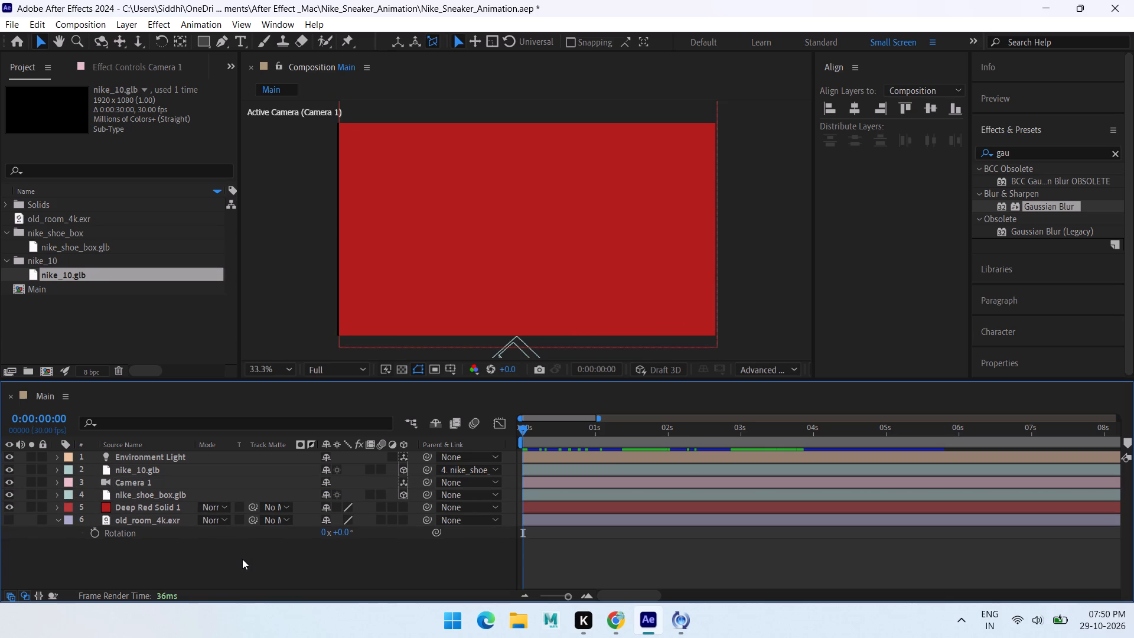
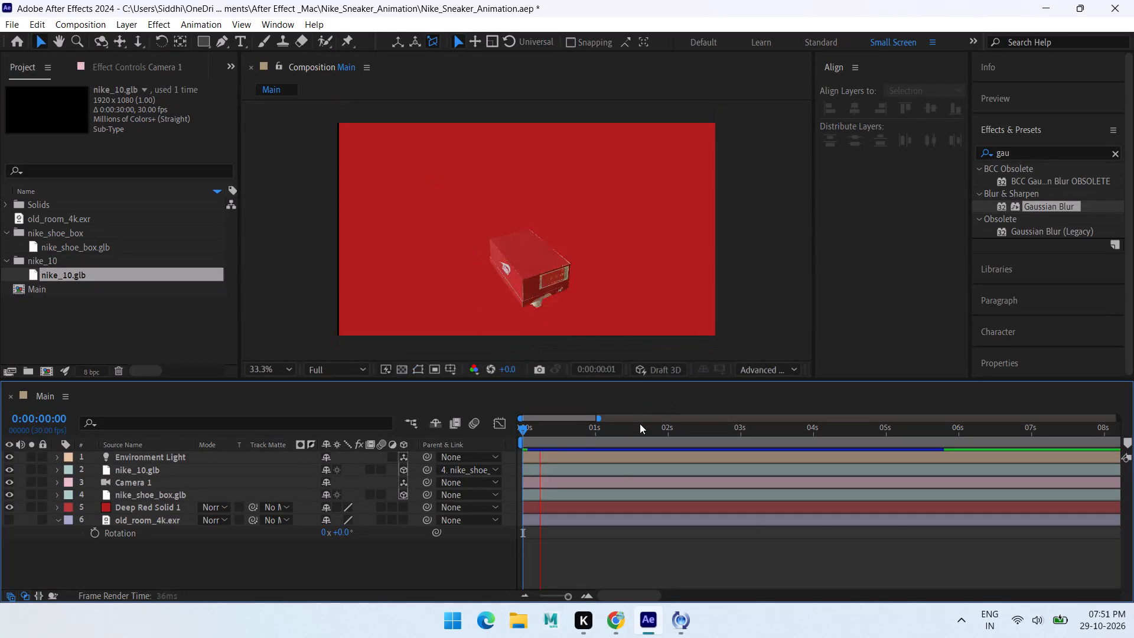
Stop the preview and scrub between about 0:00:00:12 and 0:00:01:12 to check the tumbling shoe box and sneaker motion.
key("space")
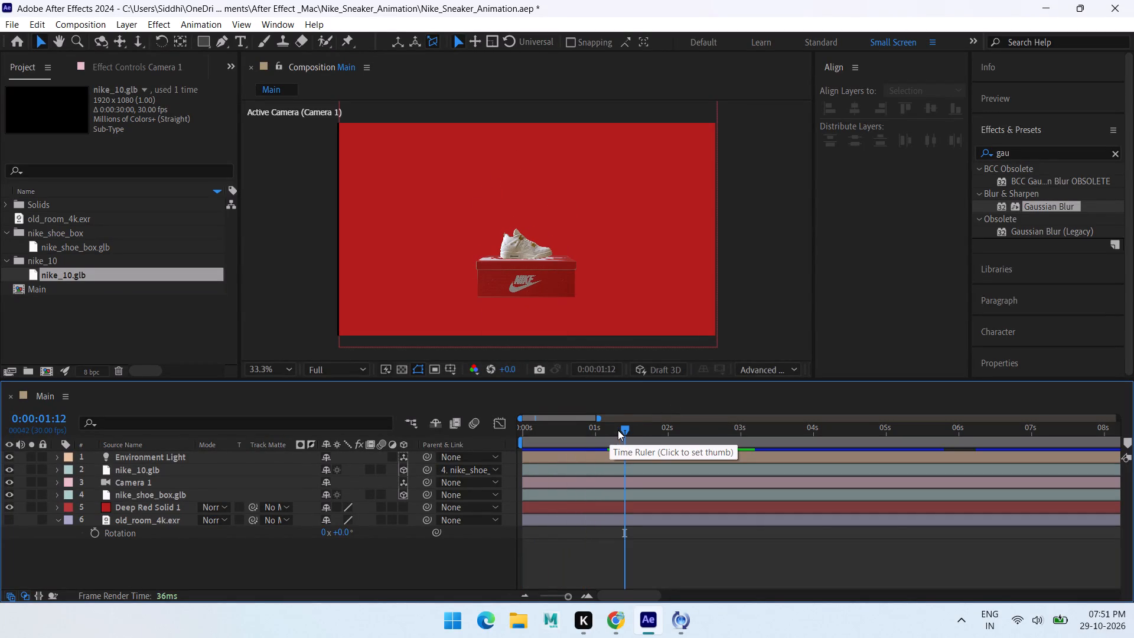
left_click_drag(616, 429, 607, 464)
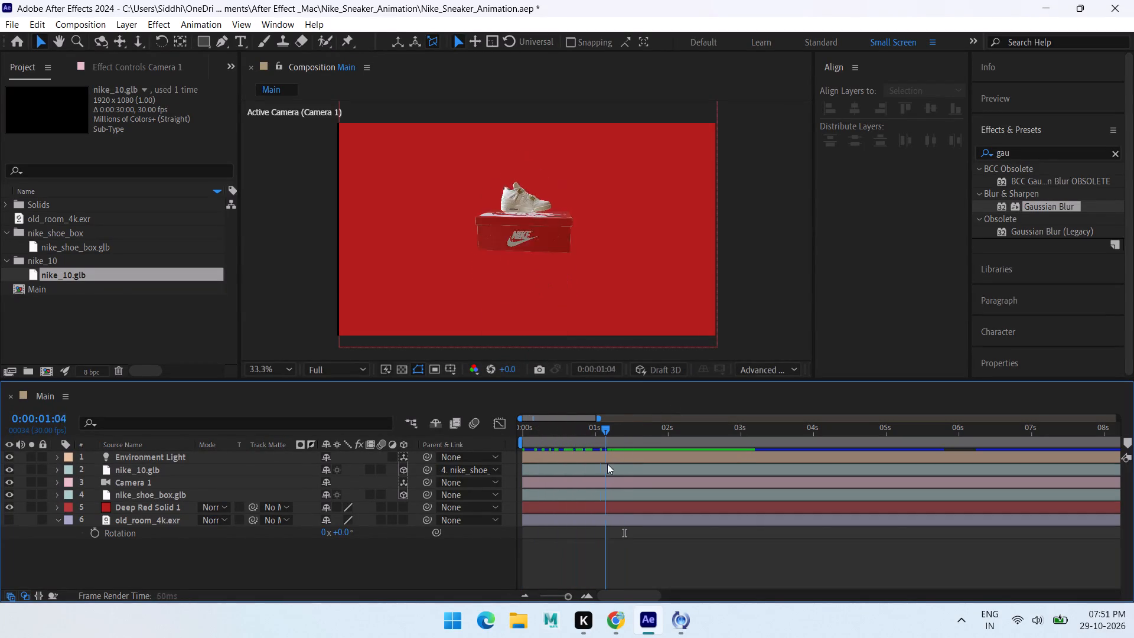
left_click_drag(607, 464, 582, 465)
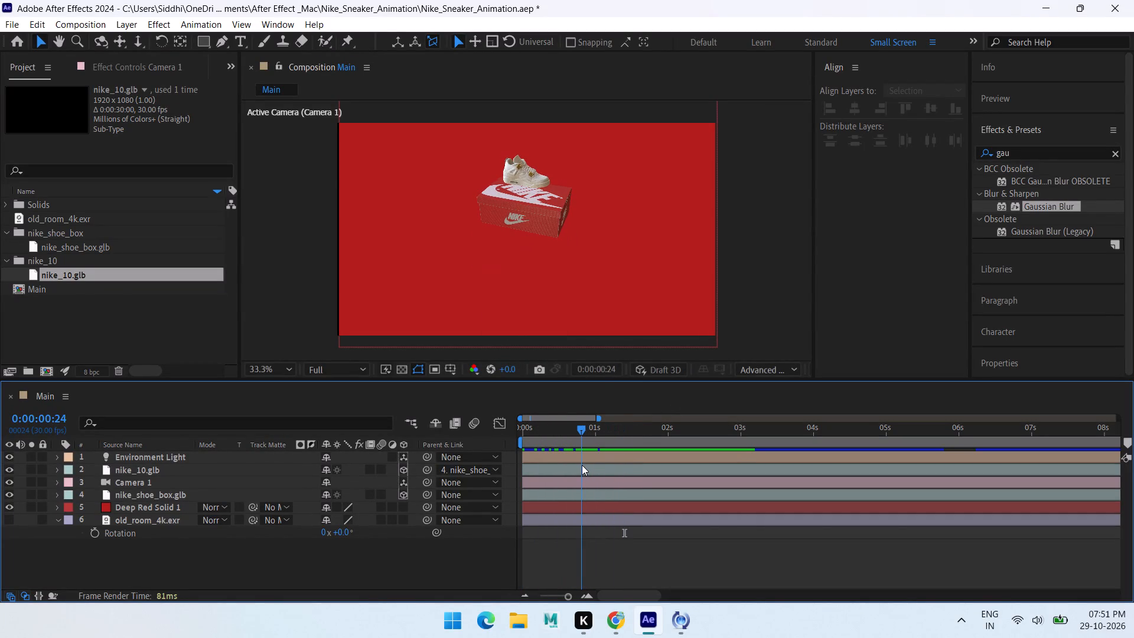
left_click_drag(582, 465, 565, 477)
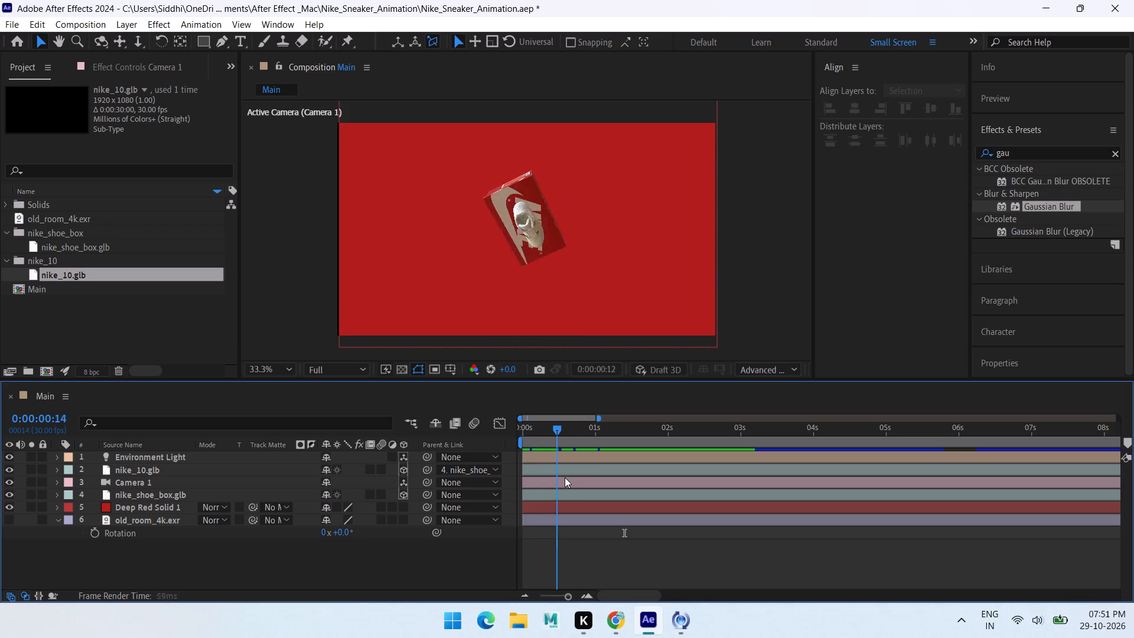
left_click_drag(565, 477, 621, 488)
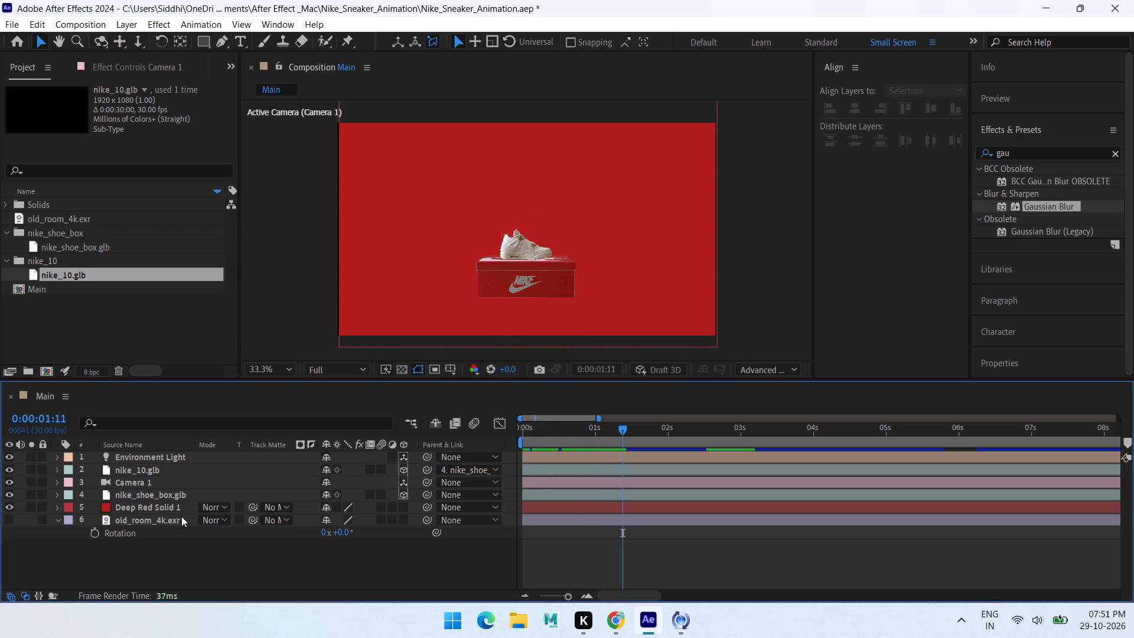
Create a white 1920x1080 px solid layer in the Main composition, keeping the default solid settings.
left_click(175, 508)
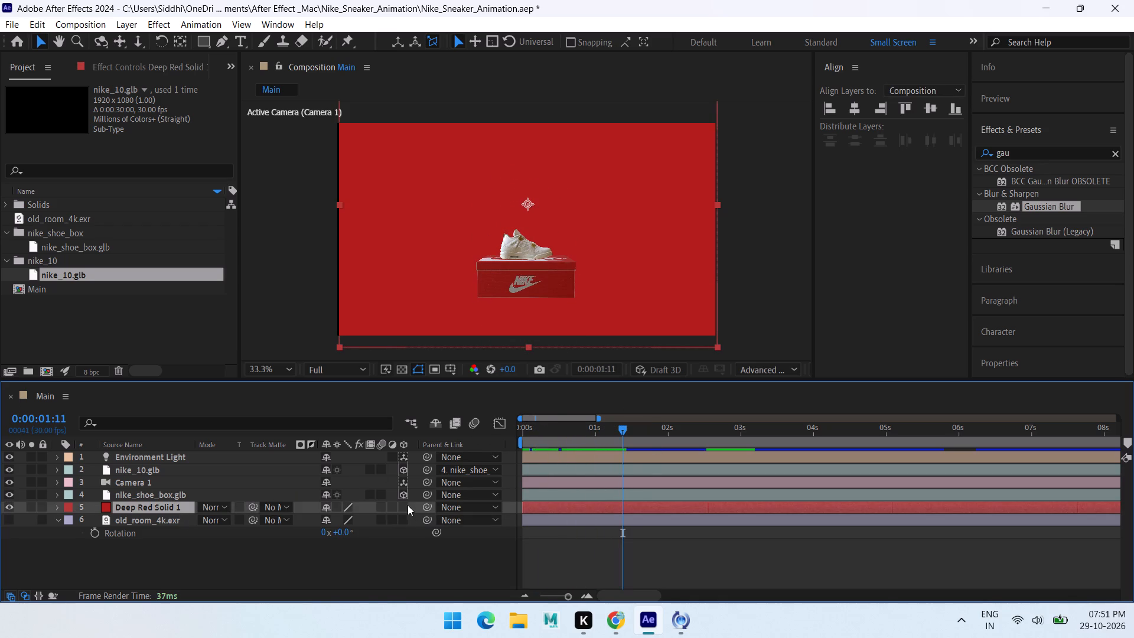
left_click(173, 556)
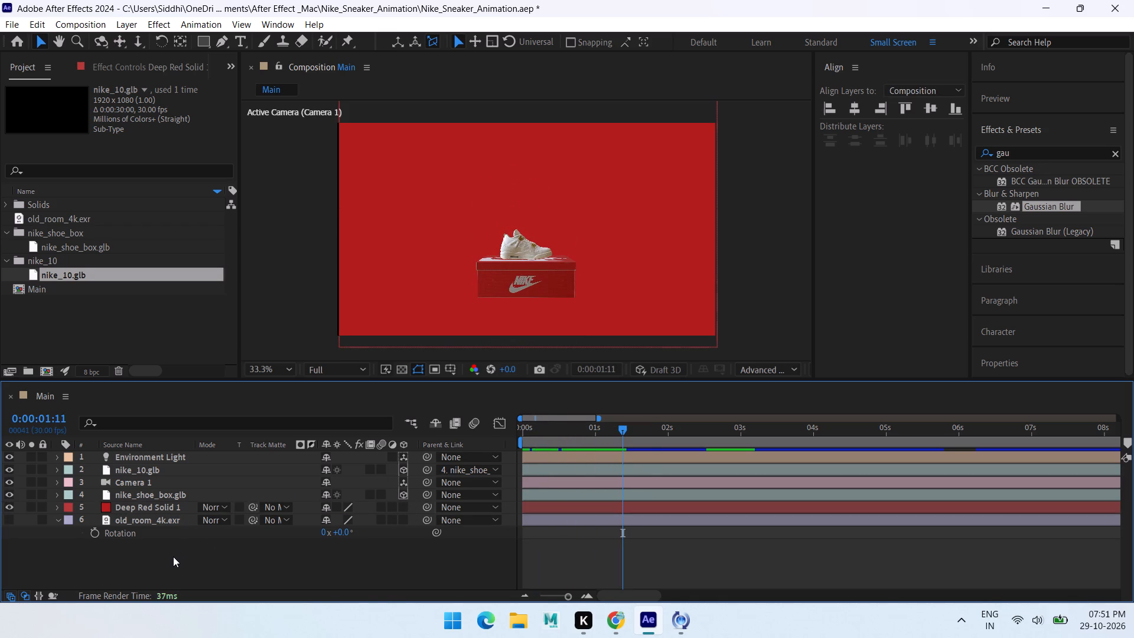
right_click(206, 565)
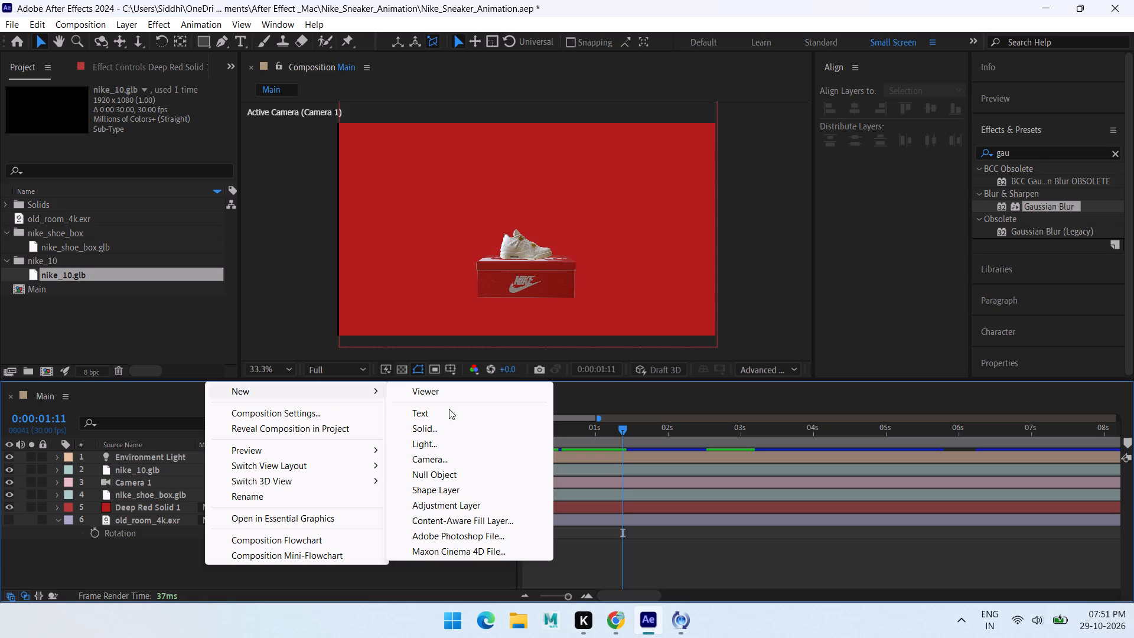
left_click(454, 425)
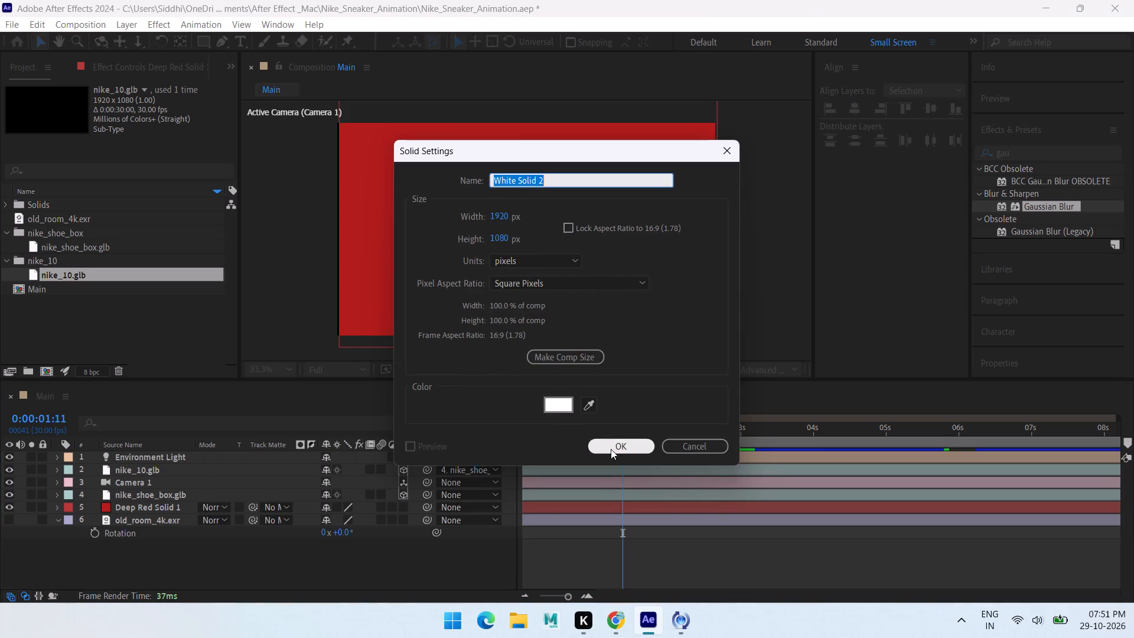
left_click(612, 440)
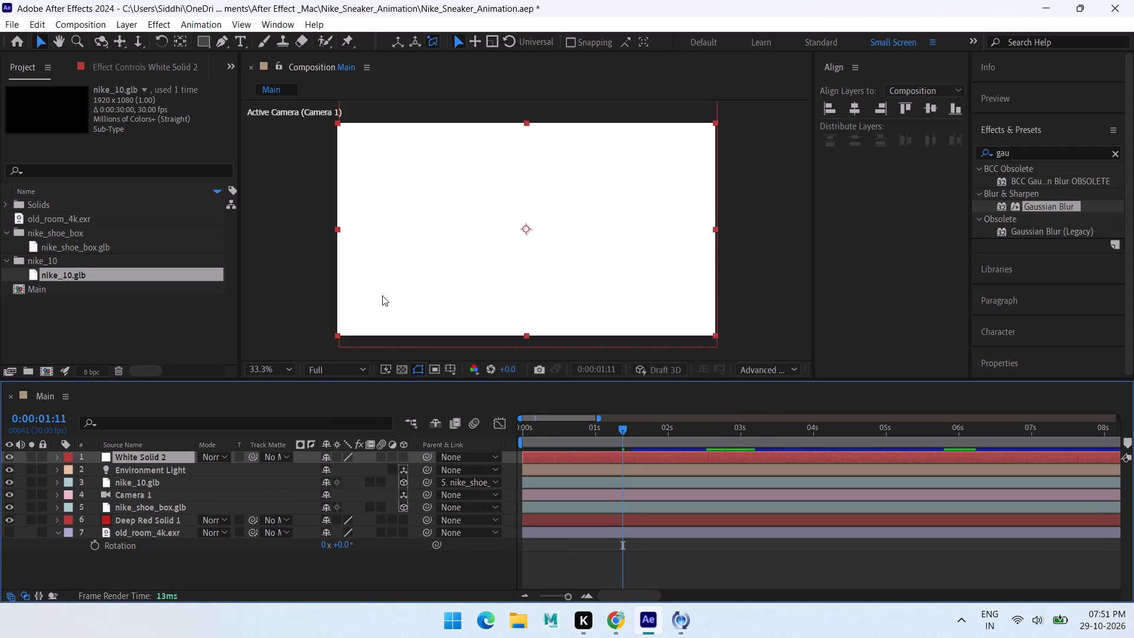
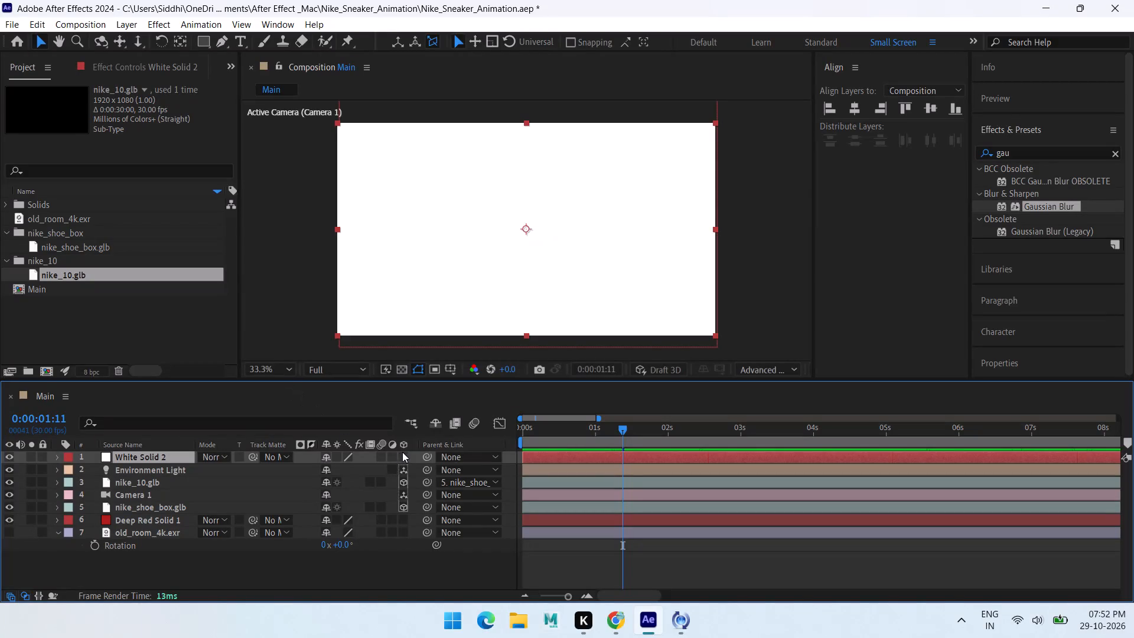
Make White Solid 2 a 3D layer and move the current time to 0:00:01:16, scrubbing through the box motion.
left_click(403, 460)
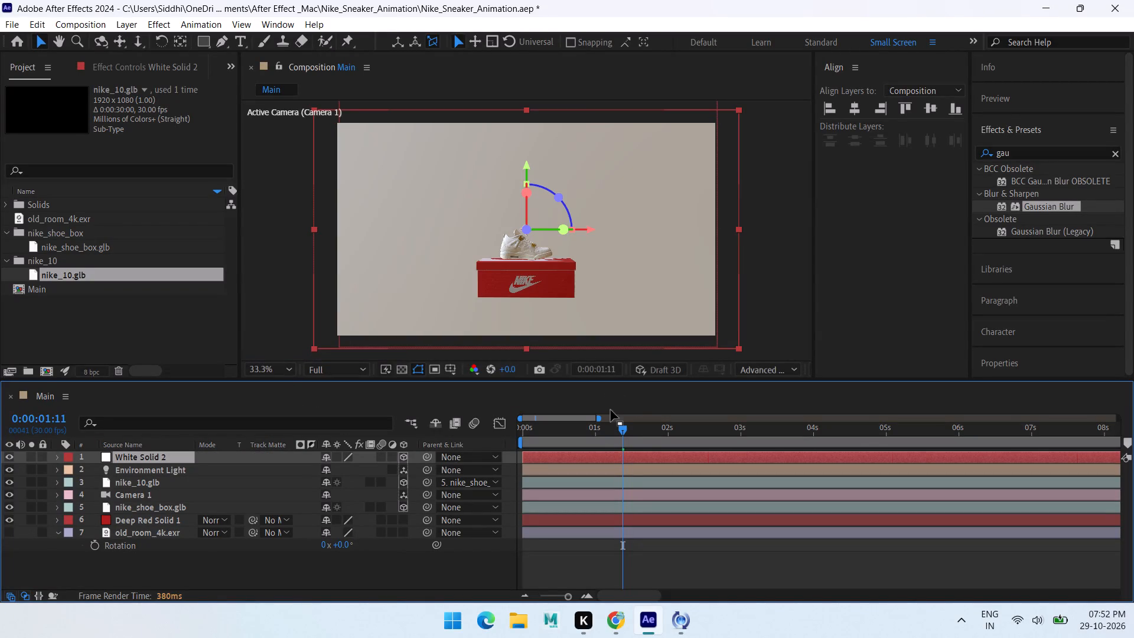
left_click_drag(617, 427, 552, 433)
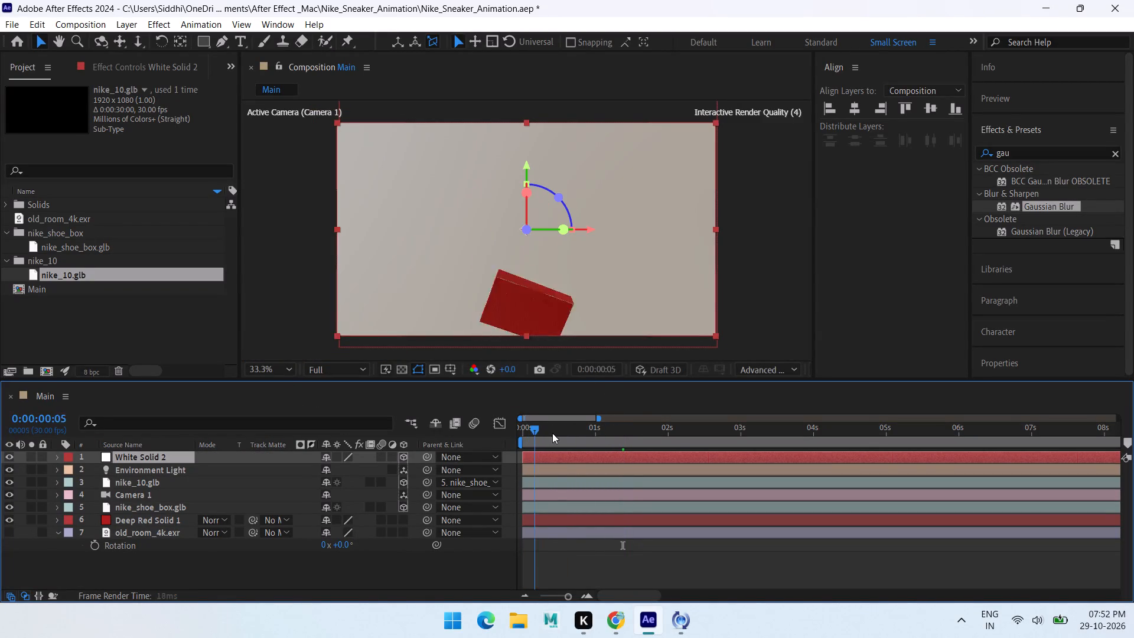
left_click_drag(552, 433, 634, 451)
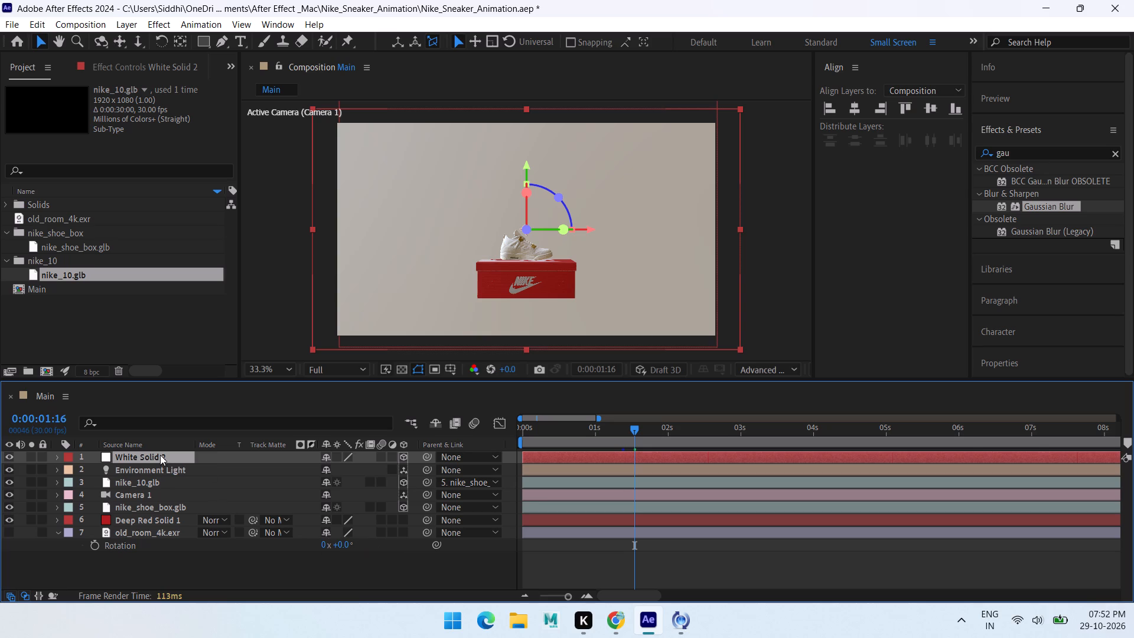
Reorder White Solid 2 so it sits between nike_shoe_box.glb and Deep Red Solid 1 in the layer stack.
left_click_drag(160, 455, 157, 513)
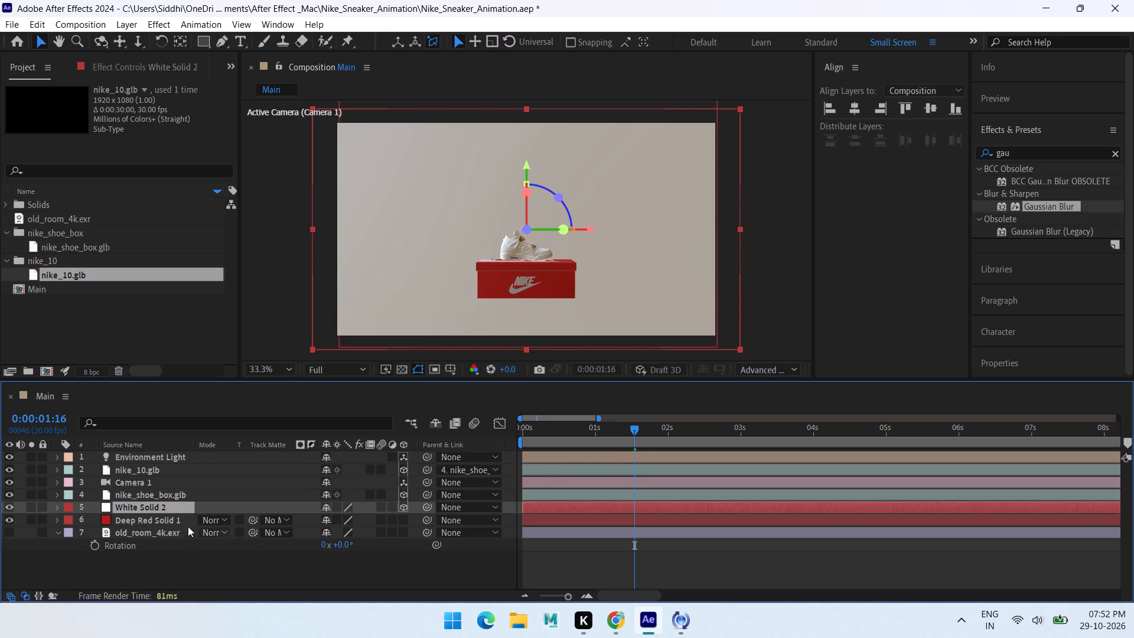
left_click_drag(162, 504, 162, 525)
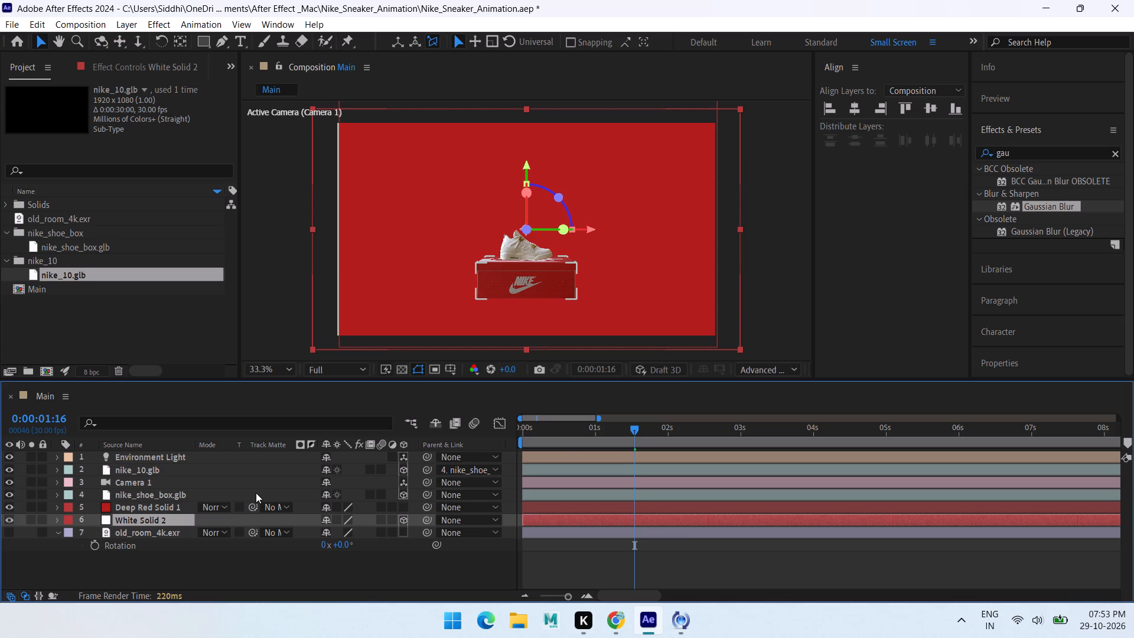
left_click_drag(164, 520, 161, 507)
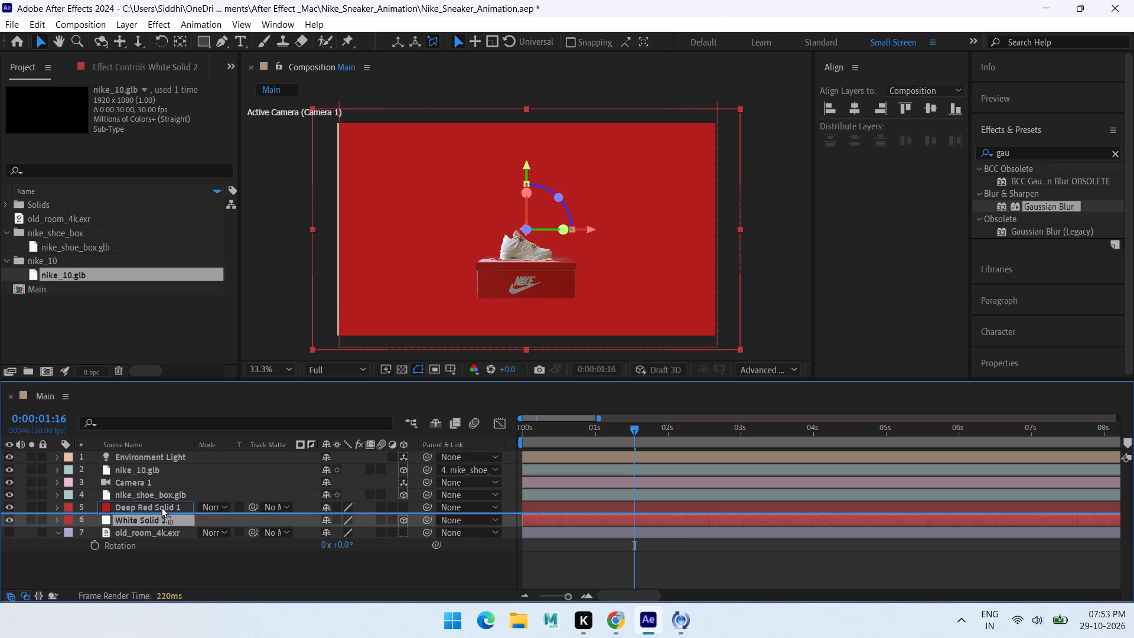
left_click_drag(161, 507, 161, 506)
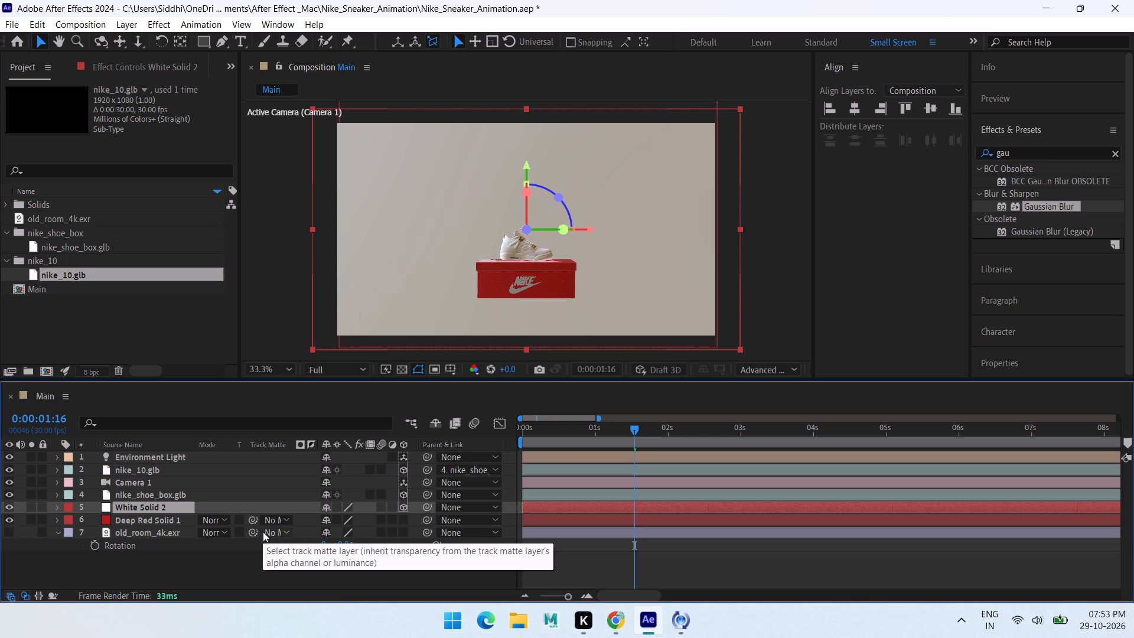
Set White Solid 2's X Rotation to -90° to lay it flat as a floor.
key("r")
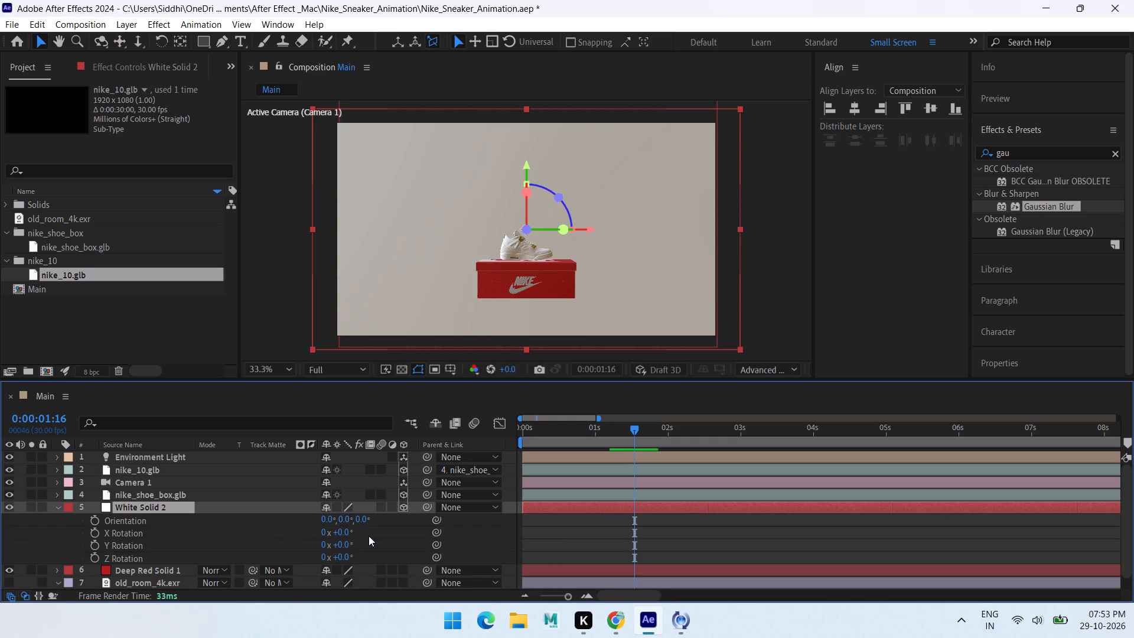
left_click(345, 529)
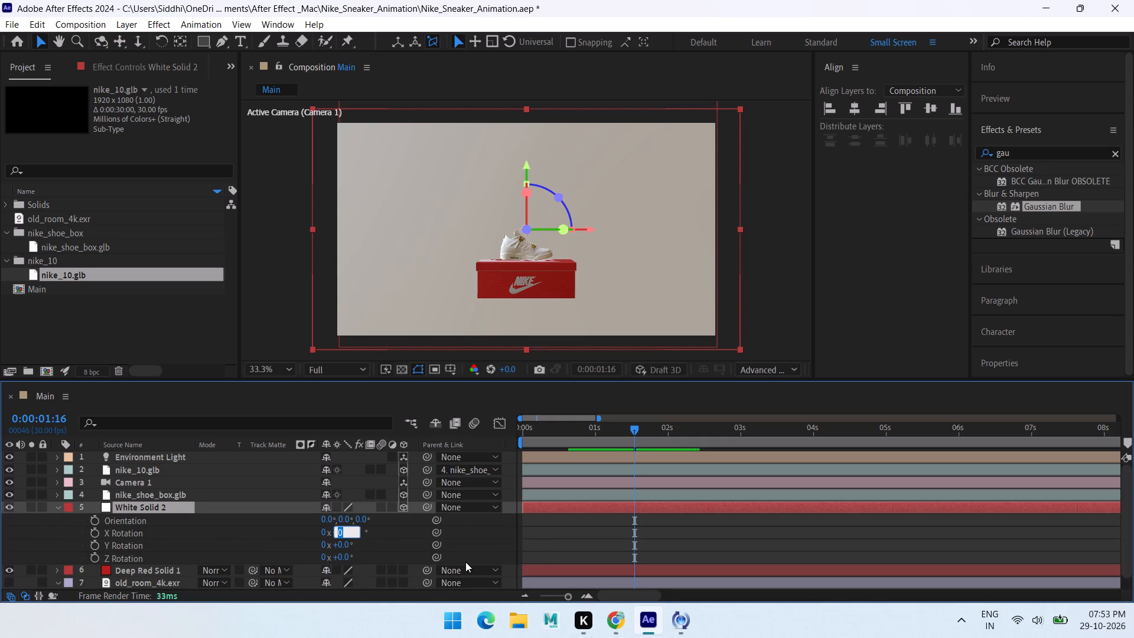
type("-90")
key("Return")
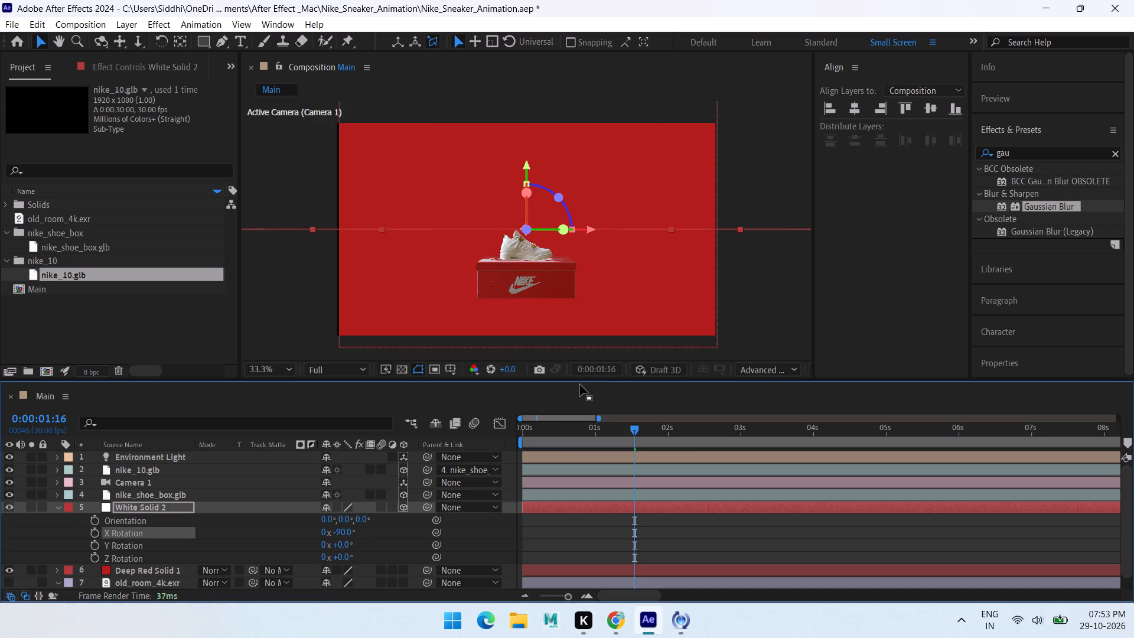
Widen the Composition viewer and set it to 2 Views, showing the active camera beside the Top view.
scroll(615, 279, "down", 1)
scroll(564, 279, "up", 1)
scroll(571, 282, "down", 1)
left_click(752, 379)
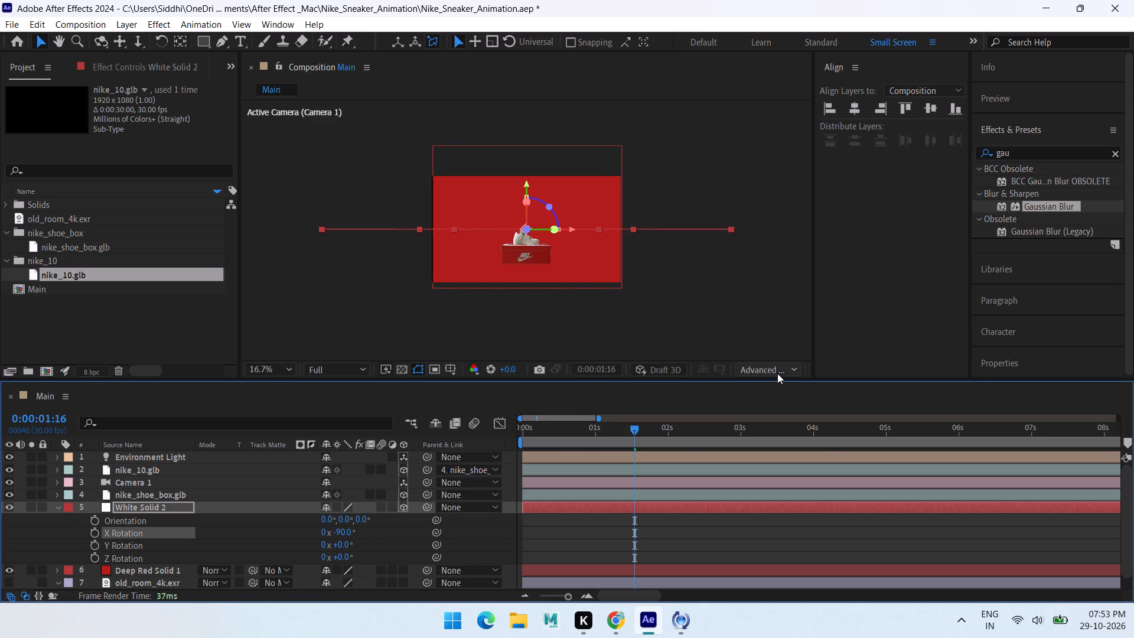
left_click(777, 373)
left_click(774, 370)
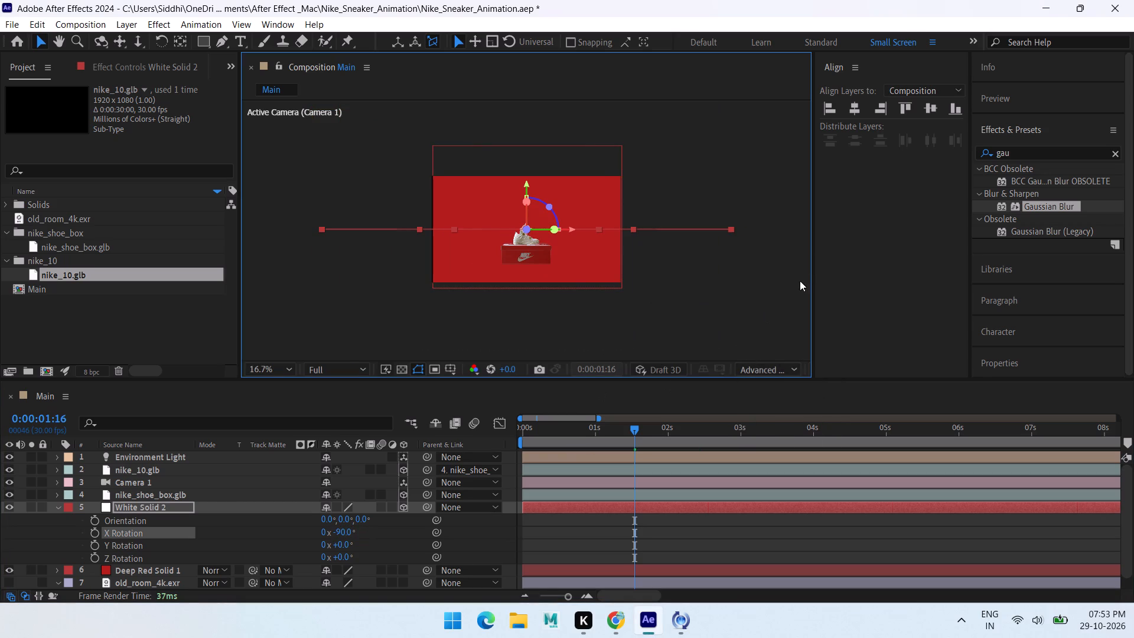
left_click_drag(812, 282, 967, 282)
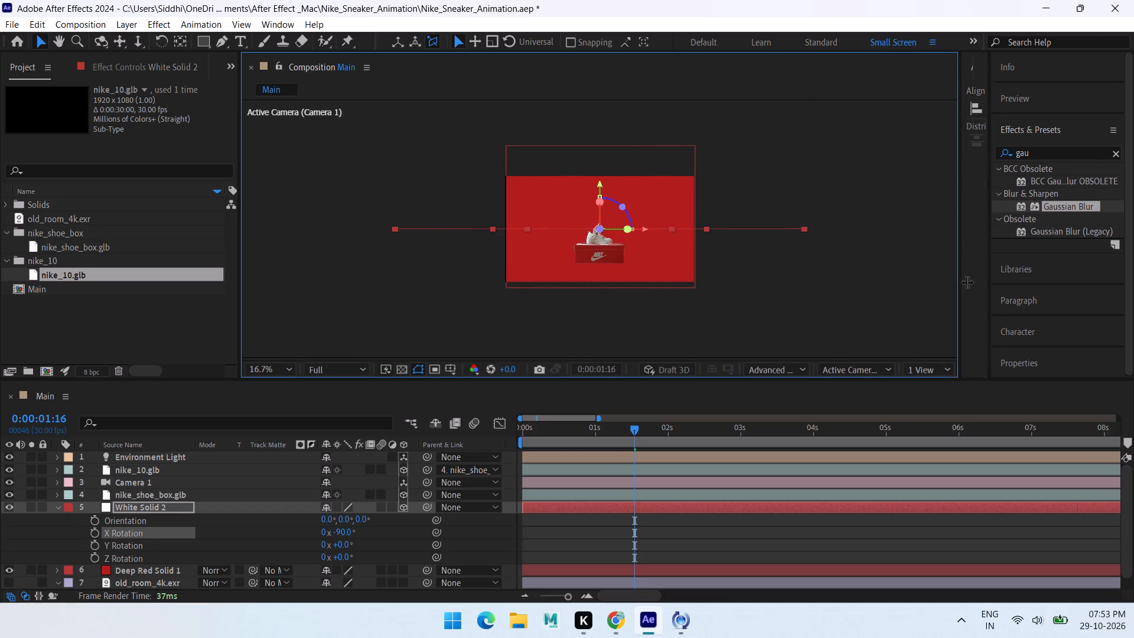
left_click_drag(967, 282, 938, 285)
left_click(915, 370)
left_click(926, 396)
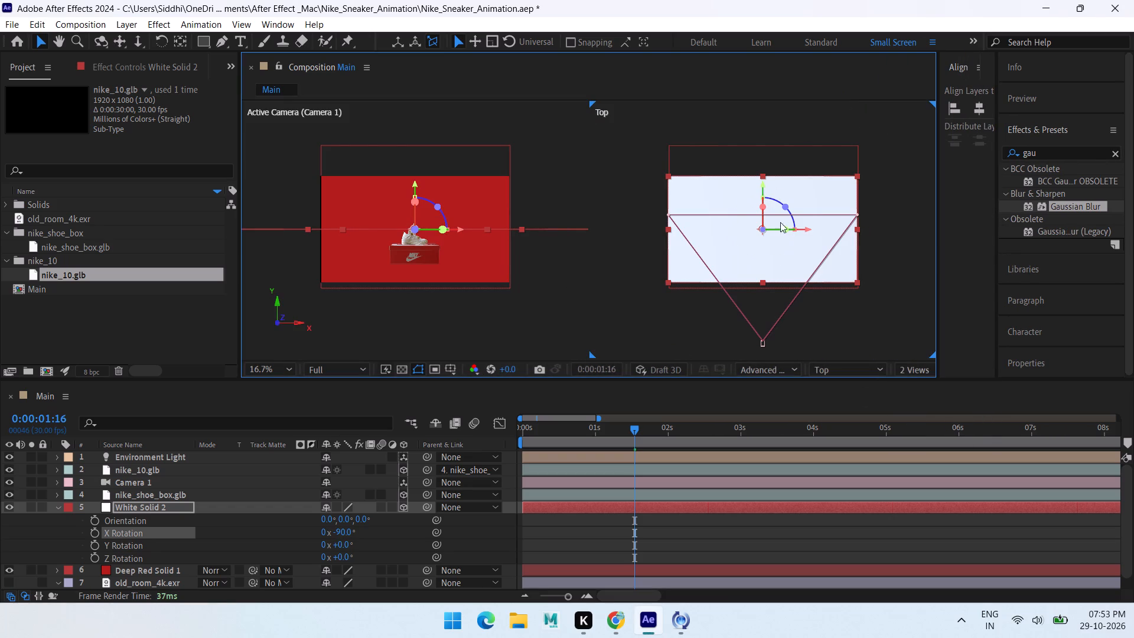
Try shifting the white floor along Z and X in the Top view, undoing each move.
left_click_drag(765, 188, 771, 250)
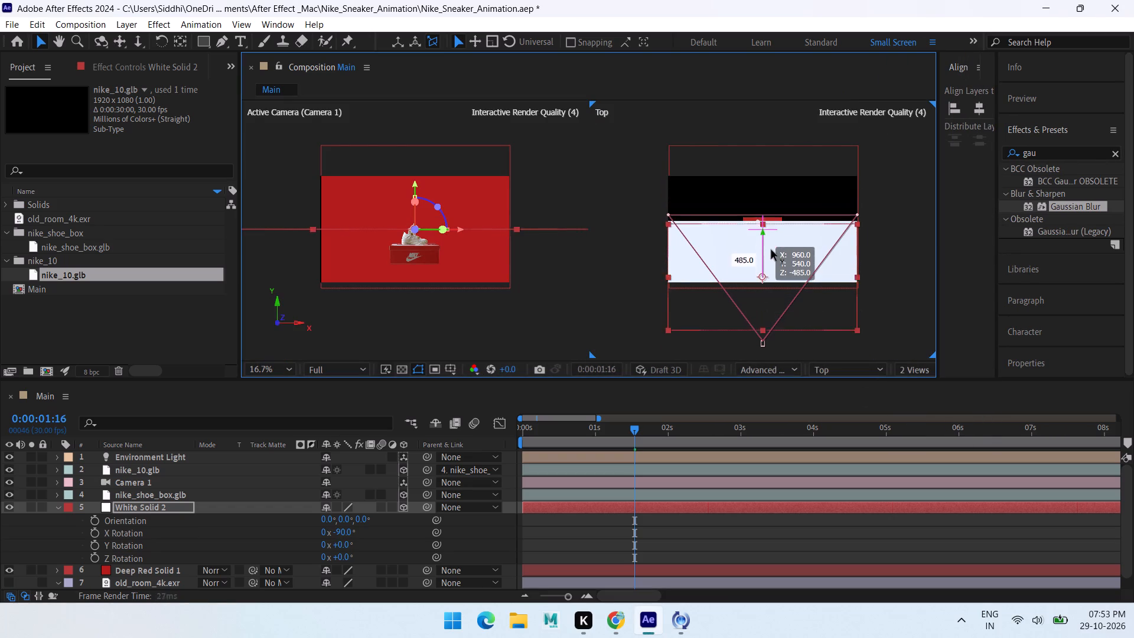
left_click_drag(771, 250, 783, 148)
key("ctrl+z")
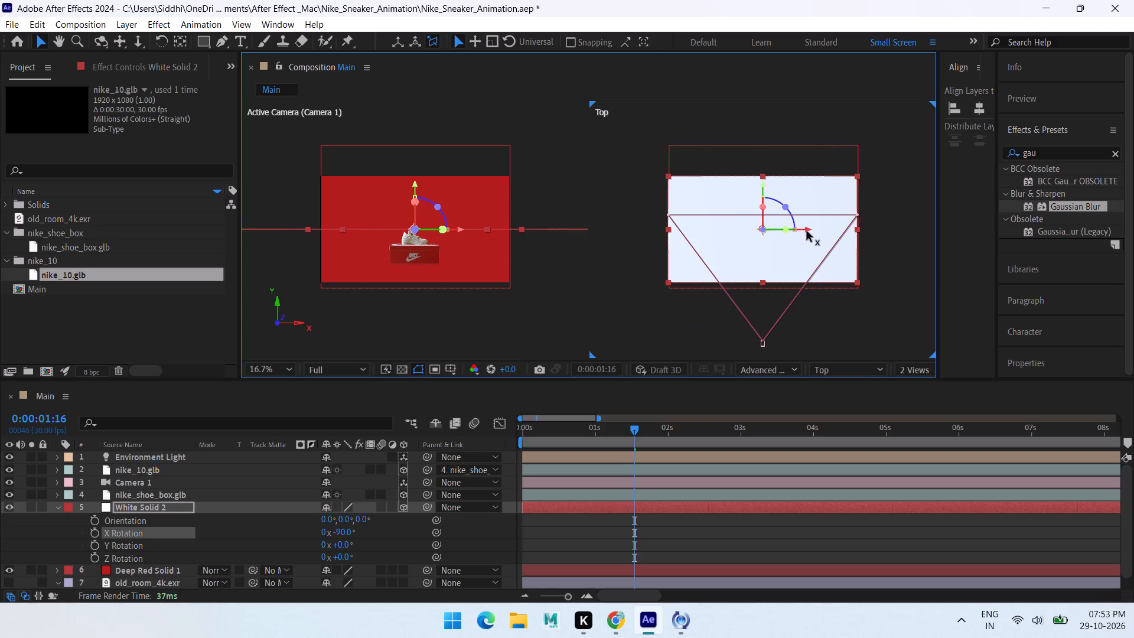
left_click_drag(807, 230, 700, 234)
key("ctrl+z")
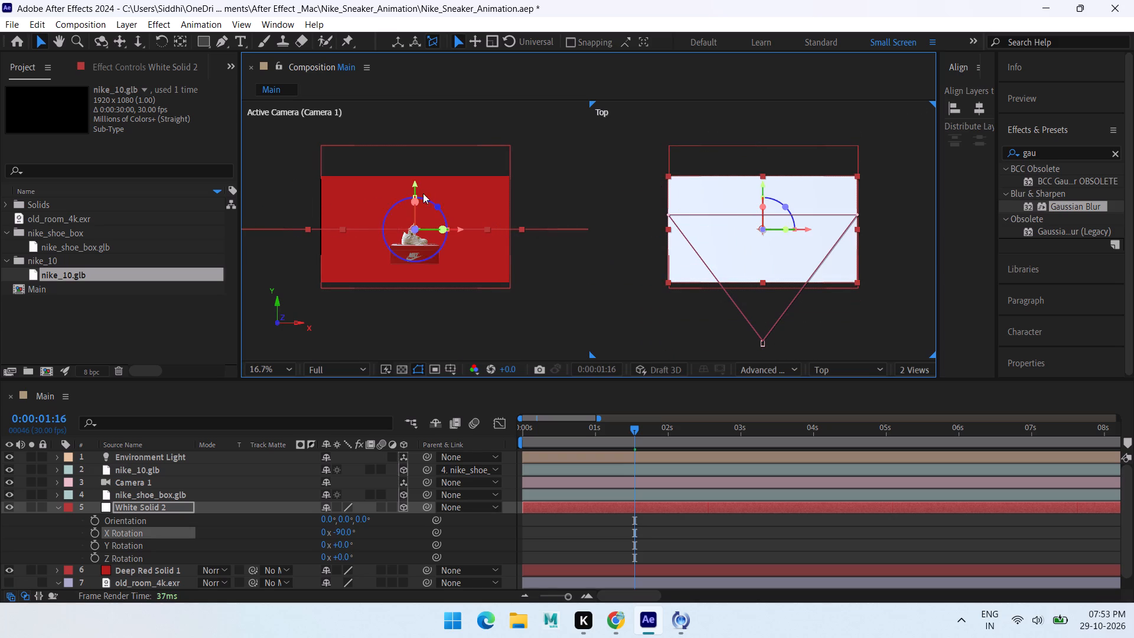
Lower the white floor along Y in the camera view so it lies beneath the shoe box.
left_click_drag(416, 188, 419, 213)
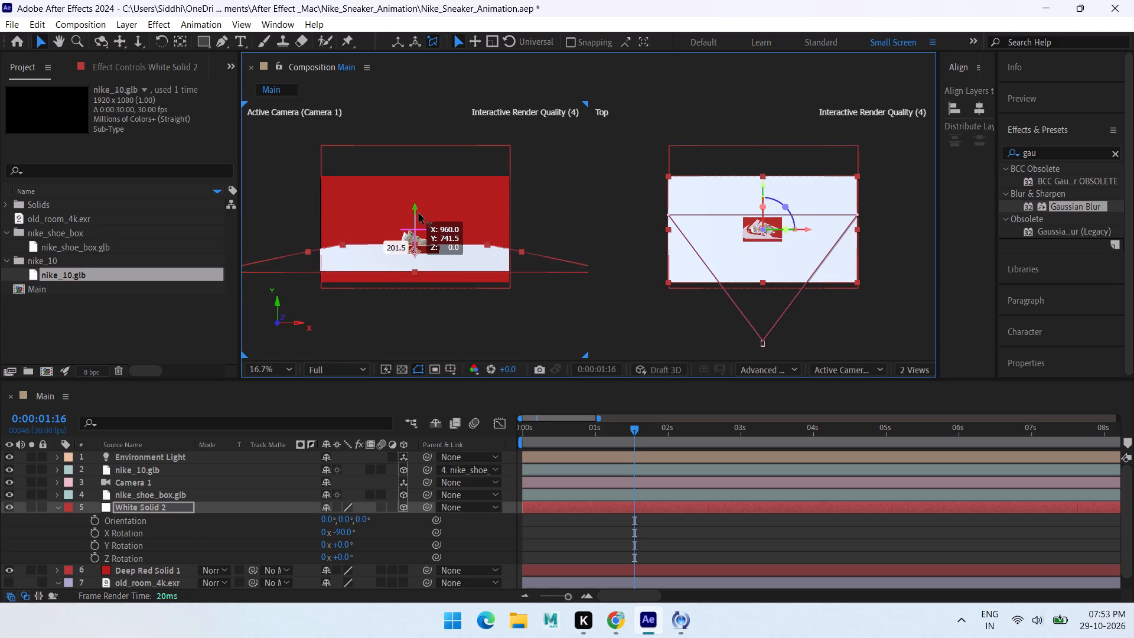
left_click_drag(419, 213, 422, 229)
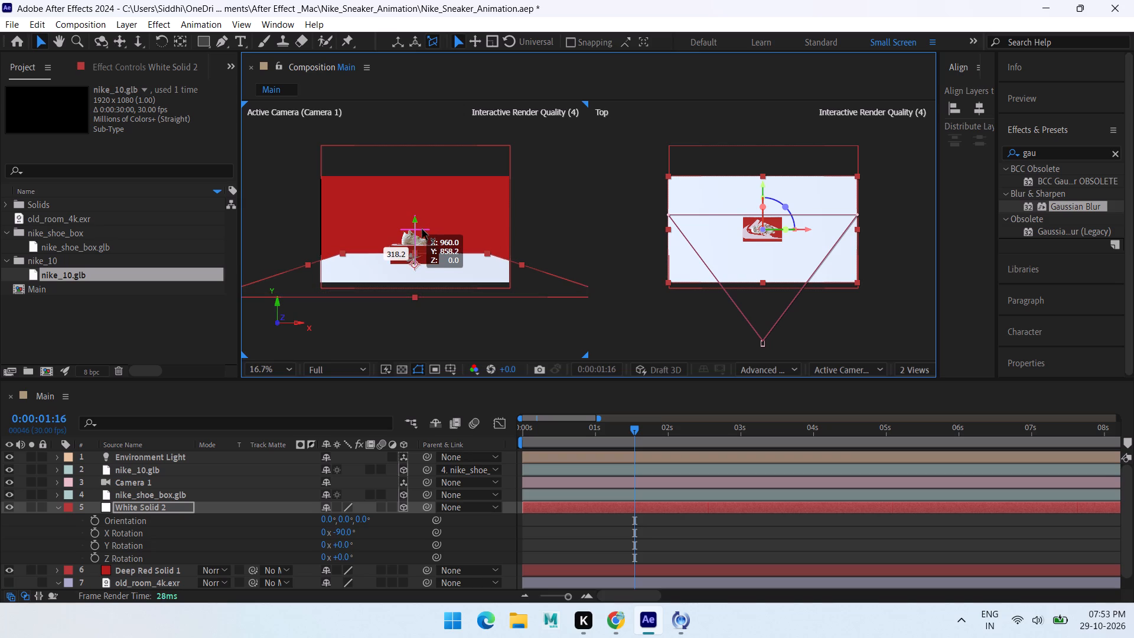
left_click_drag(422, 229, 422, 228)
Return to 1 View and move the white floor along Y to roughly match the shoe box's base.
left_click(917, 364)
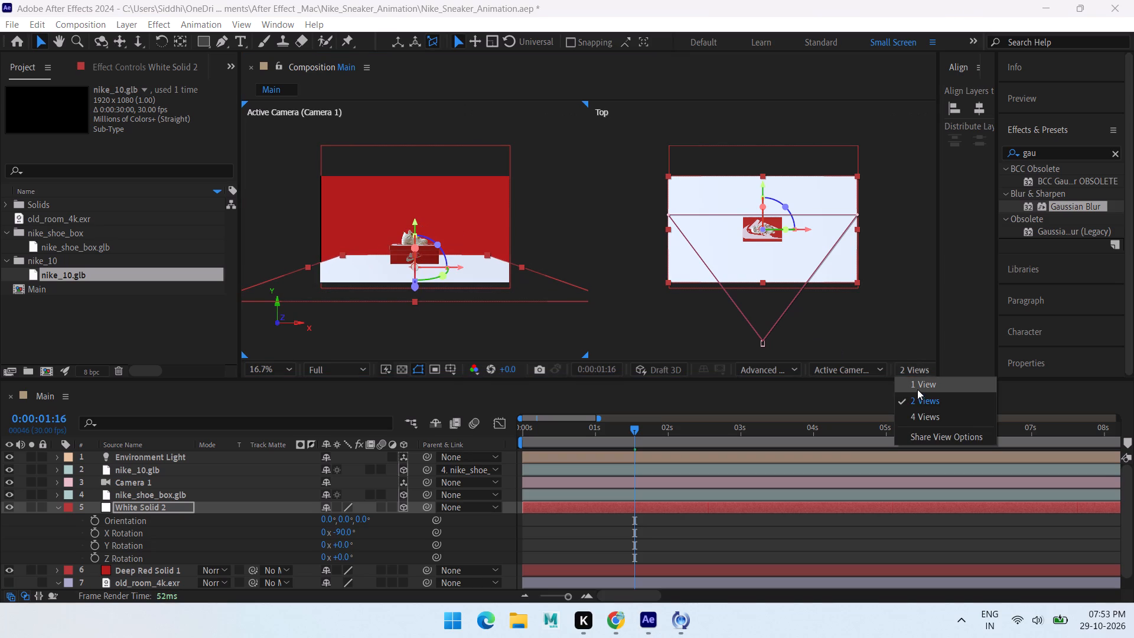
left_click(917, 389)
scroll(610, 255, "up", 1)
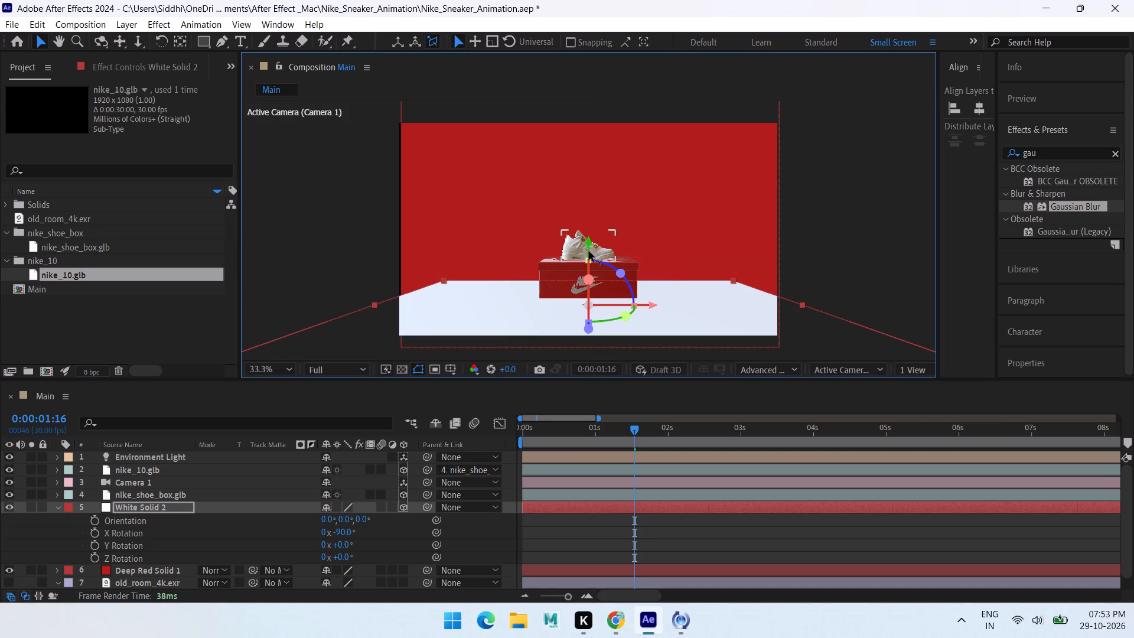
left_click_drag(585, 248, 607, 203)
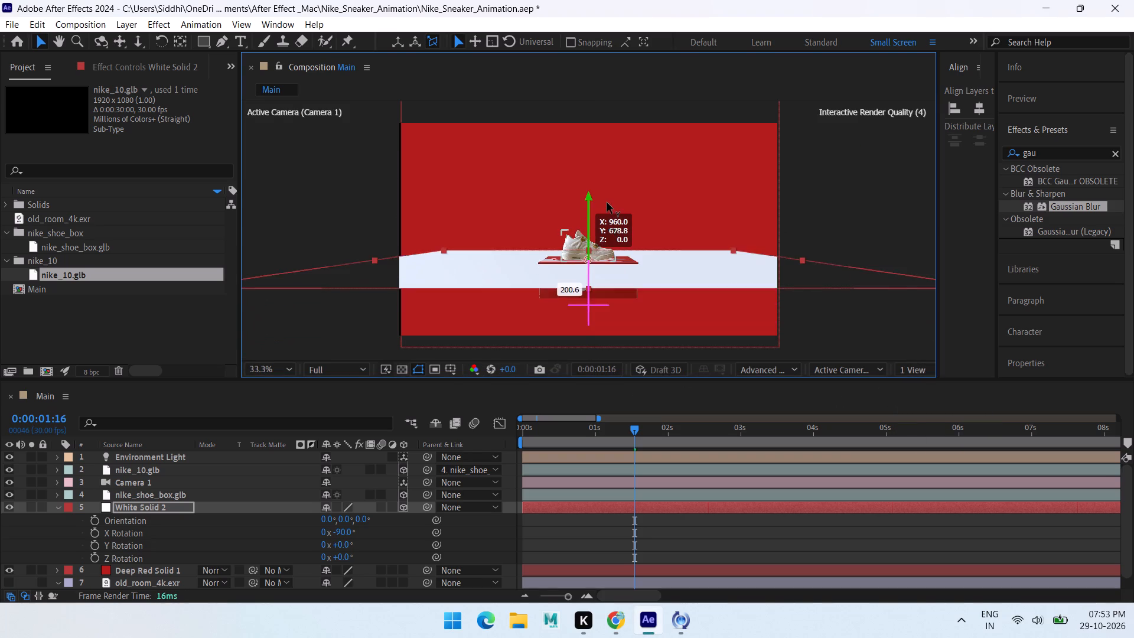
left_click_drag(607, 203, 609, 256)
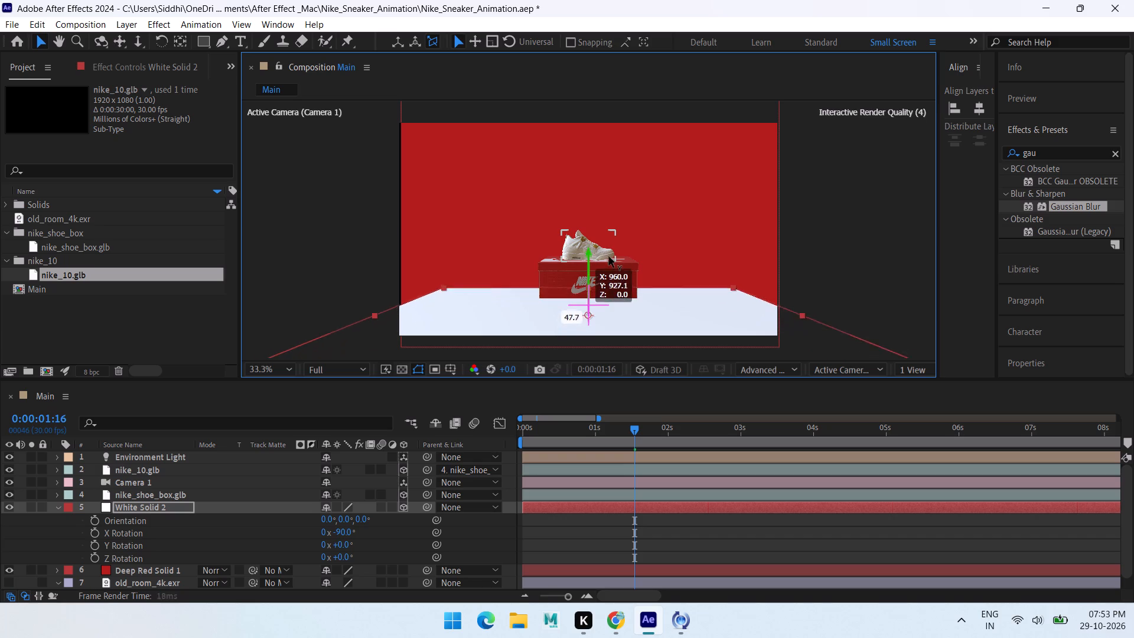
left_click_drag(609, 256, 611, 233)
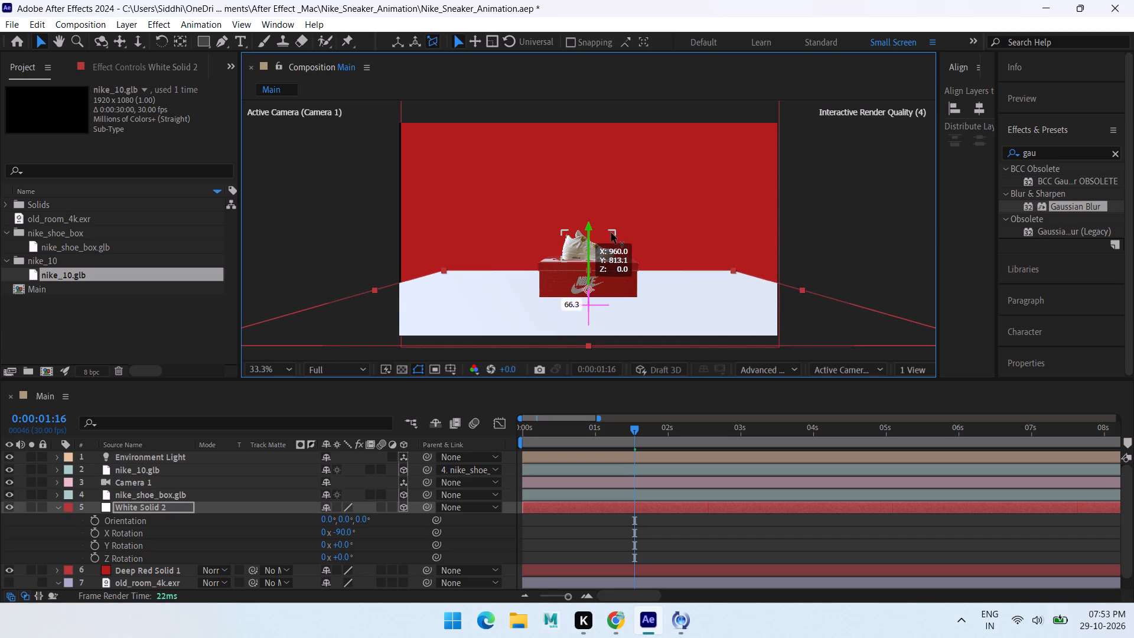
left_click_drag(611, 233, 612, 250)
Inspect the shoe box's bottom edge up close and raise the white floor slightly along Y towards it.
scroll(573, 299, "up", 3)
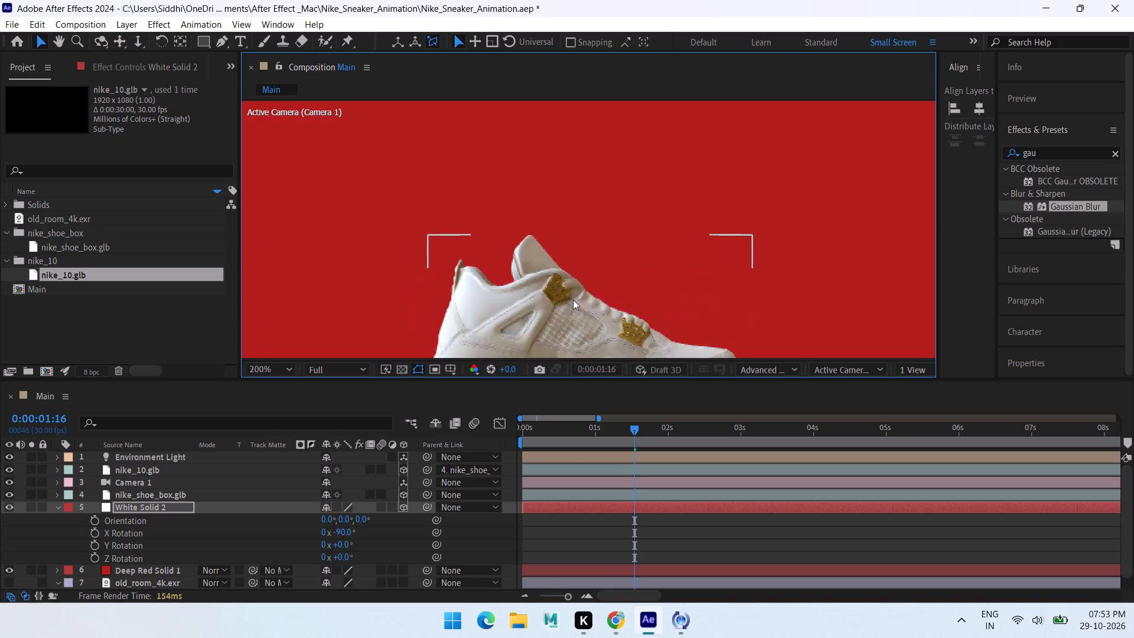
middle_click_drag(640, 296, 687, 0)
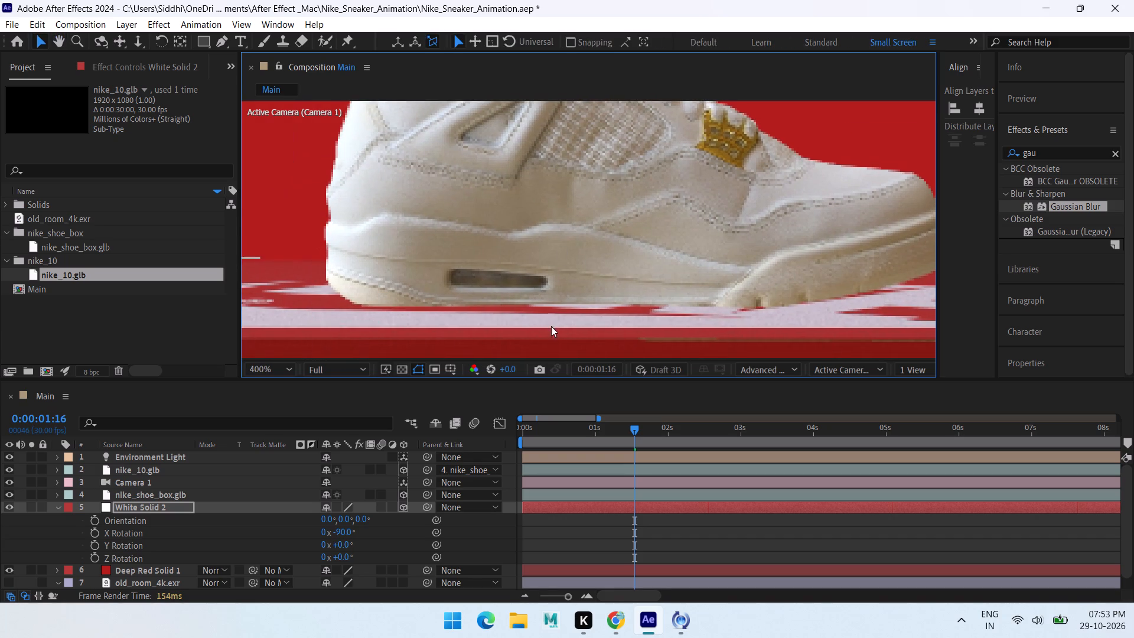
middle_click_drag(556, 296, 614, 52)
middle_click_drag(574, 317, 626, 129)
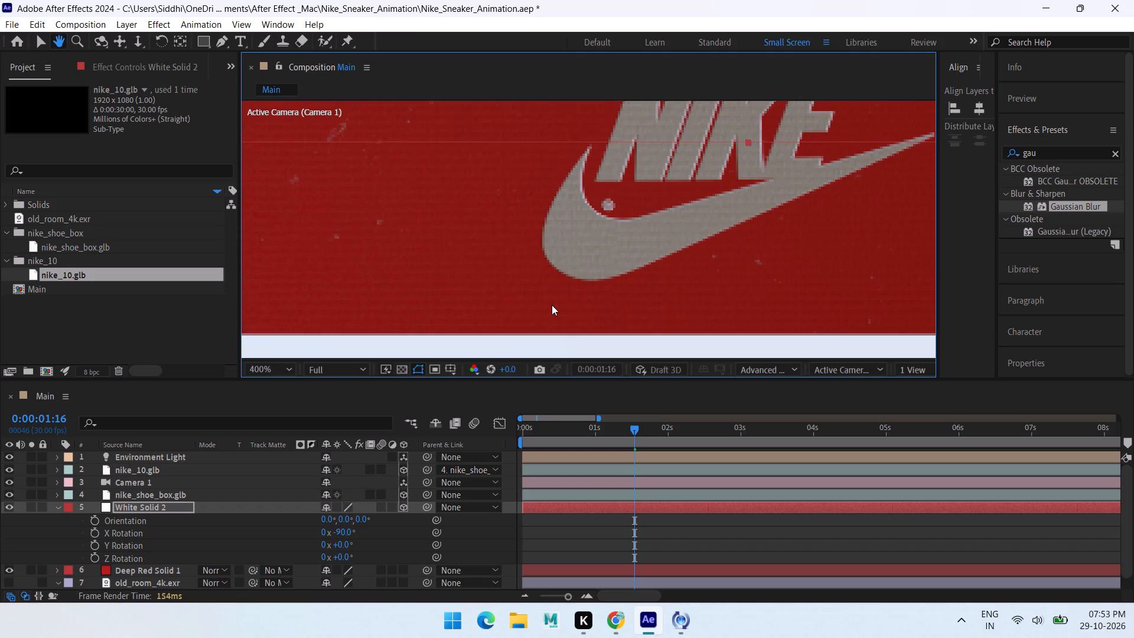
middle_click_drag(555, 293, 497, 112)
left_click_drag(690, 193, 732, 141)
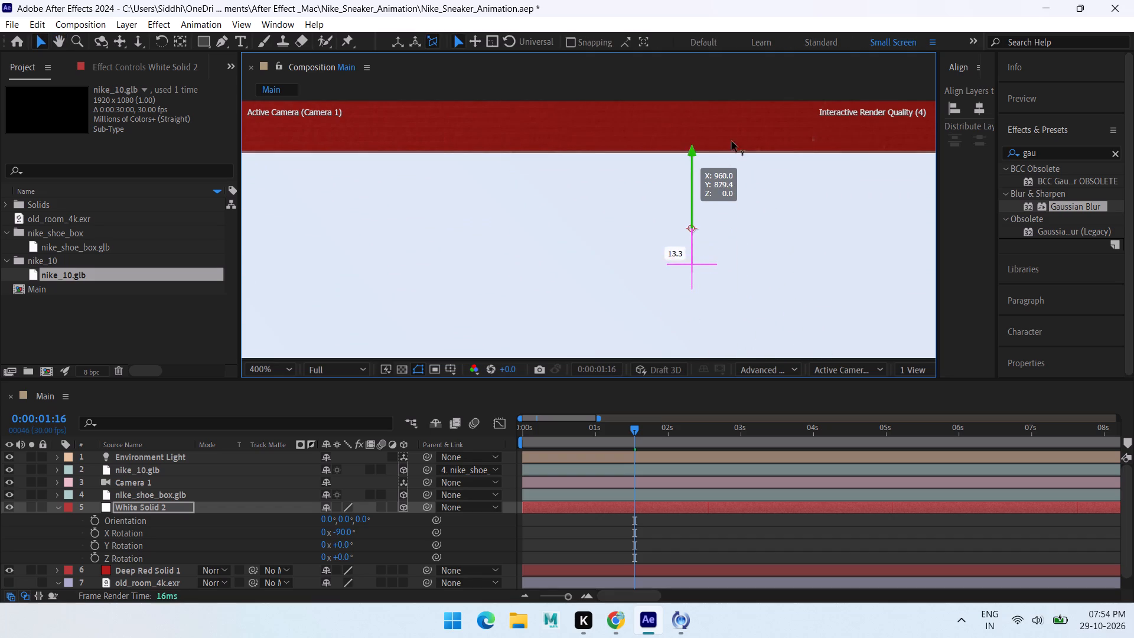
left_click_drag(732, 141, 759, 135)
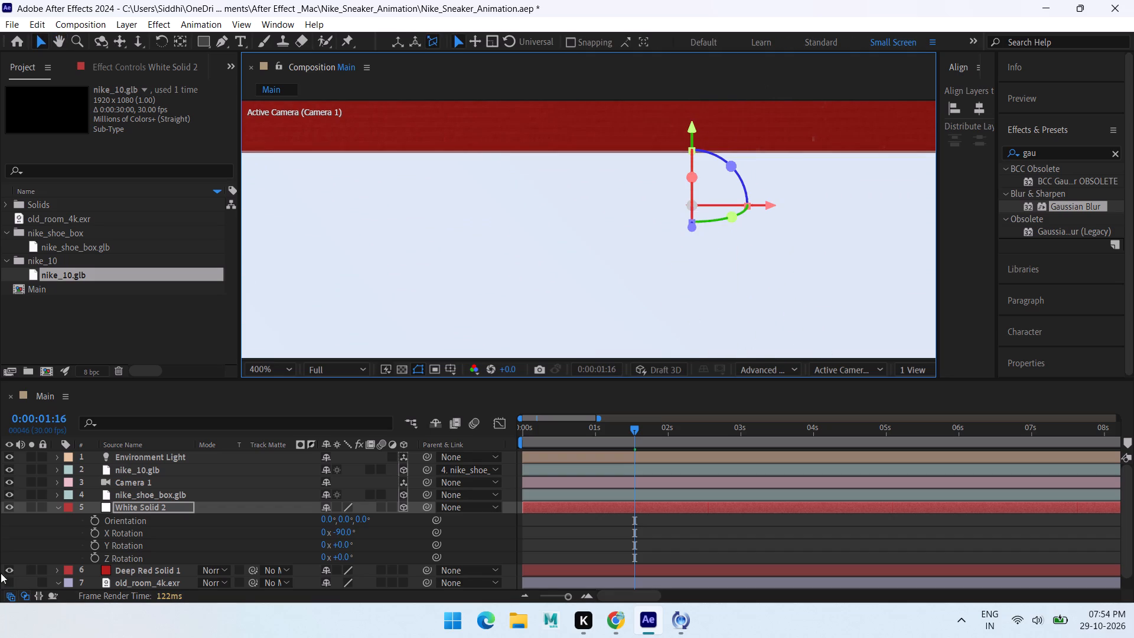
Hide the Deep Red Solid 1 background layer.
left_click(12, 569)
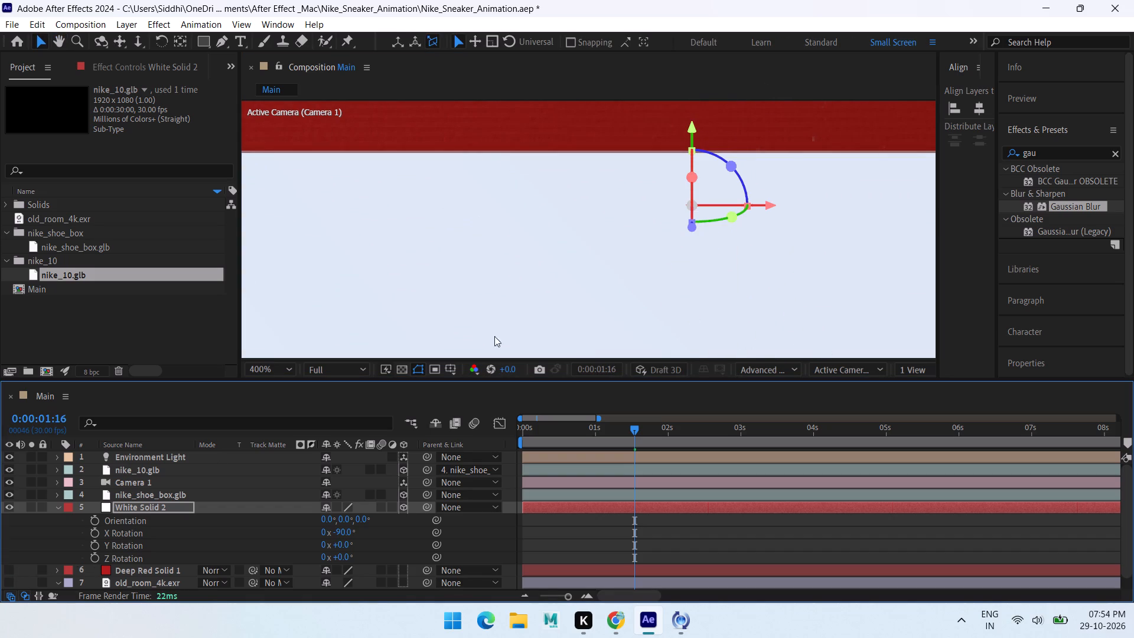
Shift the white floor up and down along Y at 0:00:01:16 and settle it near the shoe box's bottom edge.
scroll(686, 195, "down", 4)
scroll(656, 191, "up", 4)
middle_click_drag(598, 198, 548, 274)
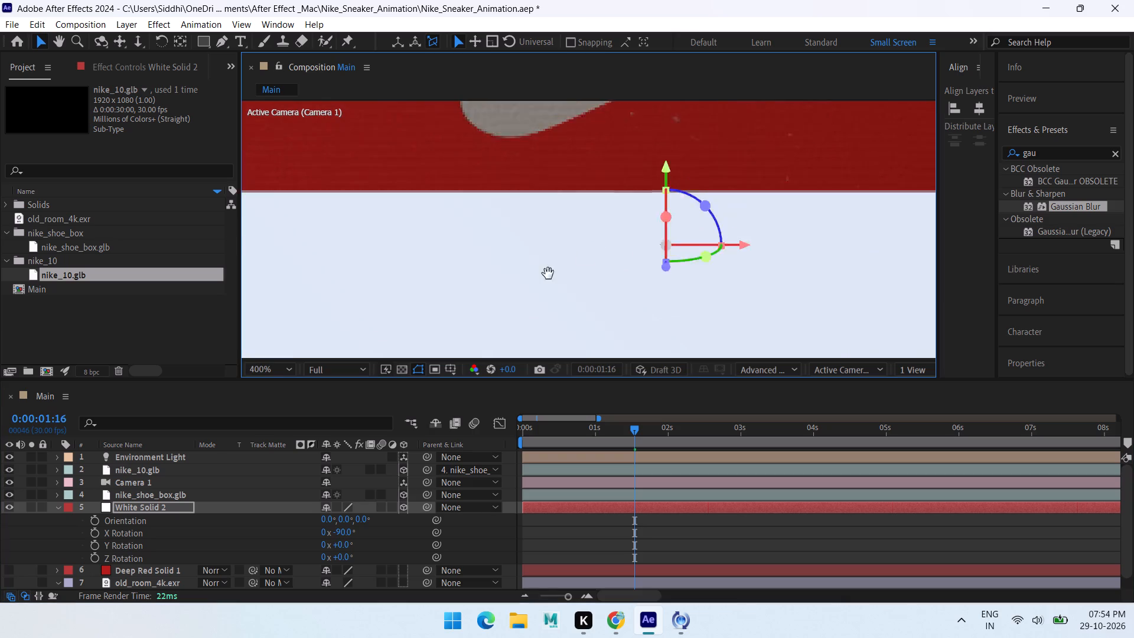
middle_click_drag(548, 274, 548, 286)
left_click_drag(643, 212, 684, 81)
scroll(625, 203, "down", 2)
left_click_drag(604, 139, 612, 117)
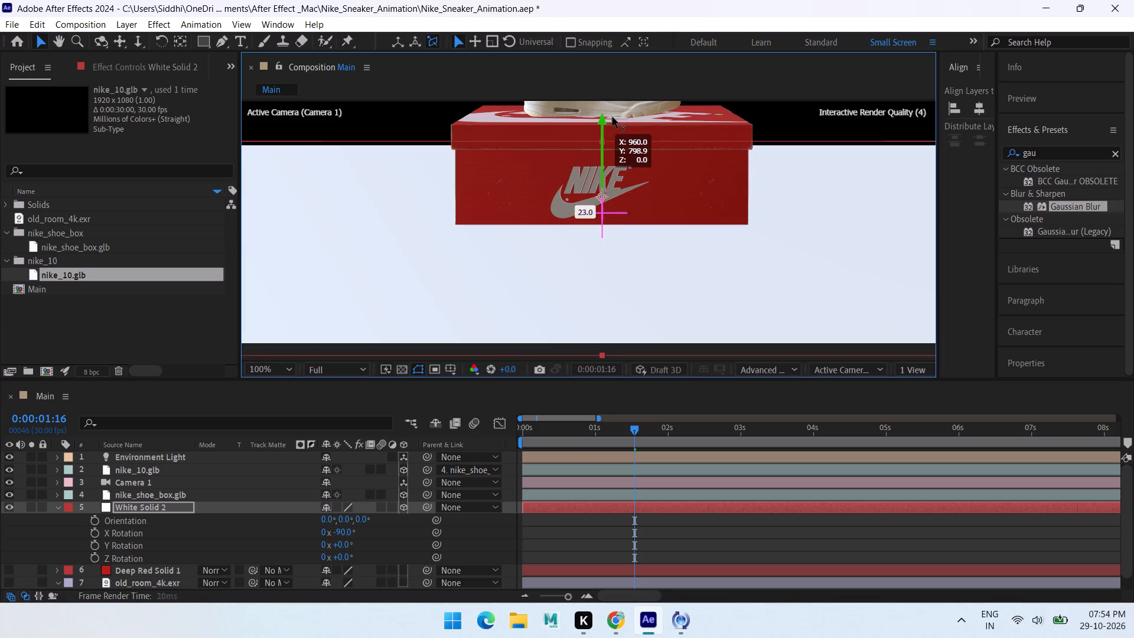
left_click_drag(612, 117, 660, 292)
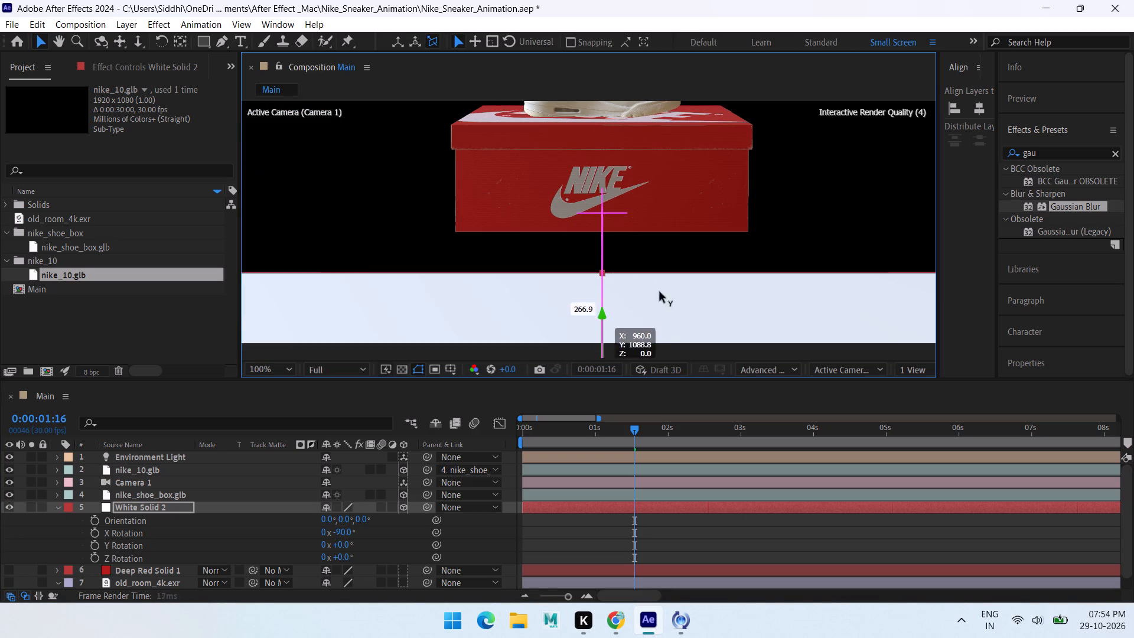
left_click_drag(660, 292, 680, 145)
scroll(596, 229, "up", 2)
scroll(644, 136, "up", 1)
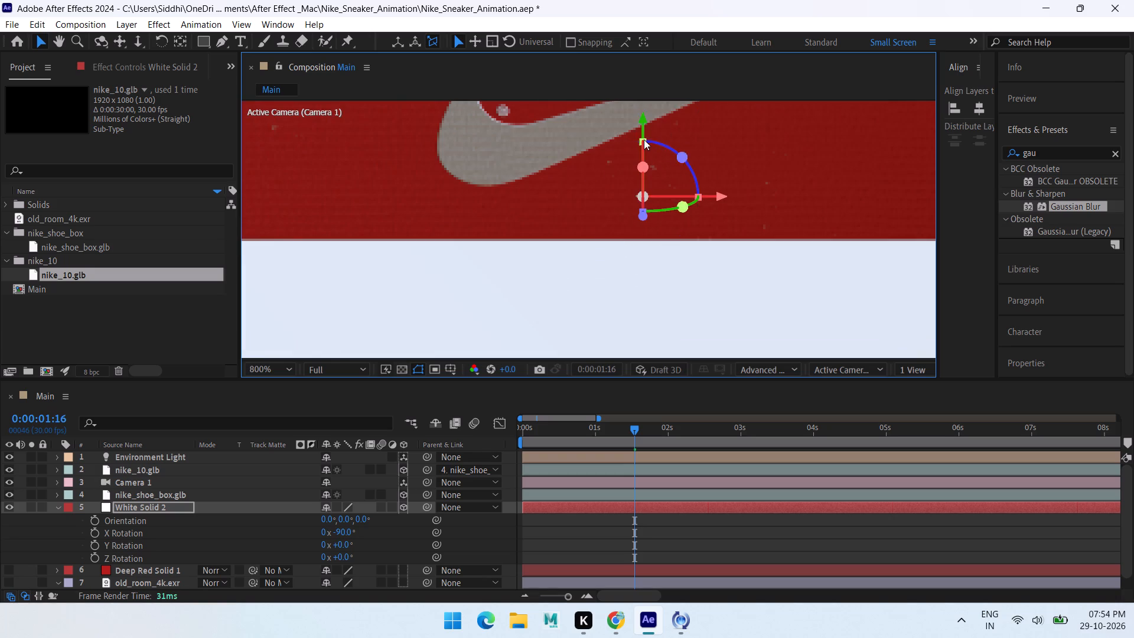
middle_click_drag(631, 209, 608, 301)
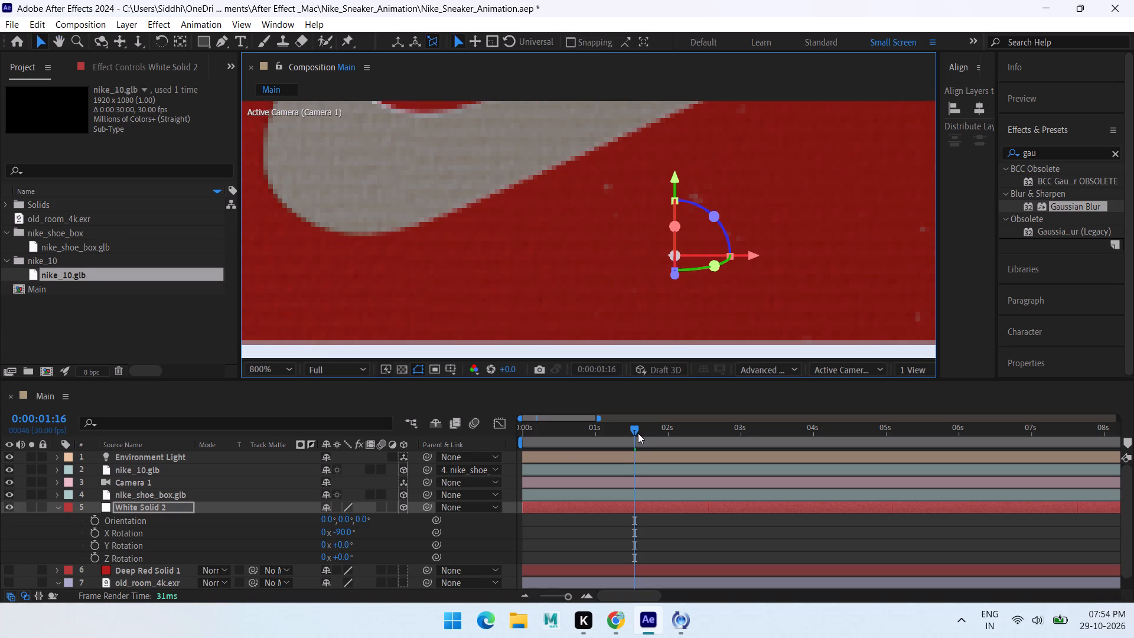
At 0:00:03:22, raise the white floor along Y to about 820 to meet the shoe box's base.
left_click_drag(638, 428, 667, 445)
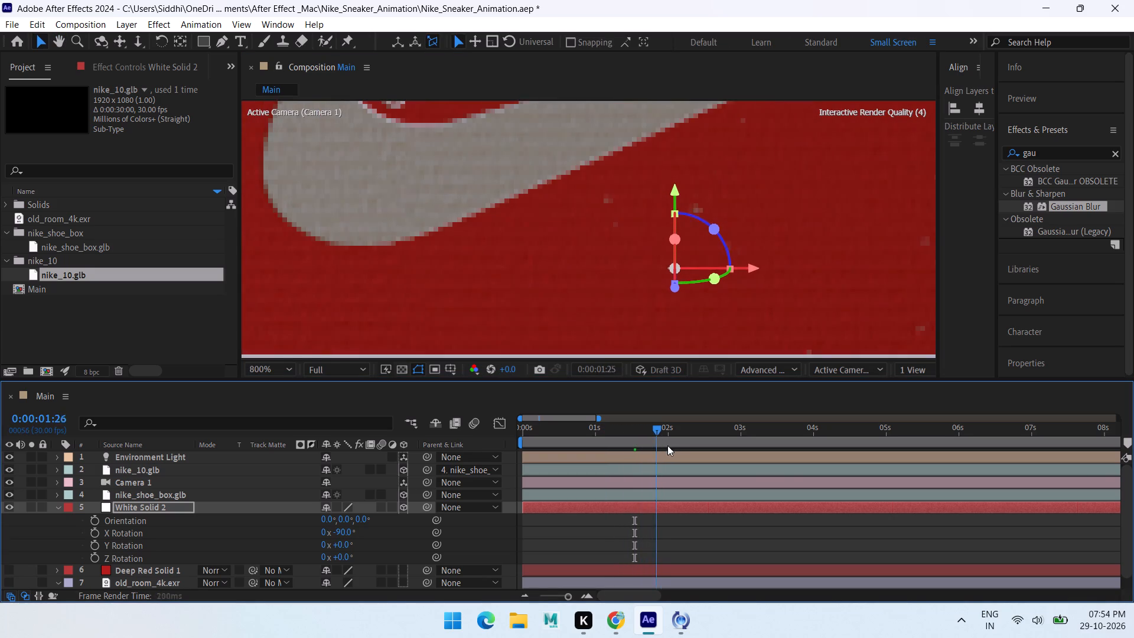
left_click_drag(667, 445, 798, 476)
scroll(636, 240, "down", 2)
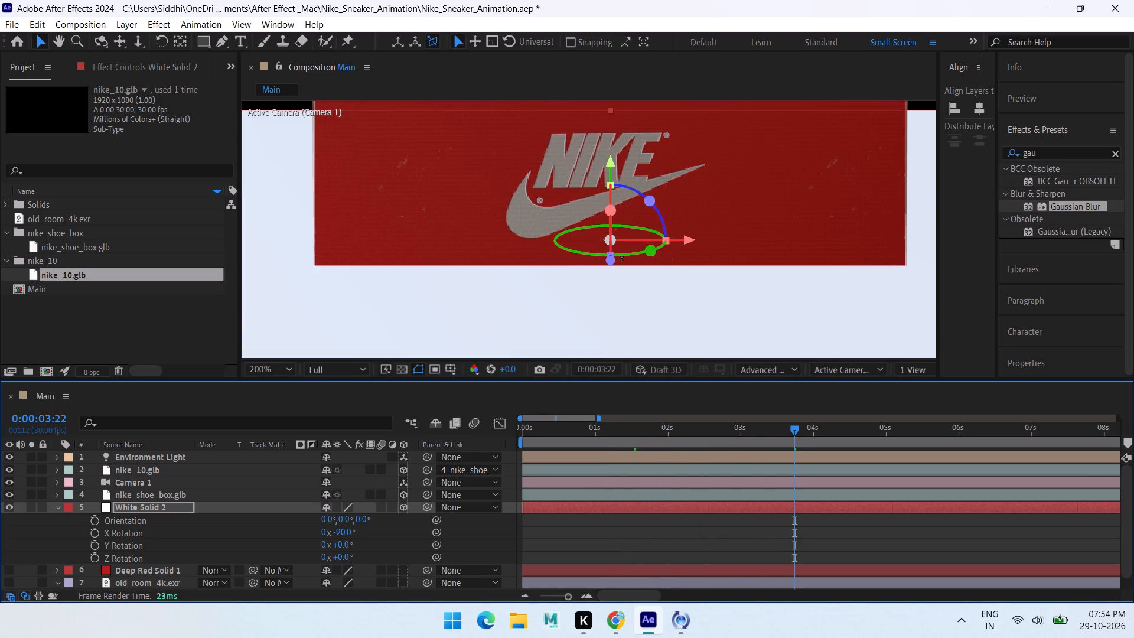
left_click_drag(611, 170, 621, 175)
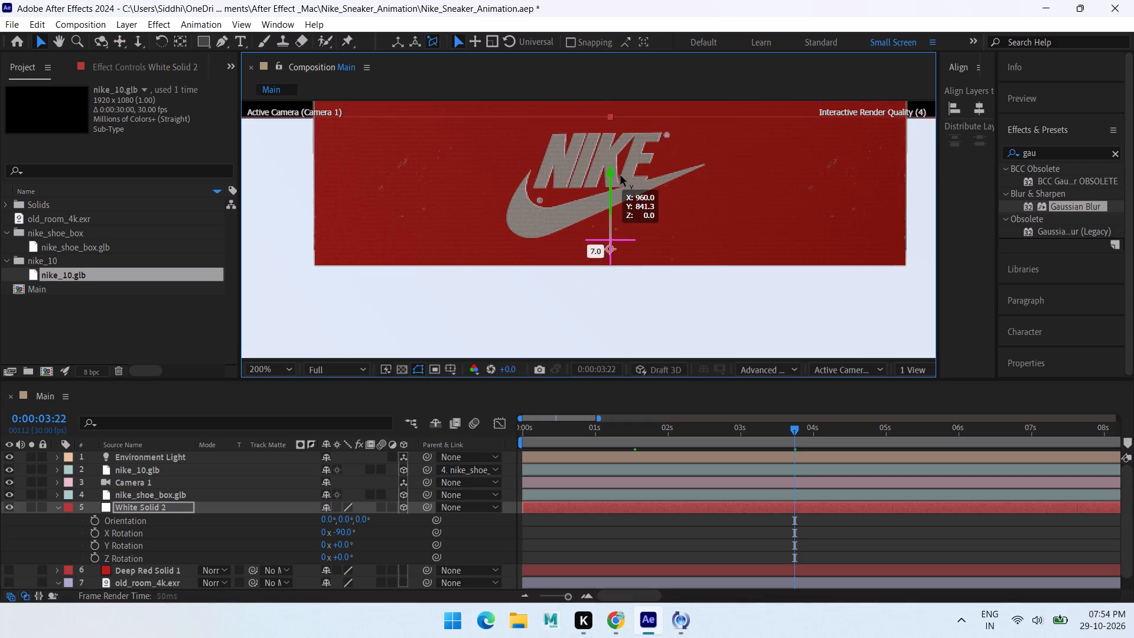
left_click_drag(621, 175, 629, 152)
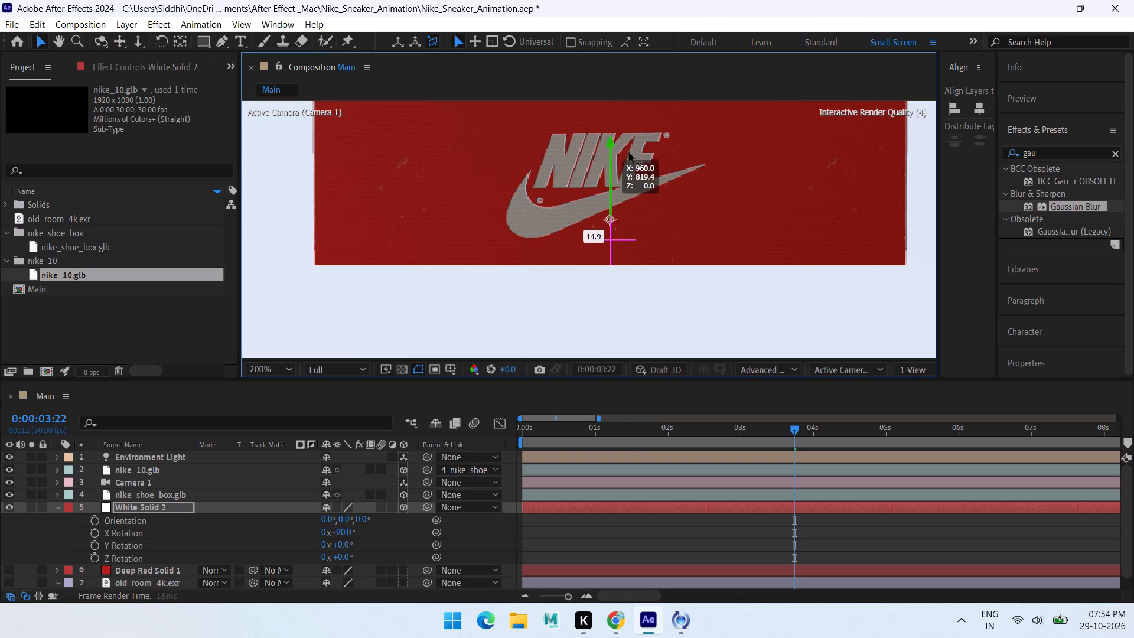
left_click_drag(629, 152, 629, 157)
scroll(661, 256, "down", 4)
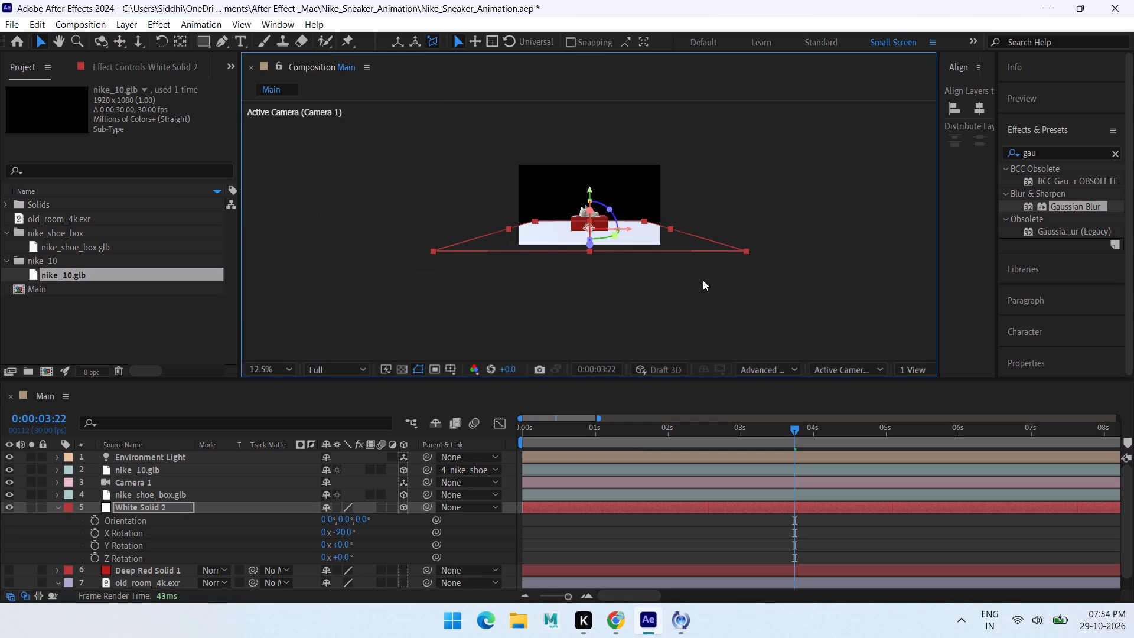
Return to the first frame and make the Deep Red Solid 1 background layer visible.
left_click_drag(795, 428, 237, 440)
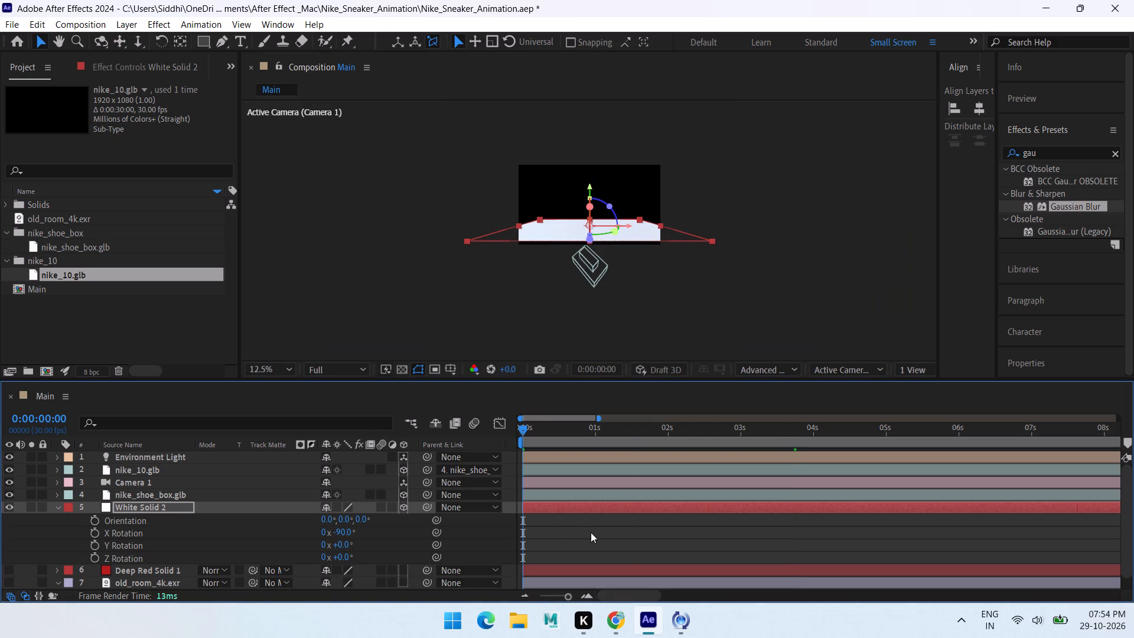
left_click(4, 571)
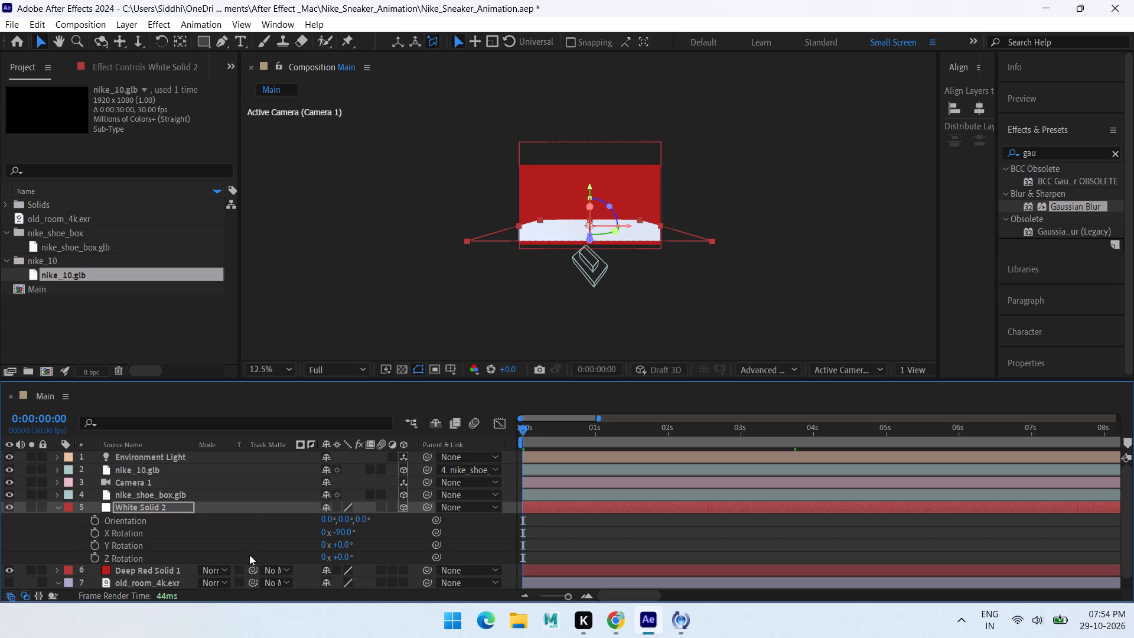
Preview the animation from the first frame to check the box and sneaker against the white floor.
left_click(637, 532)
key("space")
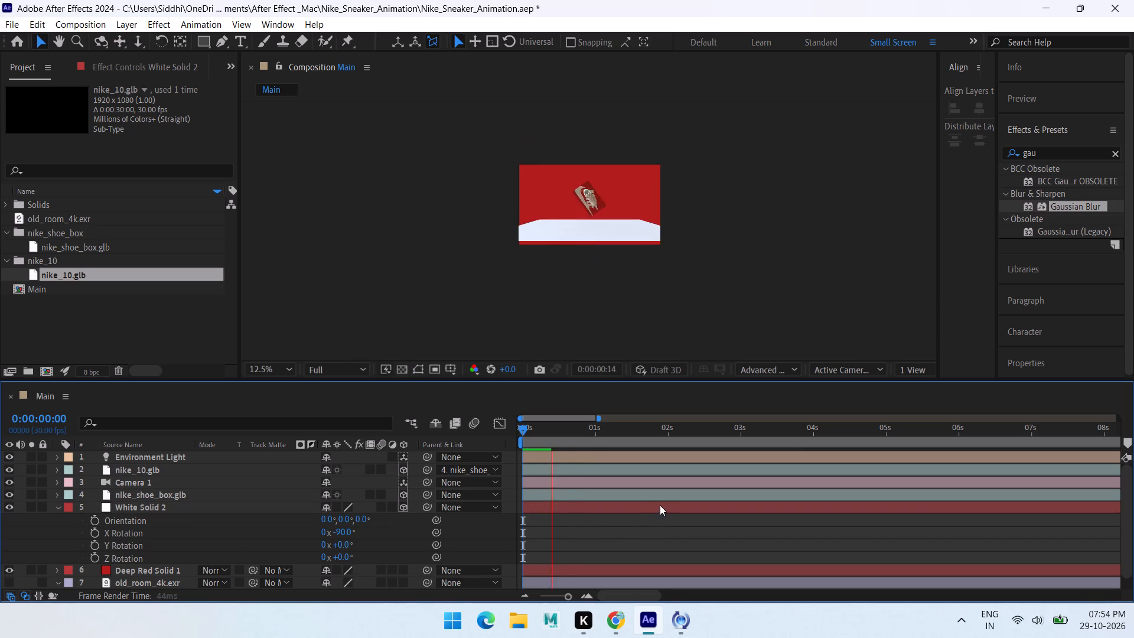
key("space")
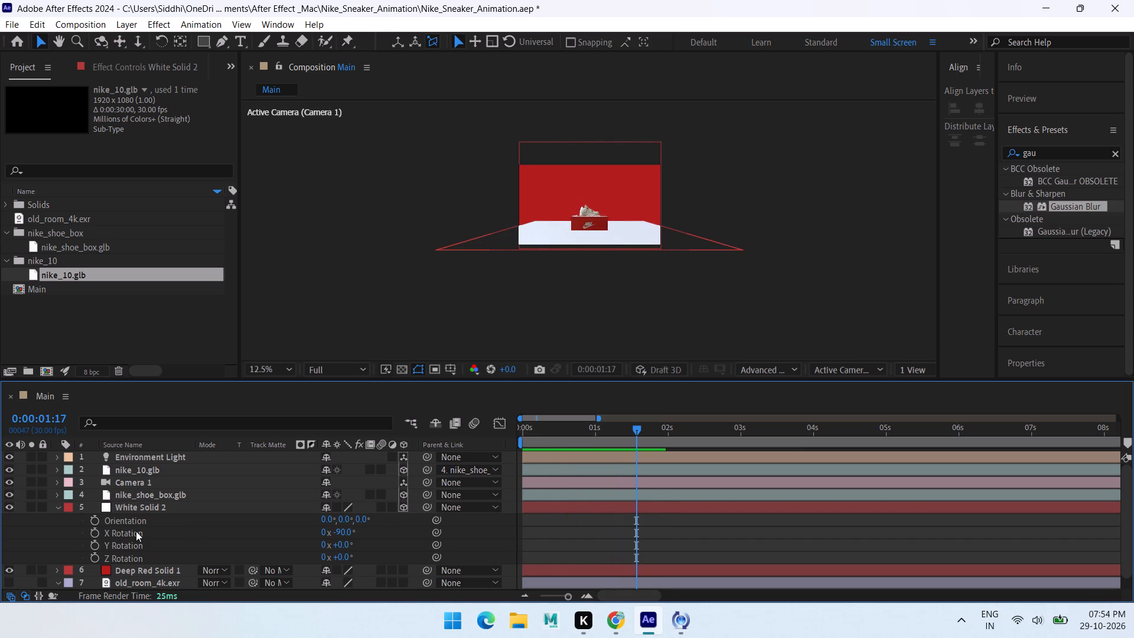
Scale the White Solid 2 floor layer up uniformly to 123%.
left_click(138, 510)
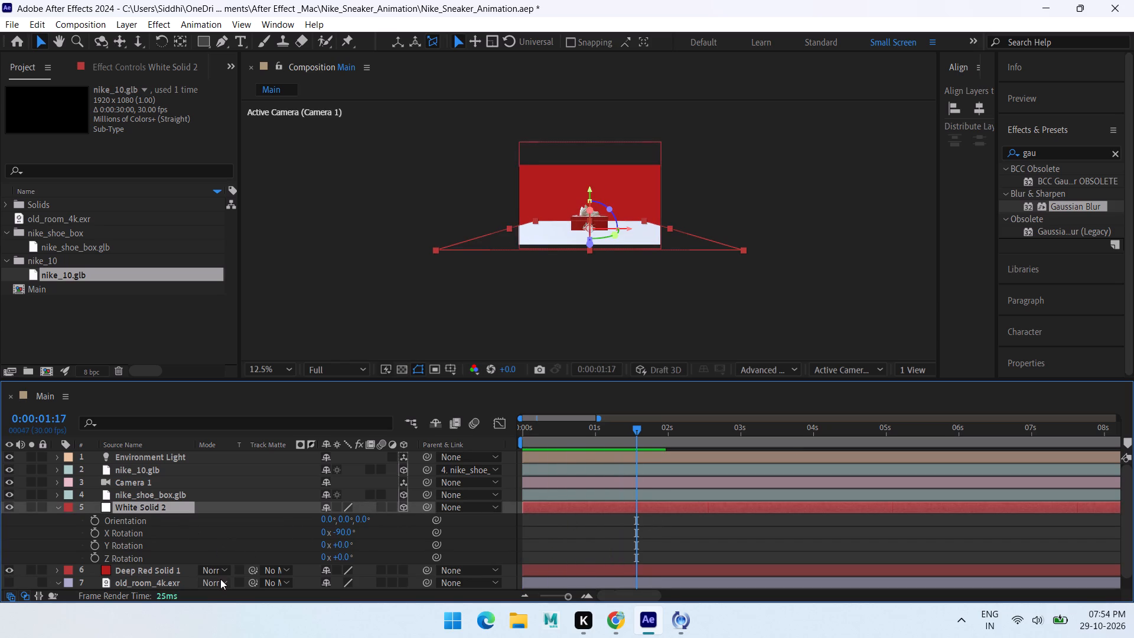
key("s")
left_click_drag(340, 517, 357, 517)
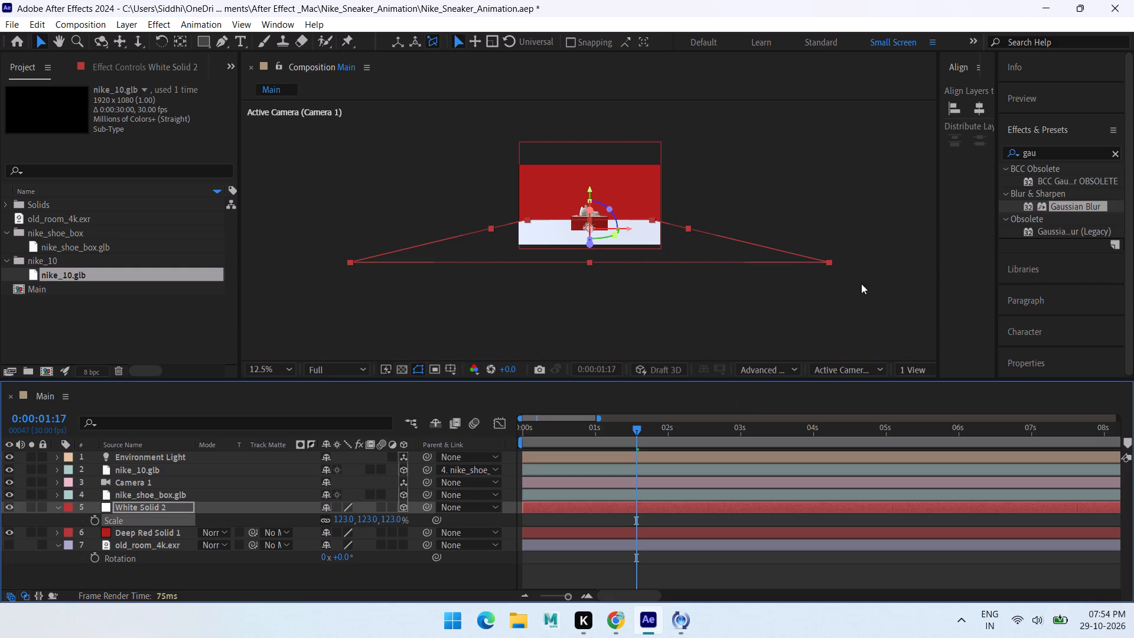
left_click(804, 294)
scroll(591, 193, "up", 2)
scroll(621, 206, "down", 1)
left_click(650, 142)
scroll(650, 153, "down", 2)
left_click(689, 307)
scroll(705, 287, "up", 1)
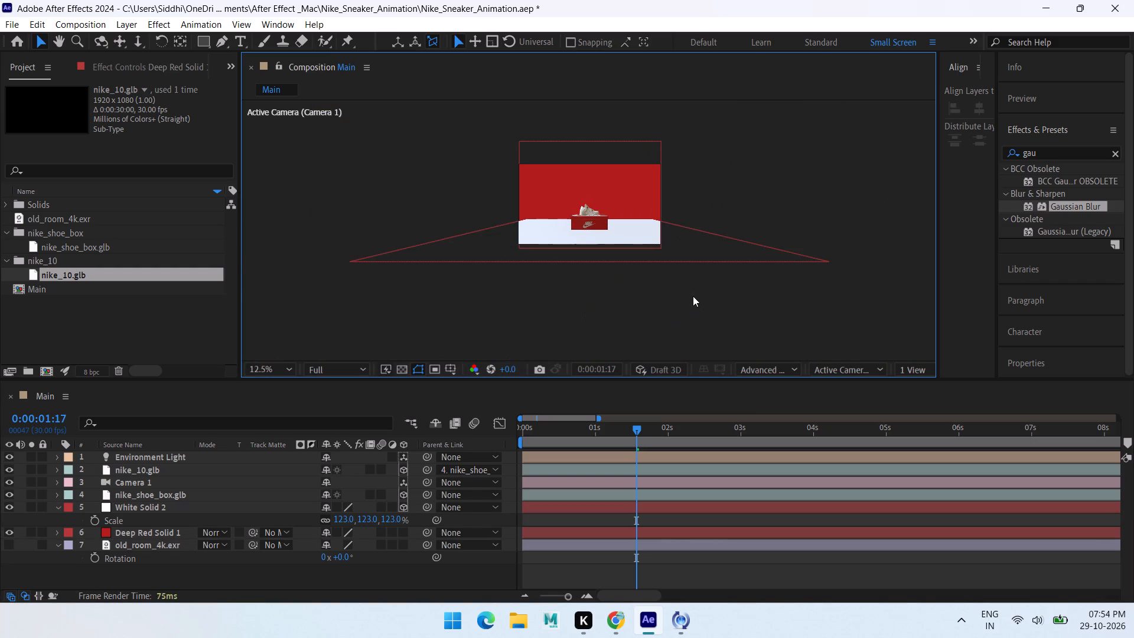
scroll(693, 296, "up", 1)
Reveal the White Solid 2 floor's geometry and material options and review its shadow settings.
left_click(152, 509)
type("aa")
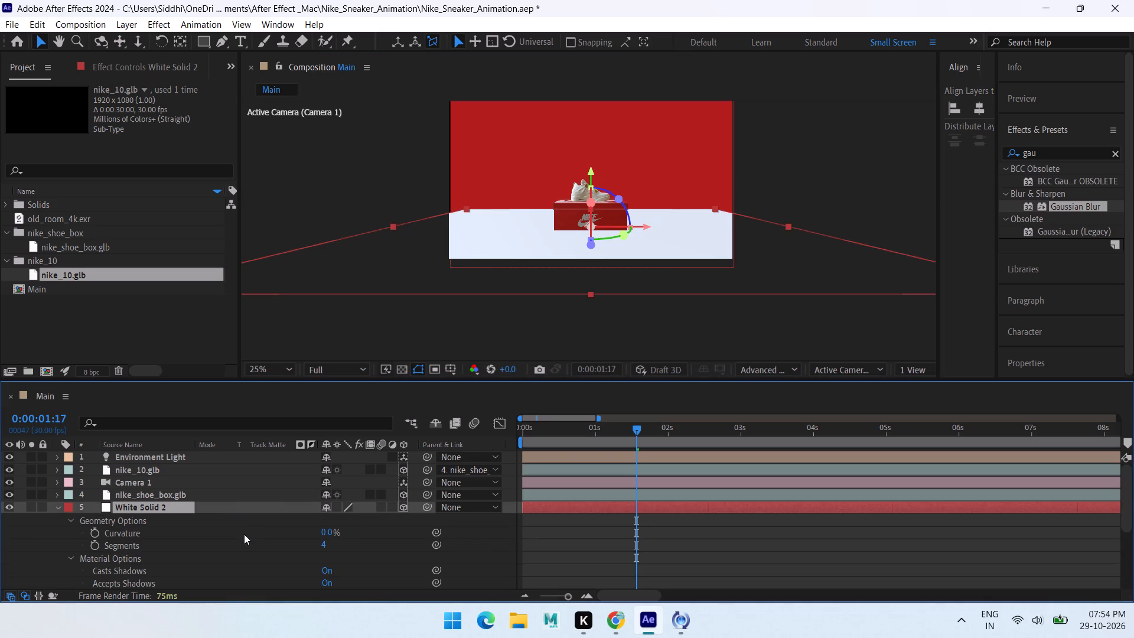
scroll(244, 534, "down", 4)
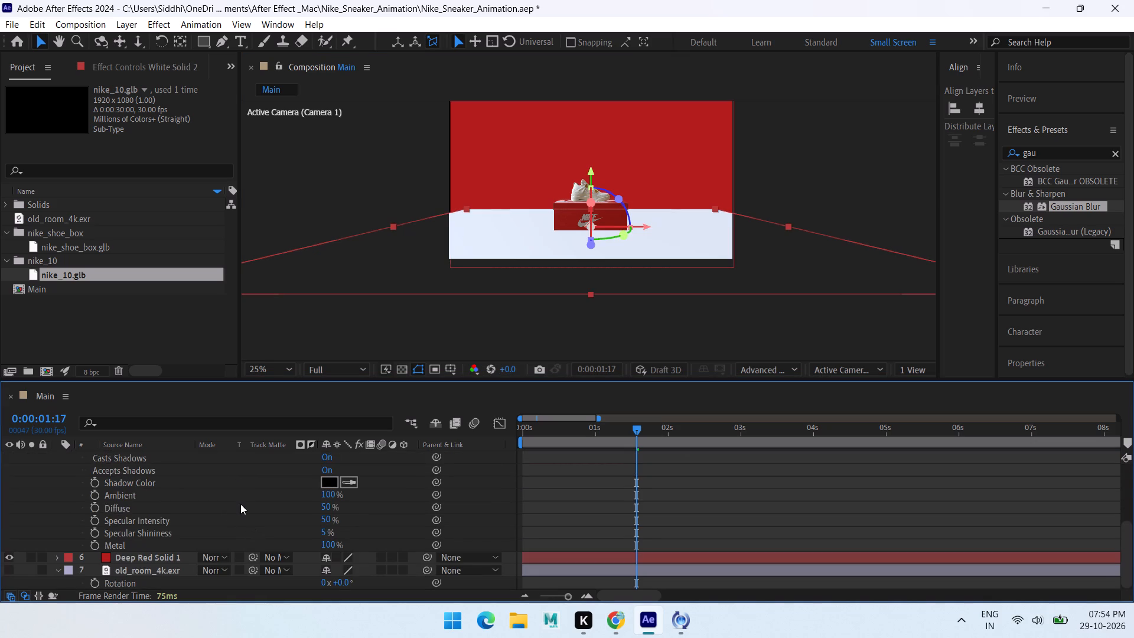
scroll(240, 503, "up", 1)
Save the project.
key("ctrl+s")
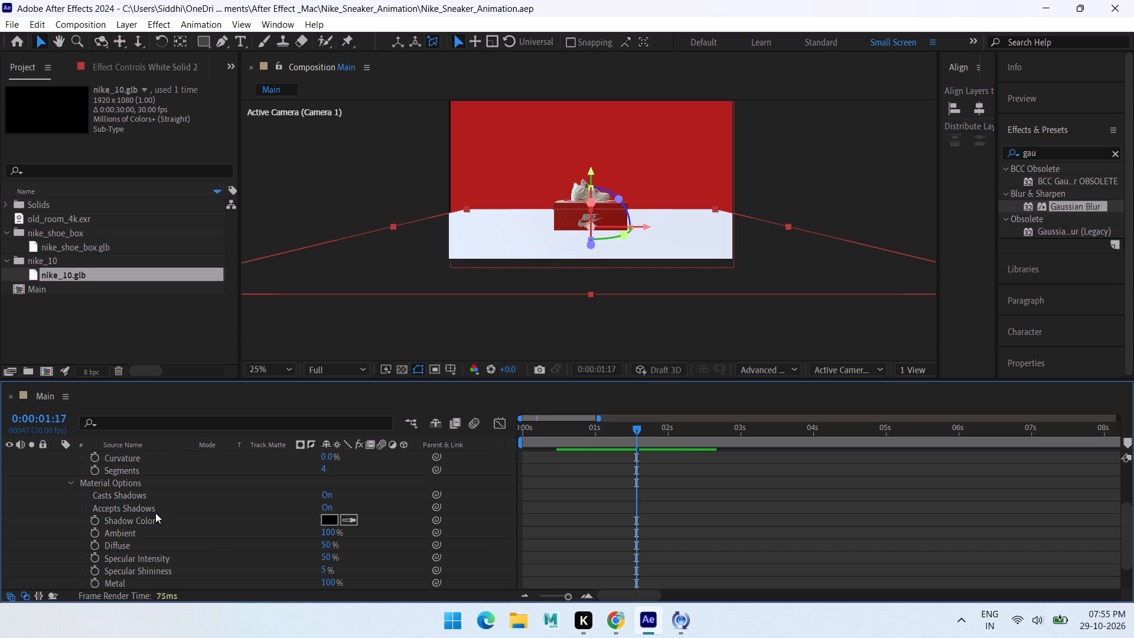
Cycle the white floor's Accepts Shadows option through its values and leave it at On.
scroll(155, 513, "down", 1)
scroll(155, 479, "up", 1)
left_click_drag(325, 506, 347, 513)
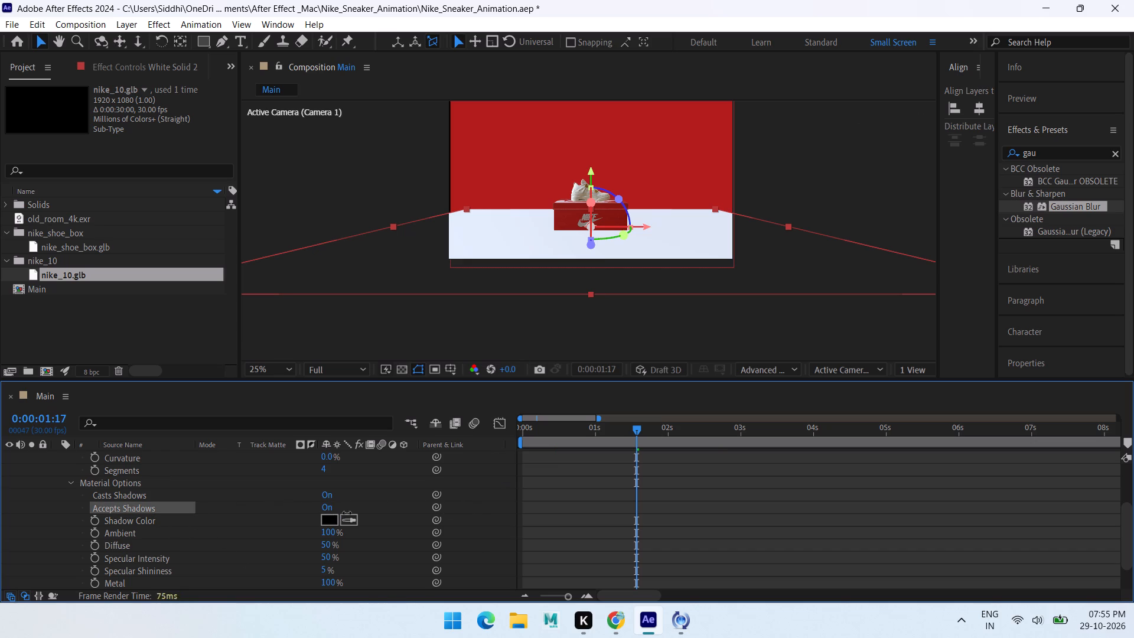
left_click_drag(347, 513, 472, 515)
Preview the animation from the first frame to check for shadows on the white floor, then return to the start.
left_click_drag(632, 428, 455, 444)
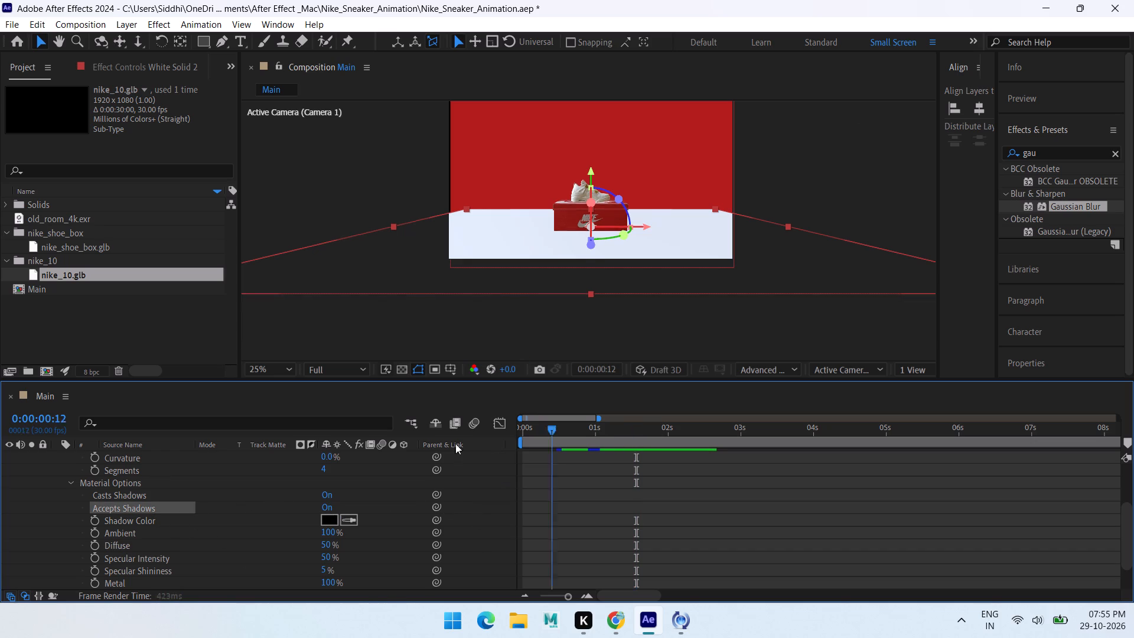
left_click_drag(455, 444, 435, 448)
key("space")
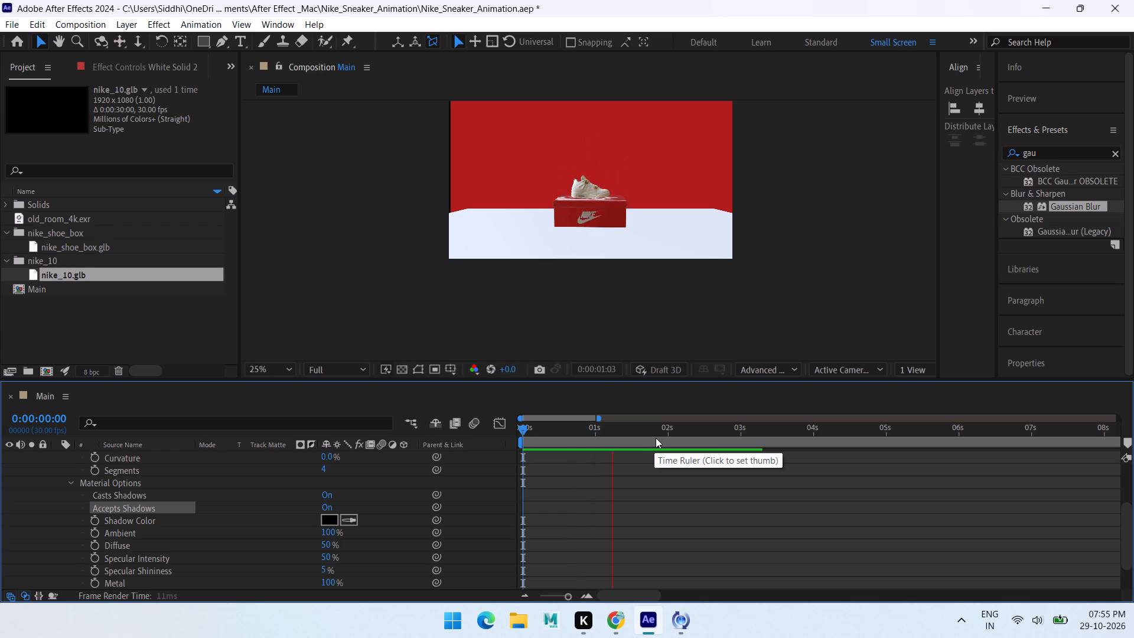
key("space")
left_click_drag(633, 425, 362, 435)
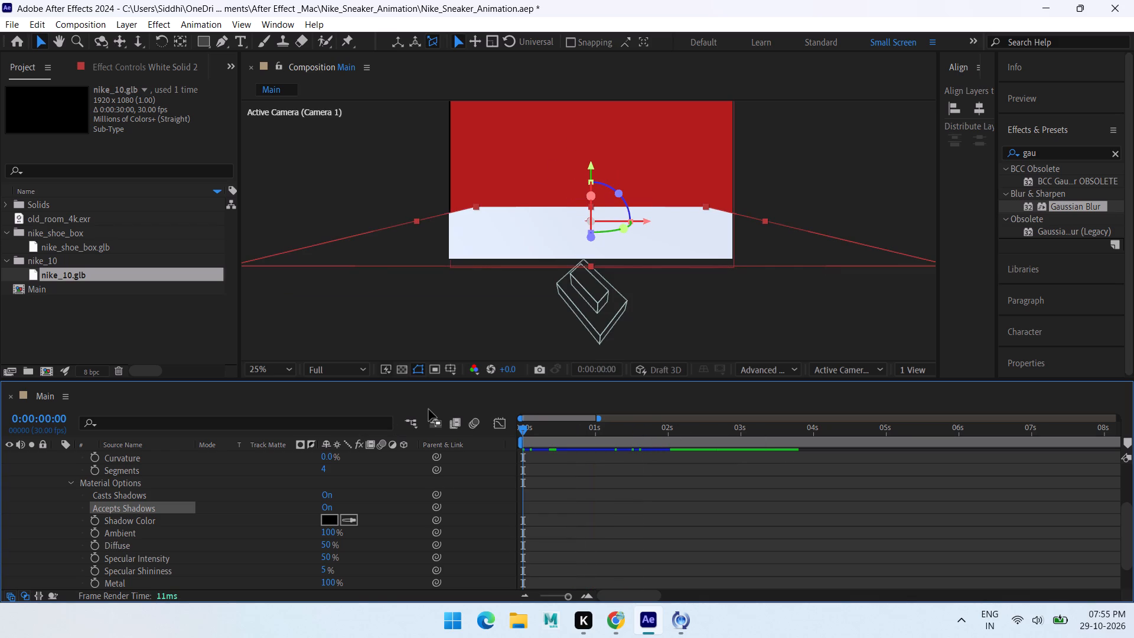
Set Accepts Shadows to Off in the White Solid 2 floor's material options.
right_click(129, 506)
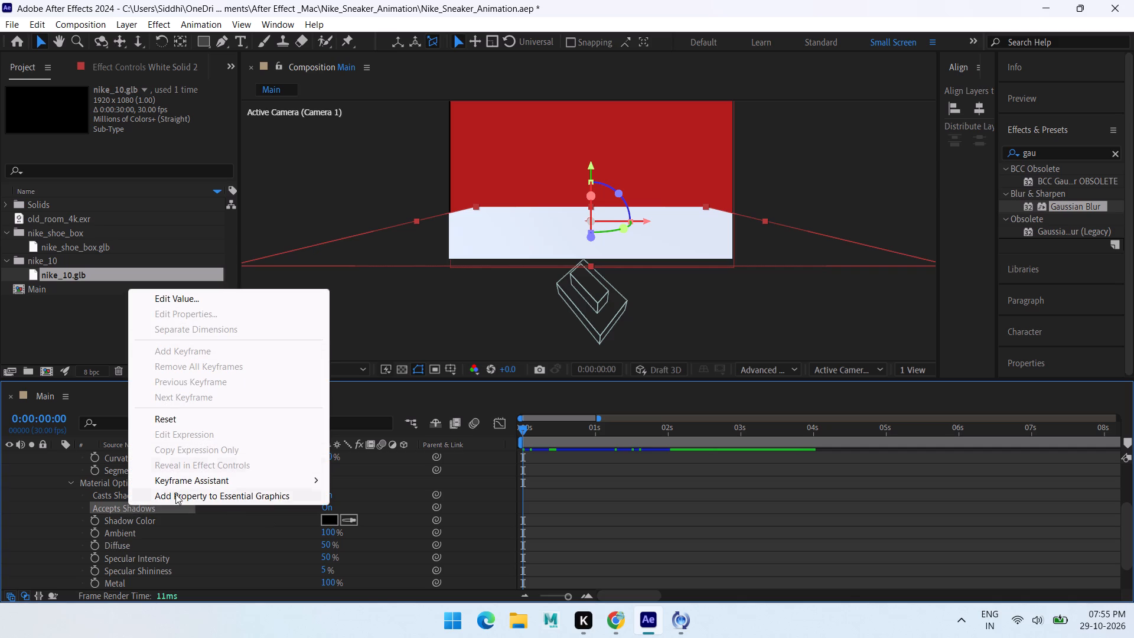
left_click(127, 503)
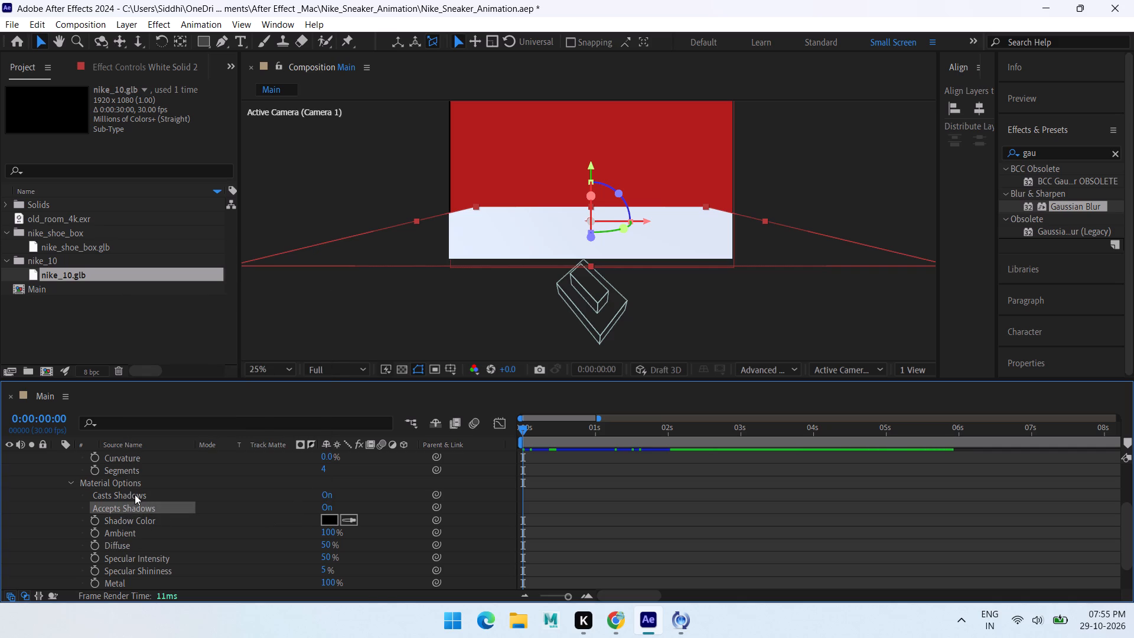
scroll(254, 514, "down", 1)
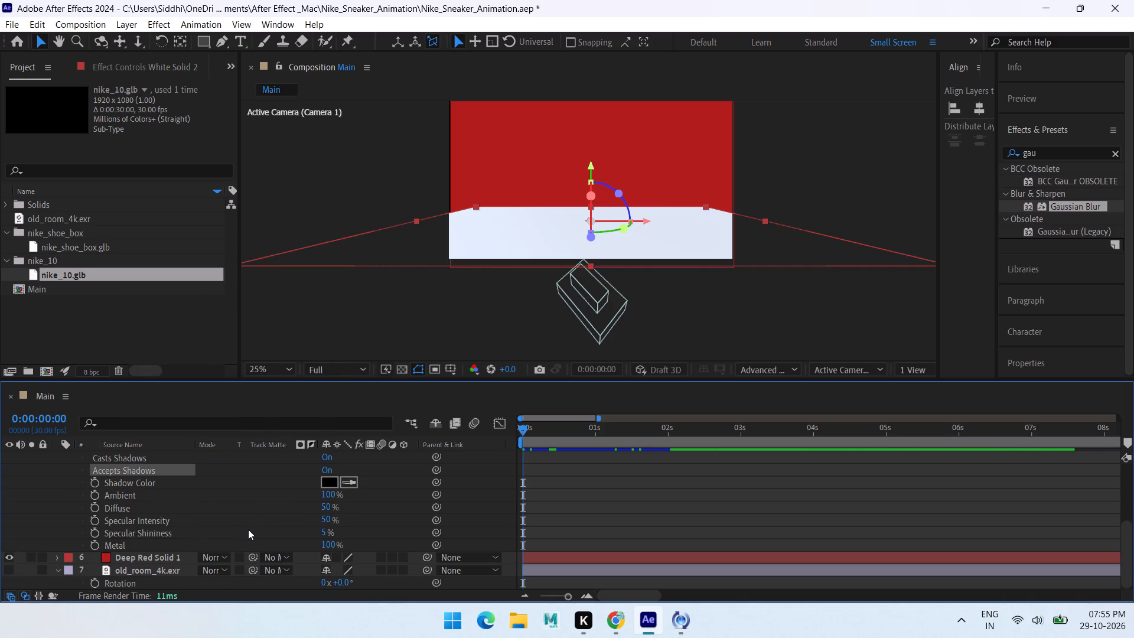
scroll(253, 535, "up", 2)
left_click_drag(327, 540, 283, 543)
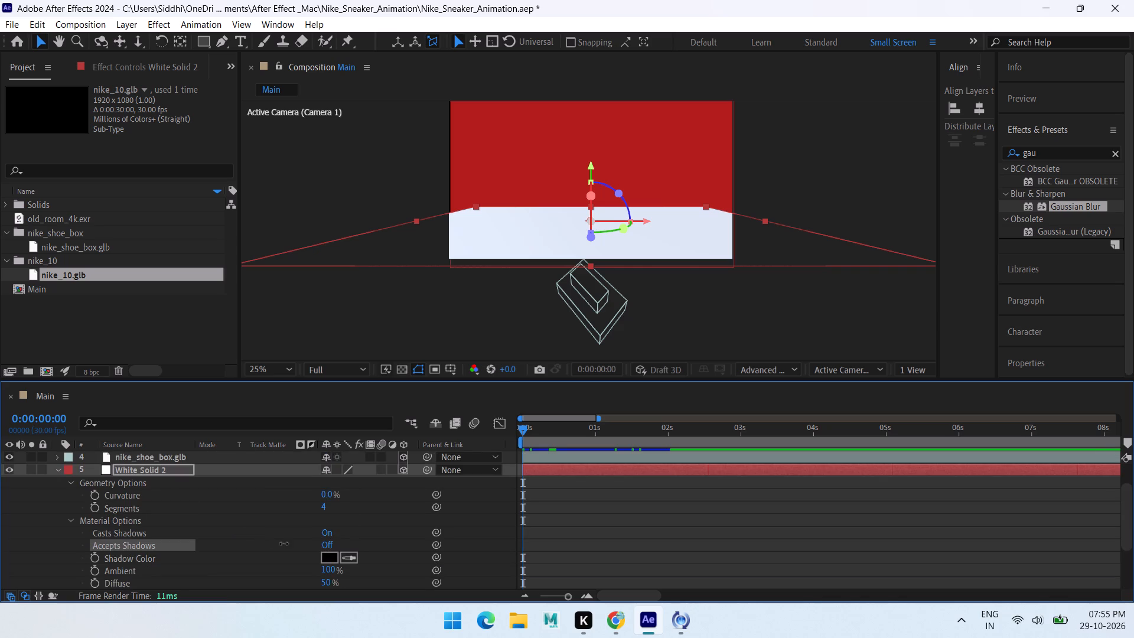
left_click_drag(283, 543, 240, 544)
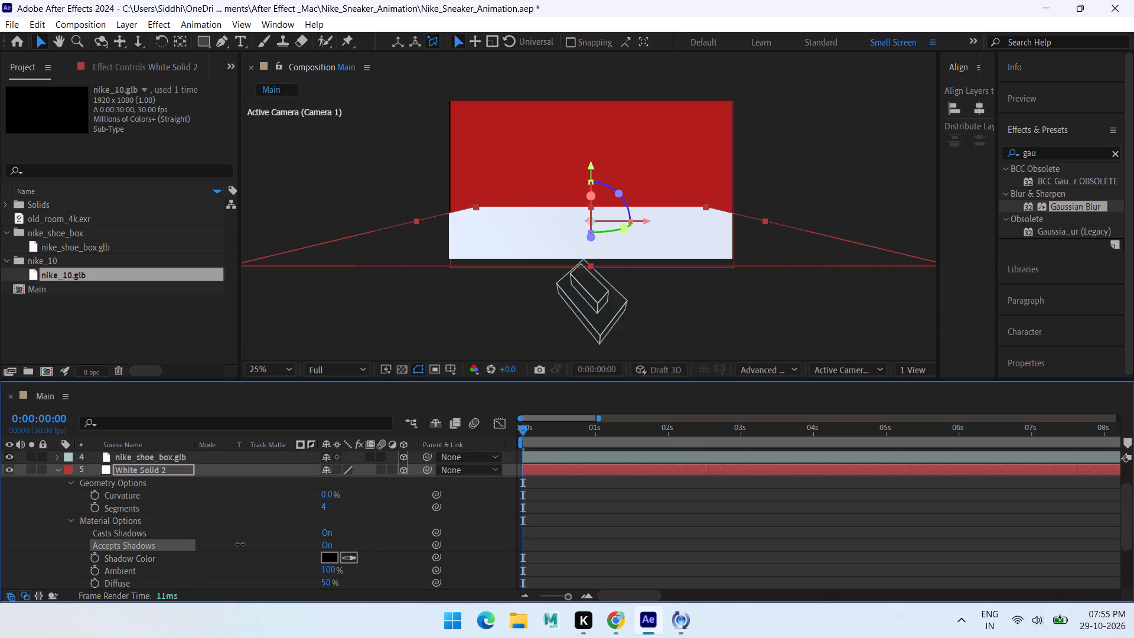
left_click_drag(240, 544, 357, 545)
left_click_drag(329, 542, 286, 544)
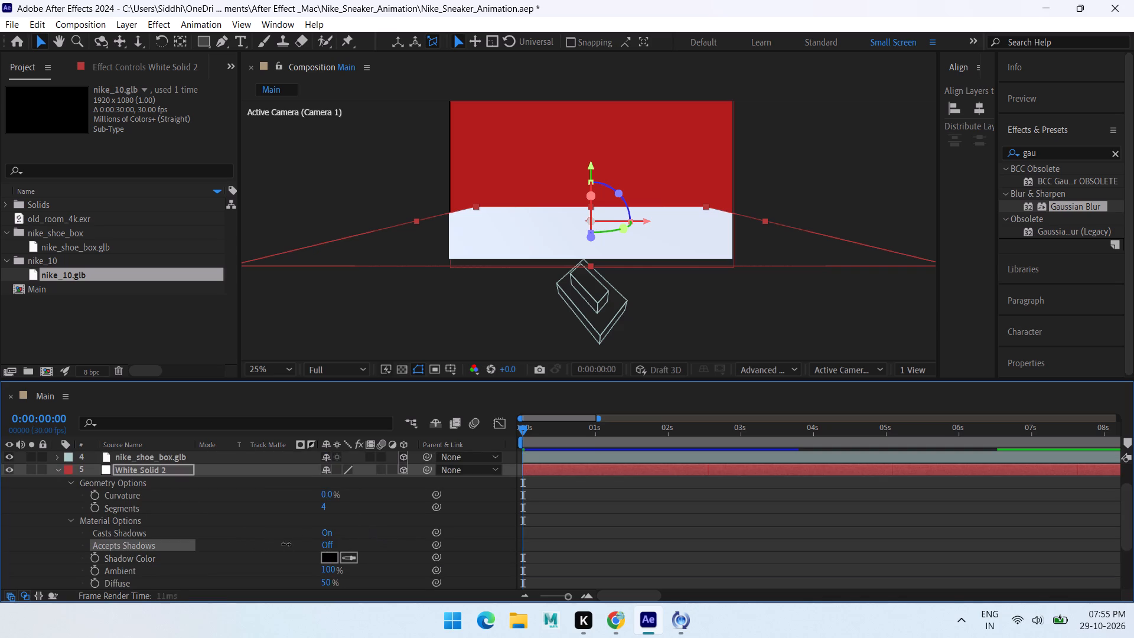
left_click_drag(286, 544, 272, 545)
scroll(352, 521, "down", 2)
scroll(370, 510, "up", 1)
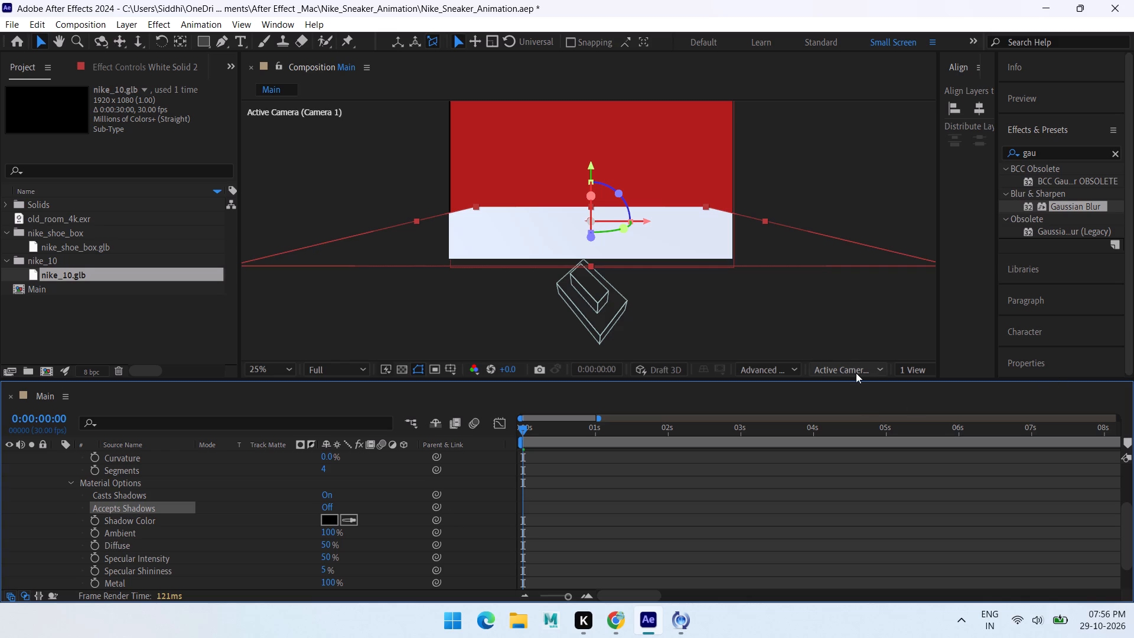
Keep the Advanced 3D renderer and fit its shadow casting box to the scene in the render options.
left_click(791, 368)
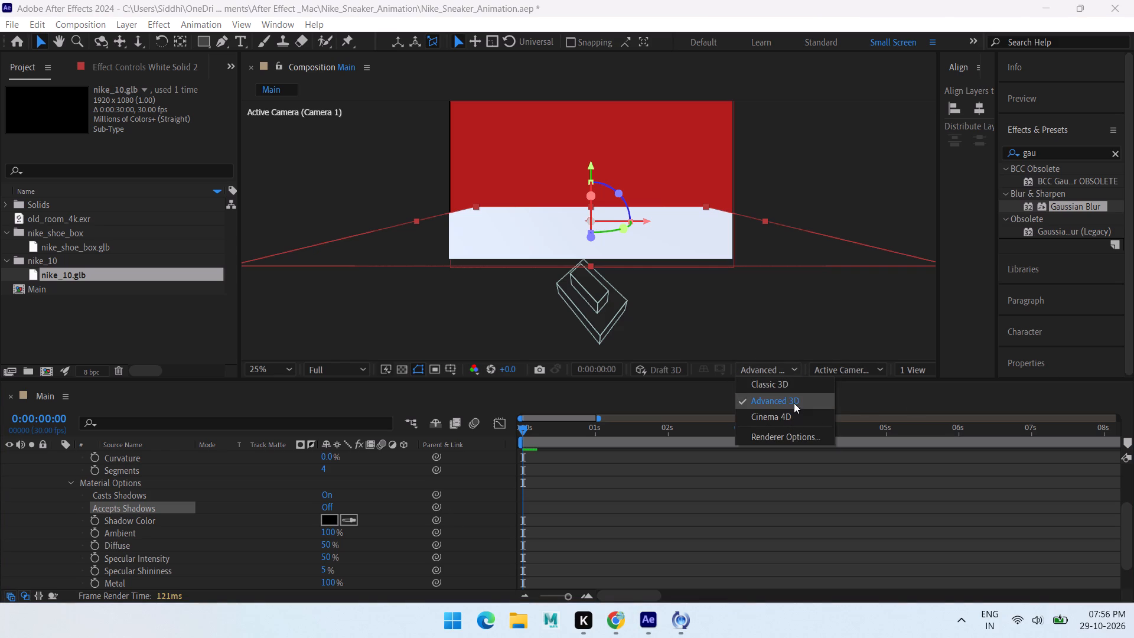
left_click(794, 403)
left_click(783, 369)
left_click(786, 440)
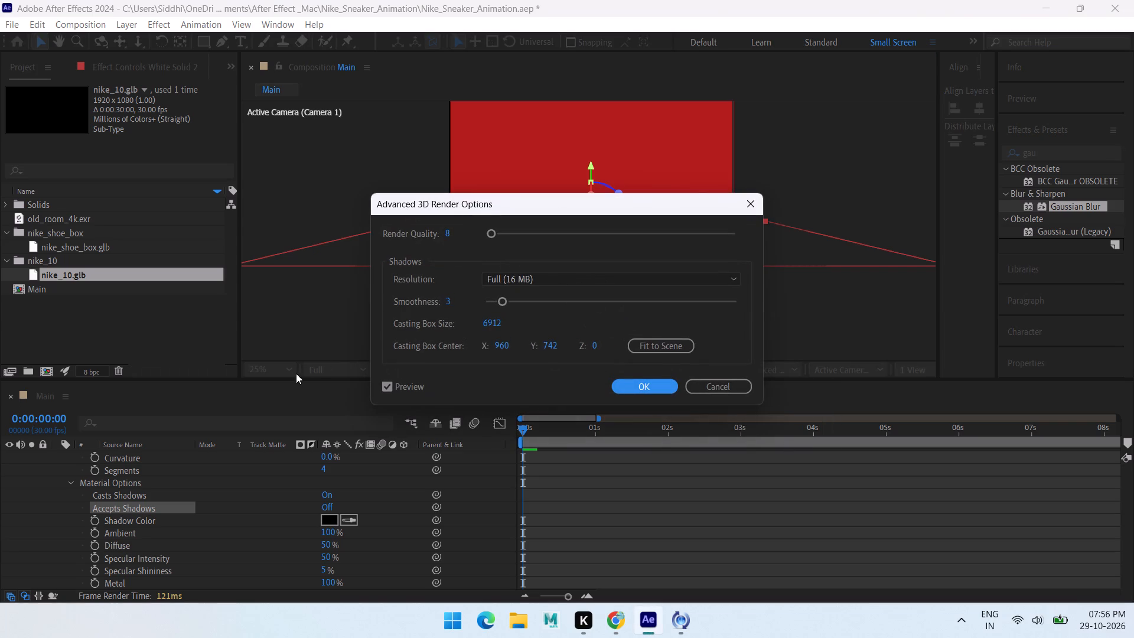
left_click(572, 275)
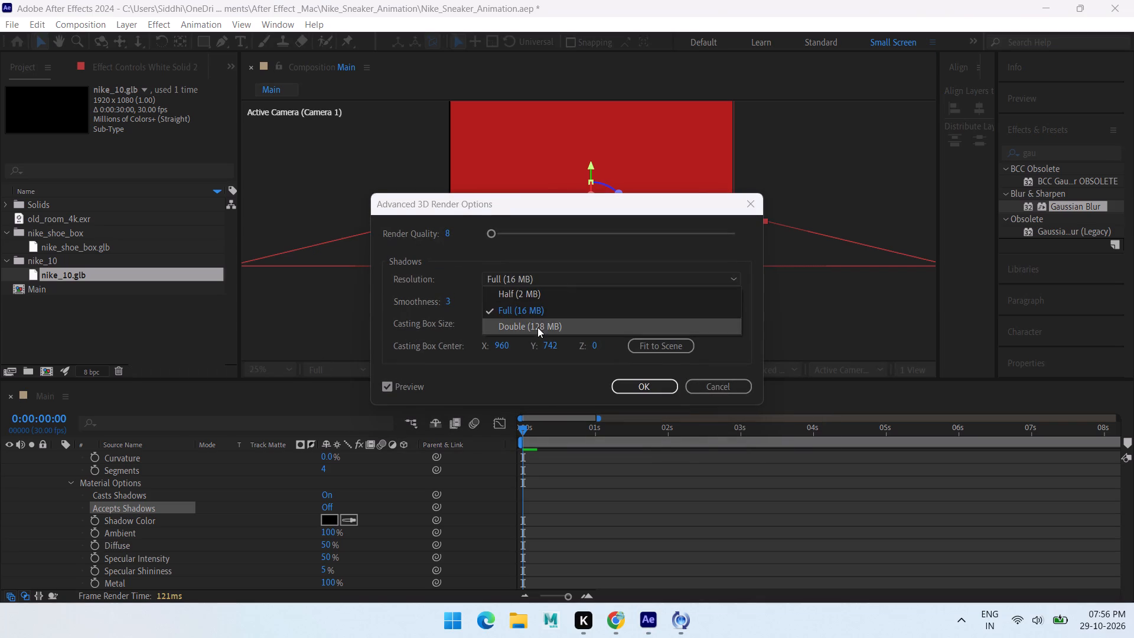
left_click(542, 362)
left_click(660, 350)
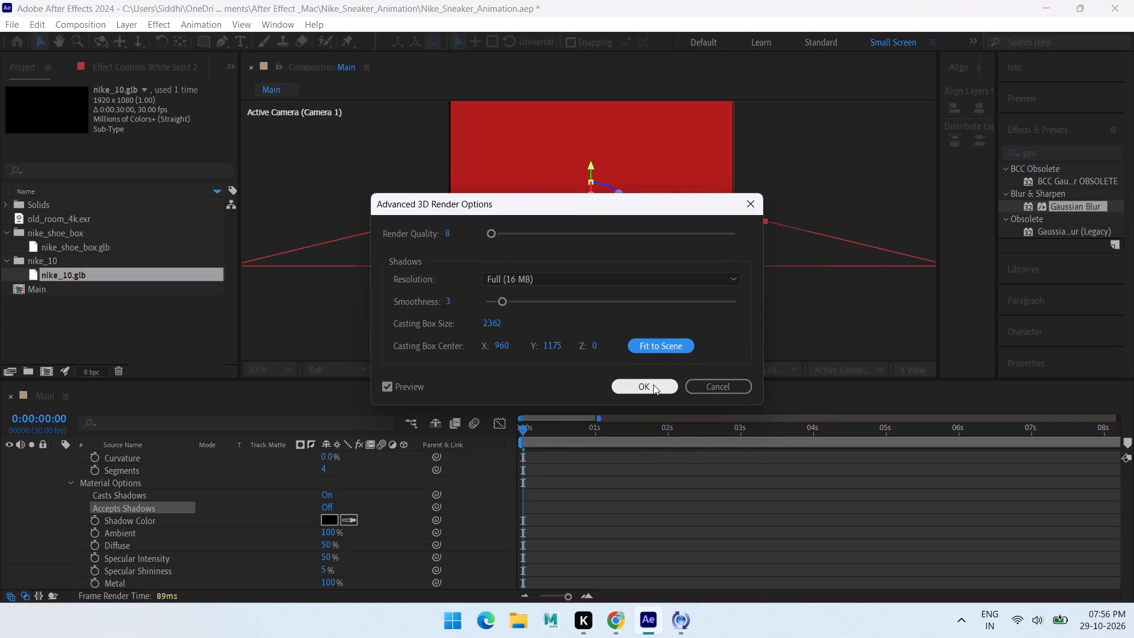
left_click(653, 385)
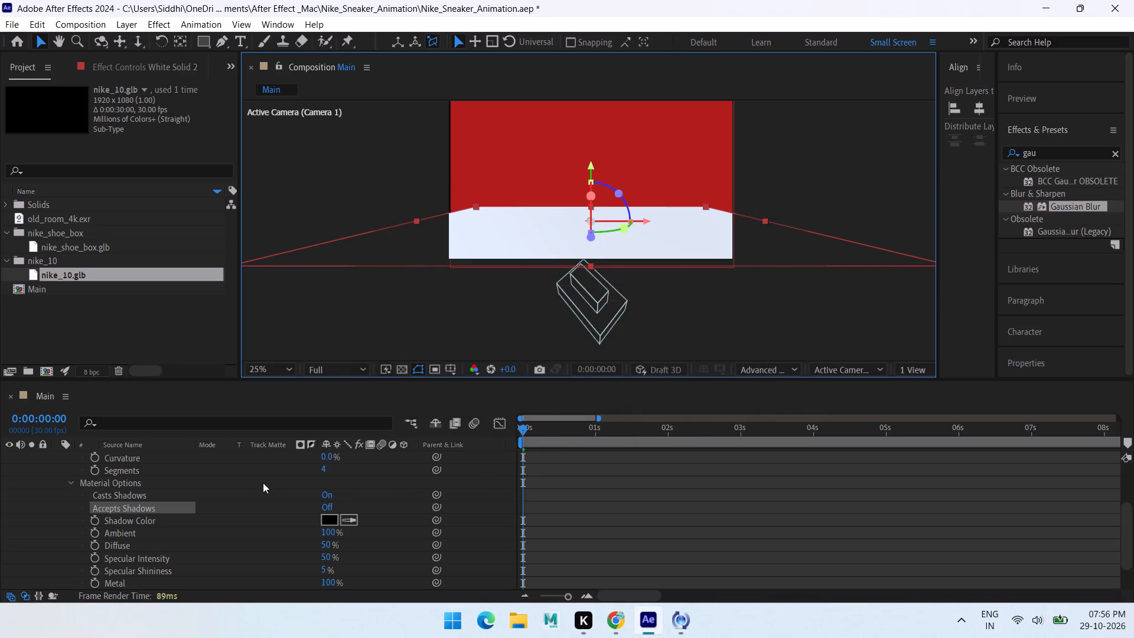
Scrub and play the animation from the first frame to check the shadows on the white floor, stopping at 0:00:01:17.
left_click_drag(539, 427, 698, 431)
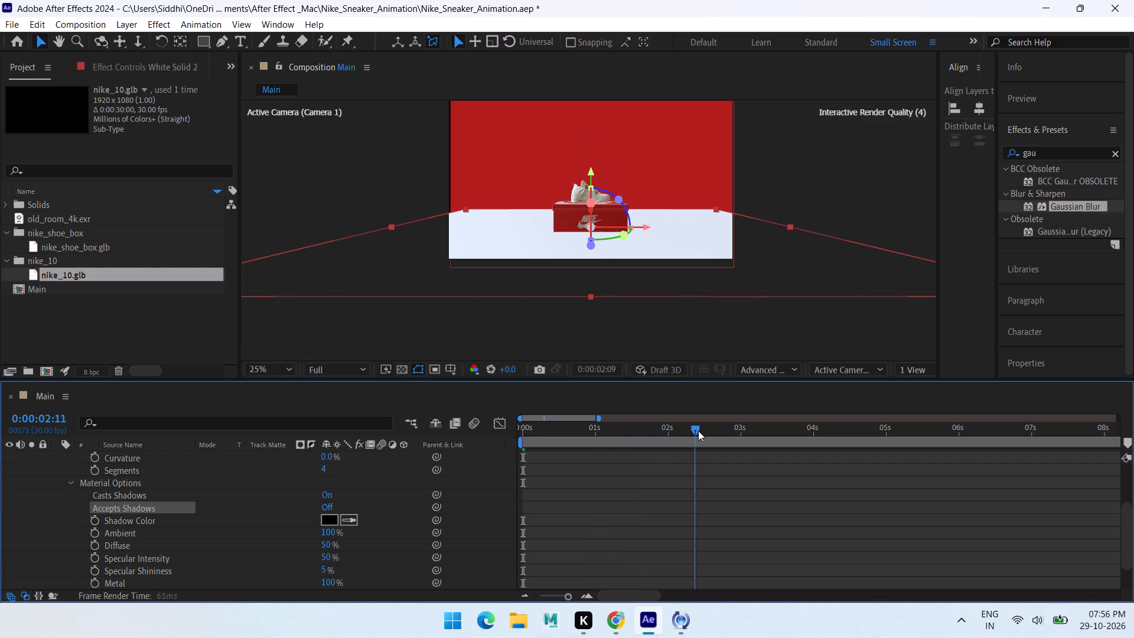
left_click_drag(698, 431, 425, 445)
key("space")
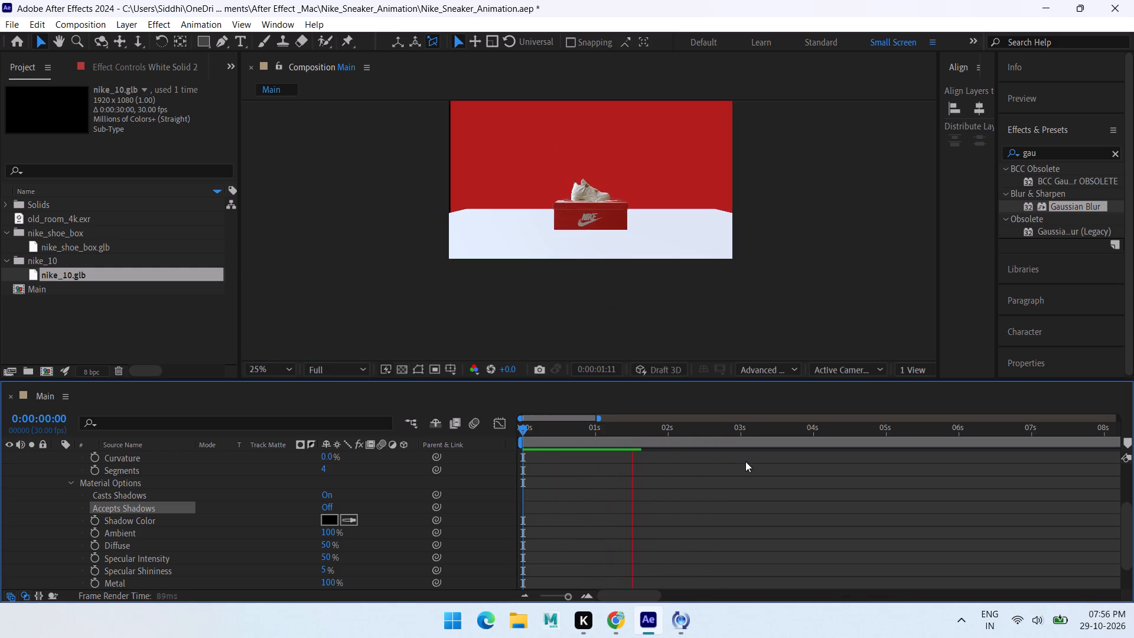
key("space")
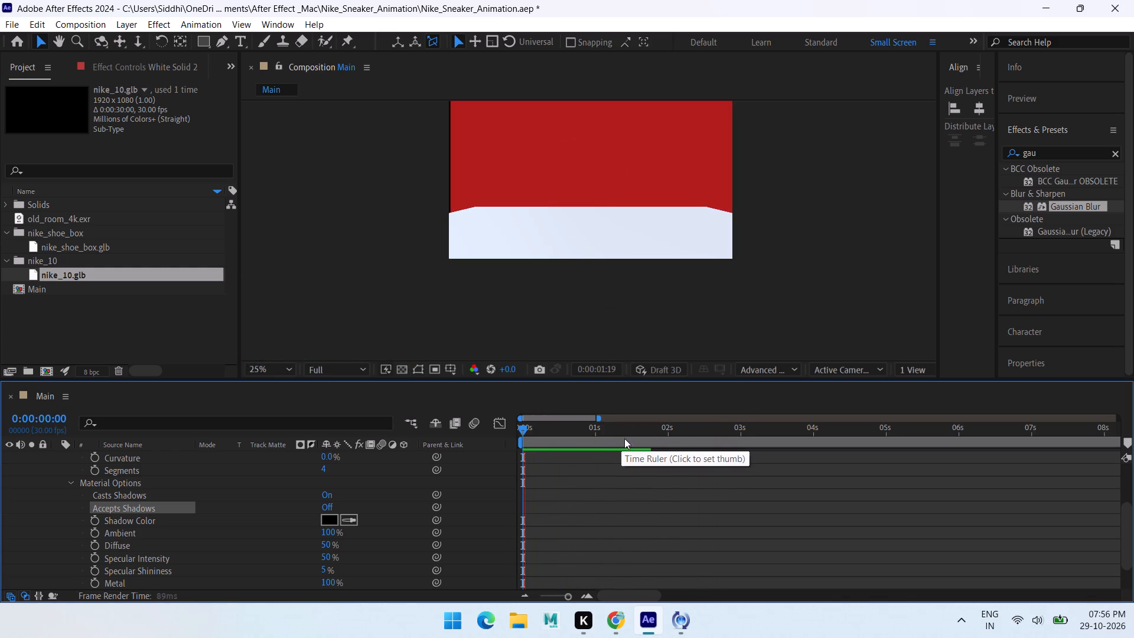
key("space")
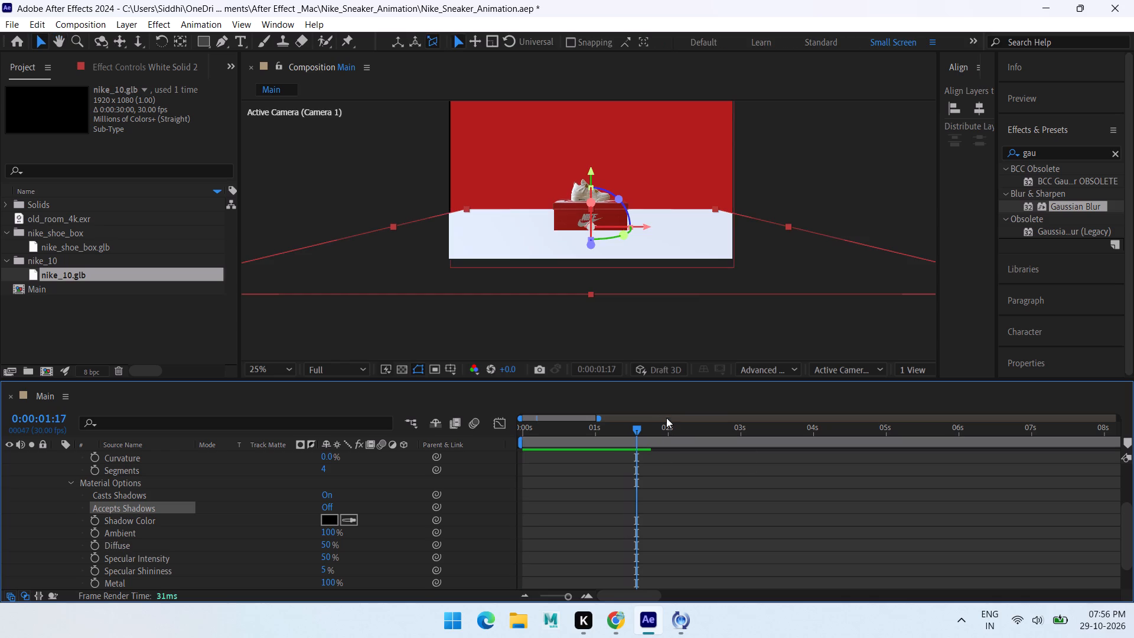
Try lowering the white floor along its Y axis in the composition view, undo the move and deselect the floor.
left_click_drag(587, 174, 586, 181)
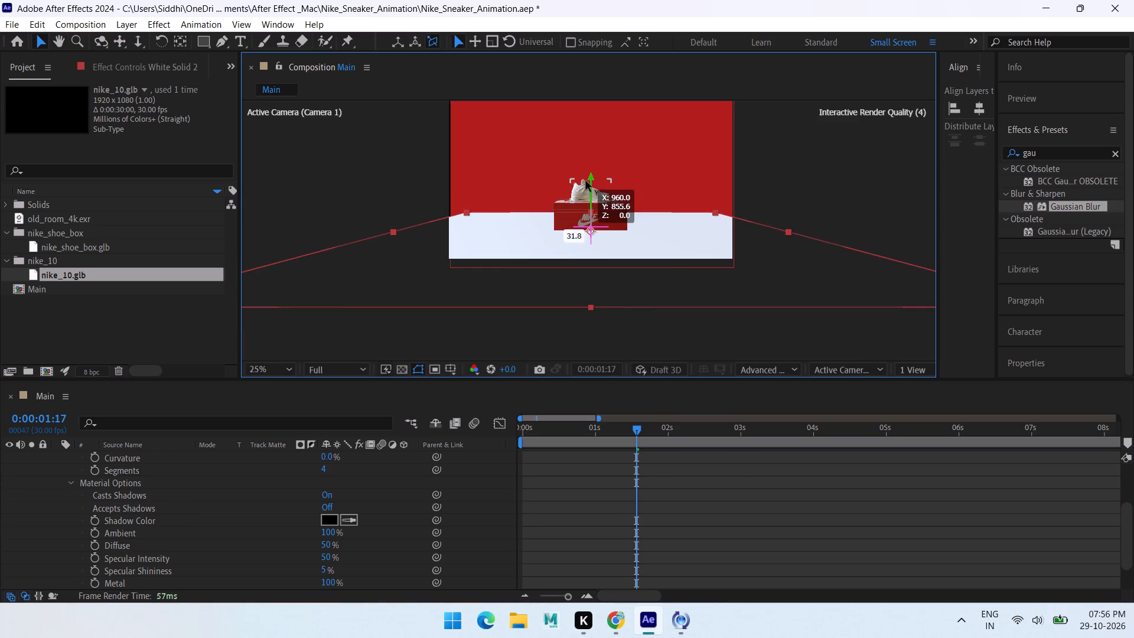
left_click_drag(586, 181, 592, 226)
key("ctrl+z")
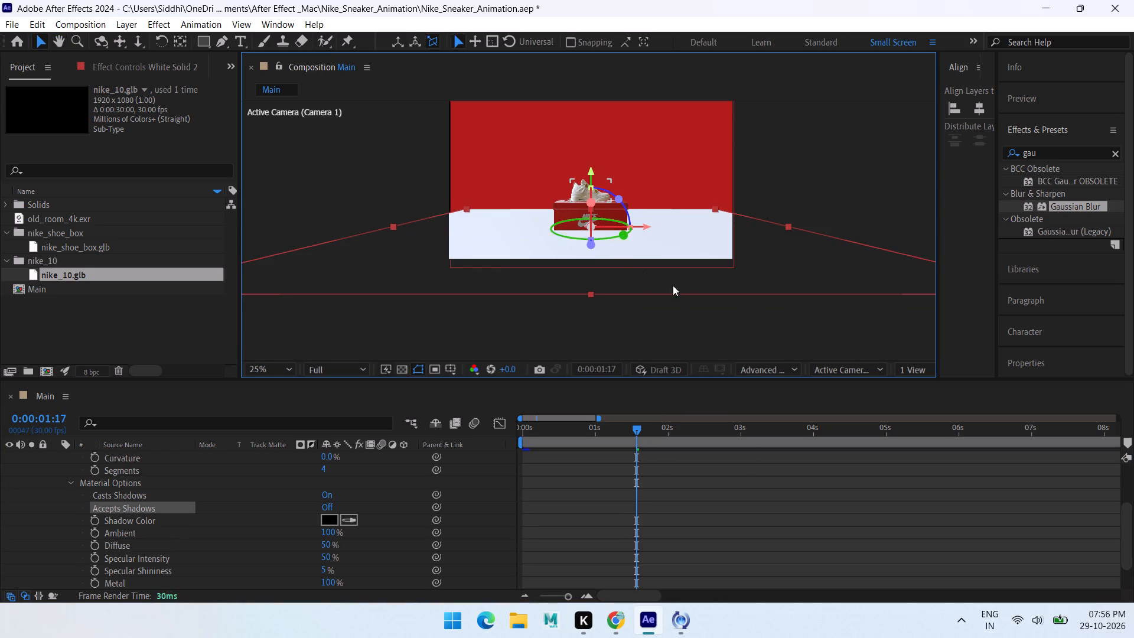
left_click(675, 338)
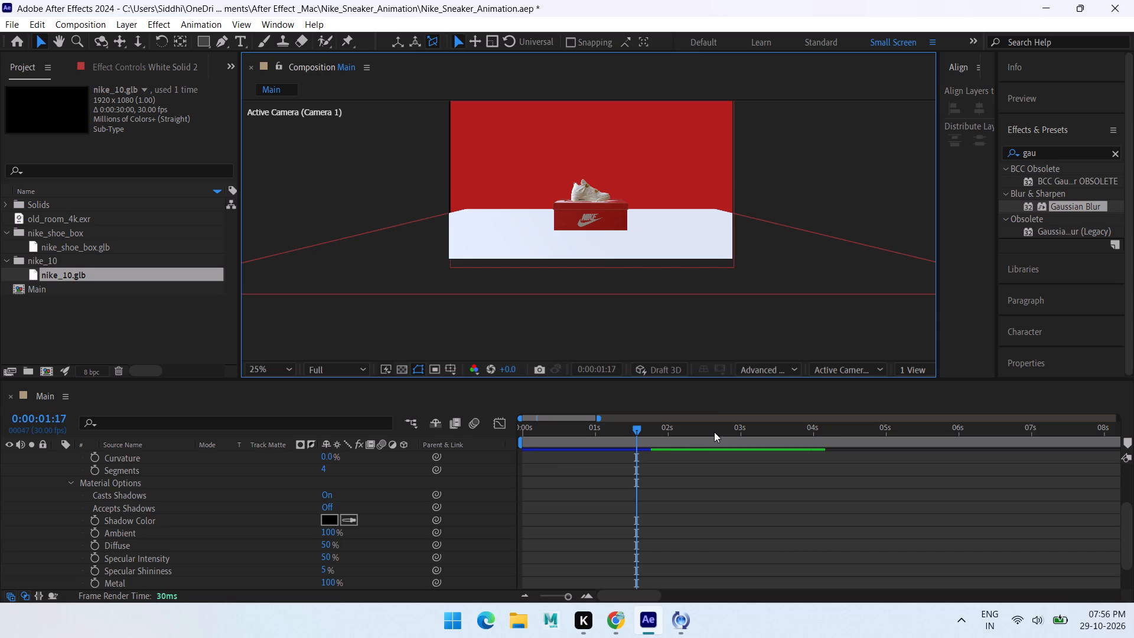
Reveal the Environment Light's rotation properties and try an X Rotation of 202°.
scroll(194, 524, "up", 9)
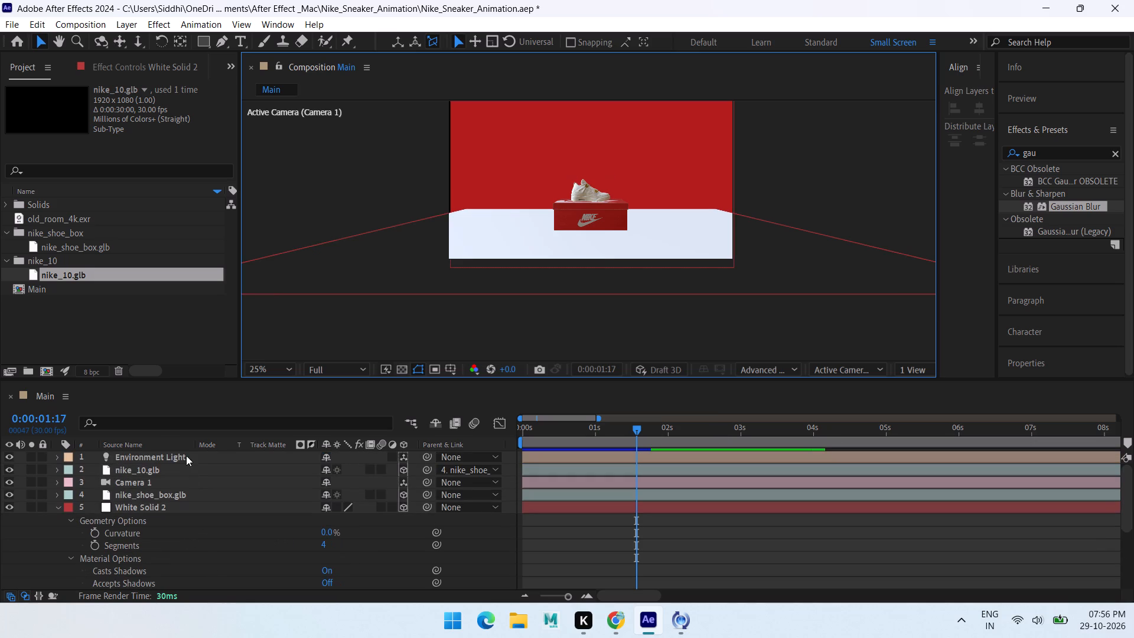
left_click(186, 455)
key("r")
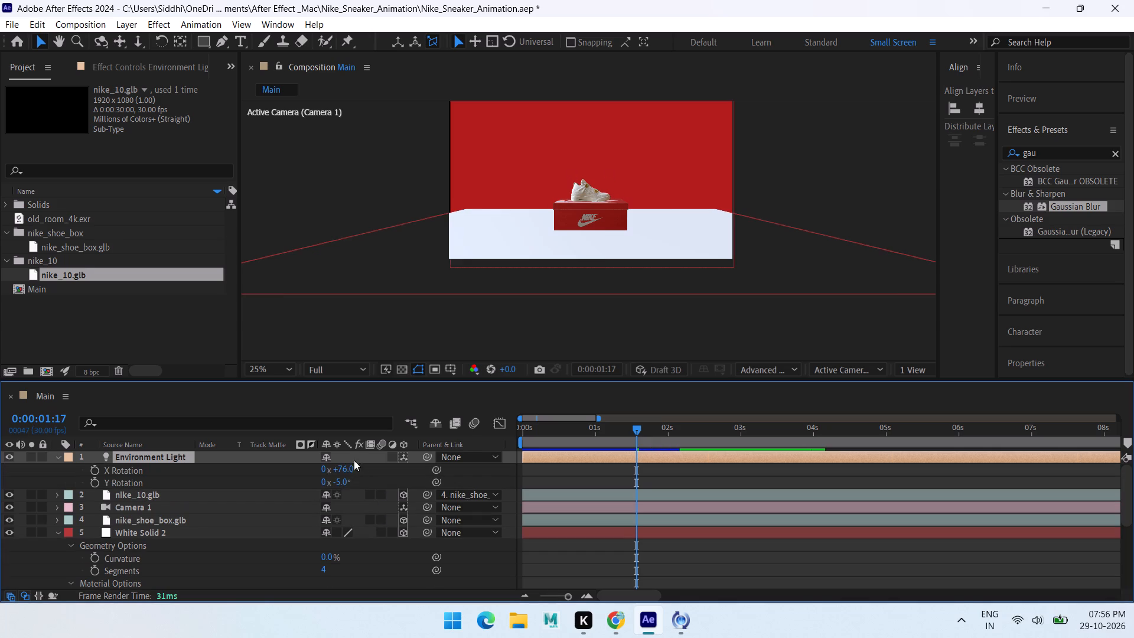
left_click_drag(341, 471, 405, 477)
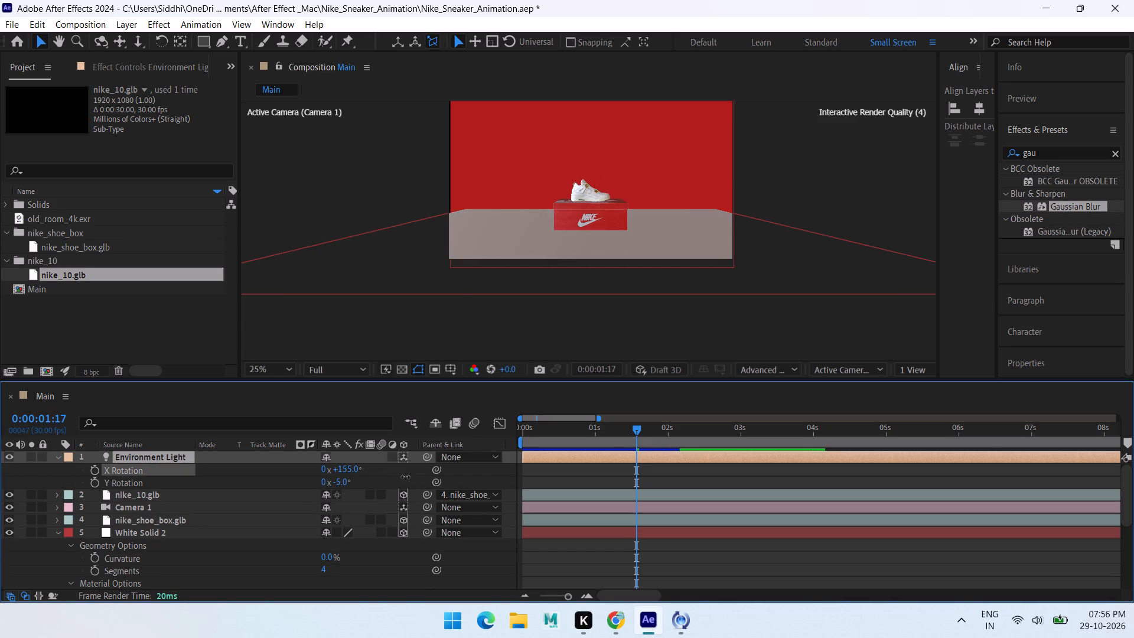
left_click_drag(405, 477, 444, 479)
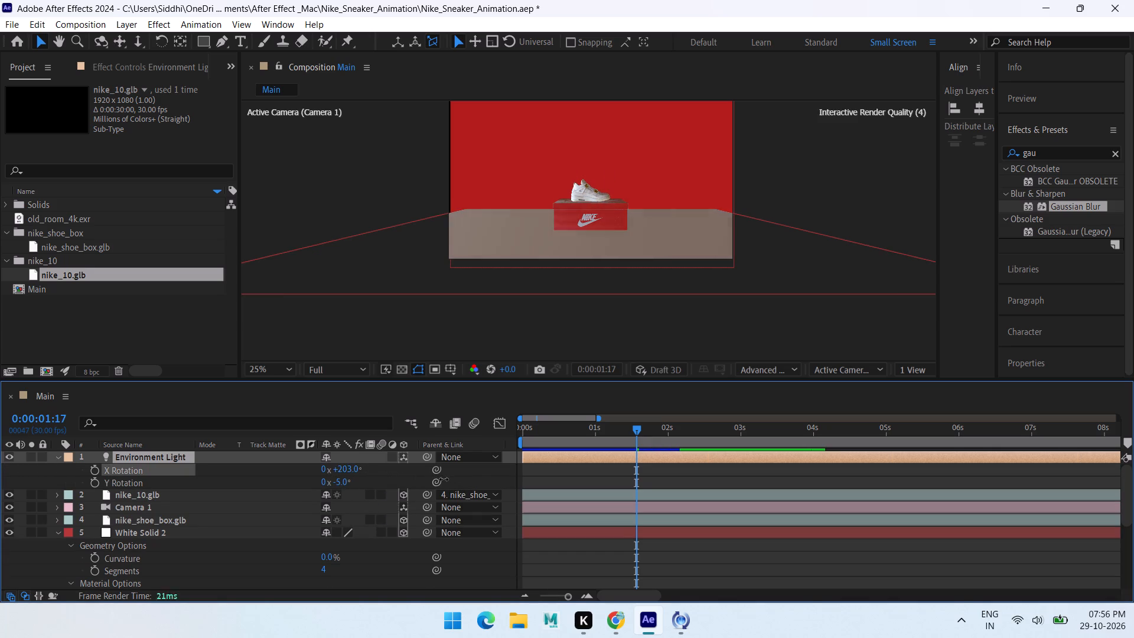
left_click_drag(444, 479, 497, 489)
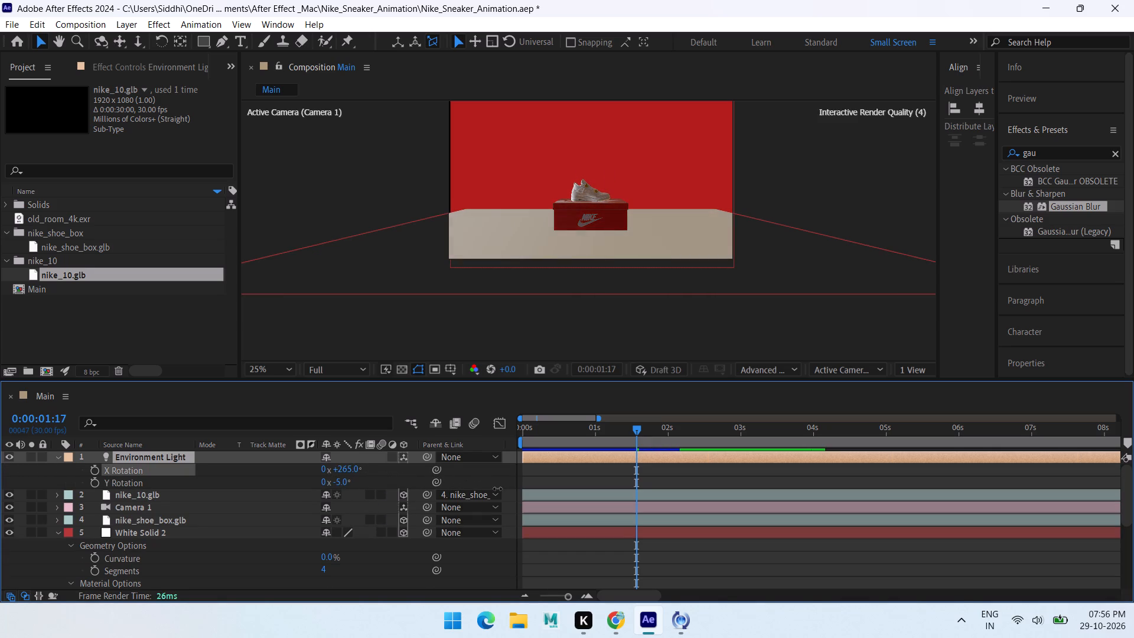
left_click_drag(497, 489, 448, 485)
Preview the animation from the current frame and again from the first frame to check the rotated lighting.
key("space")
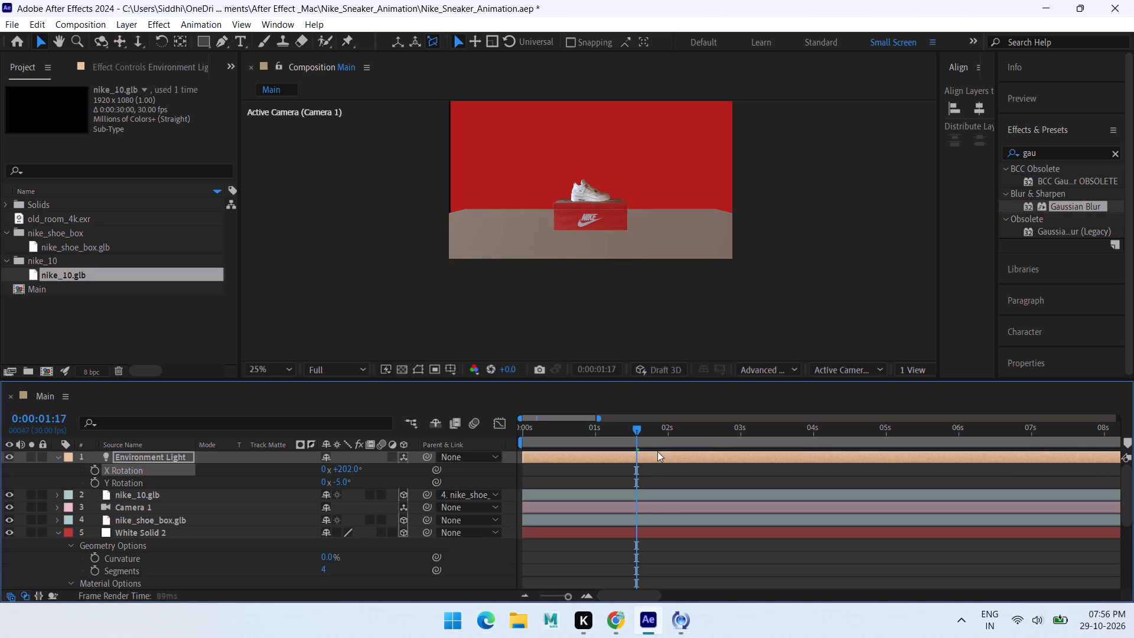
left_click_drag(667, 425, 627, 425)
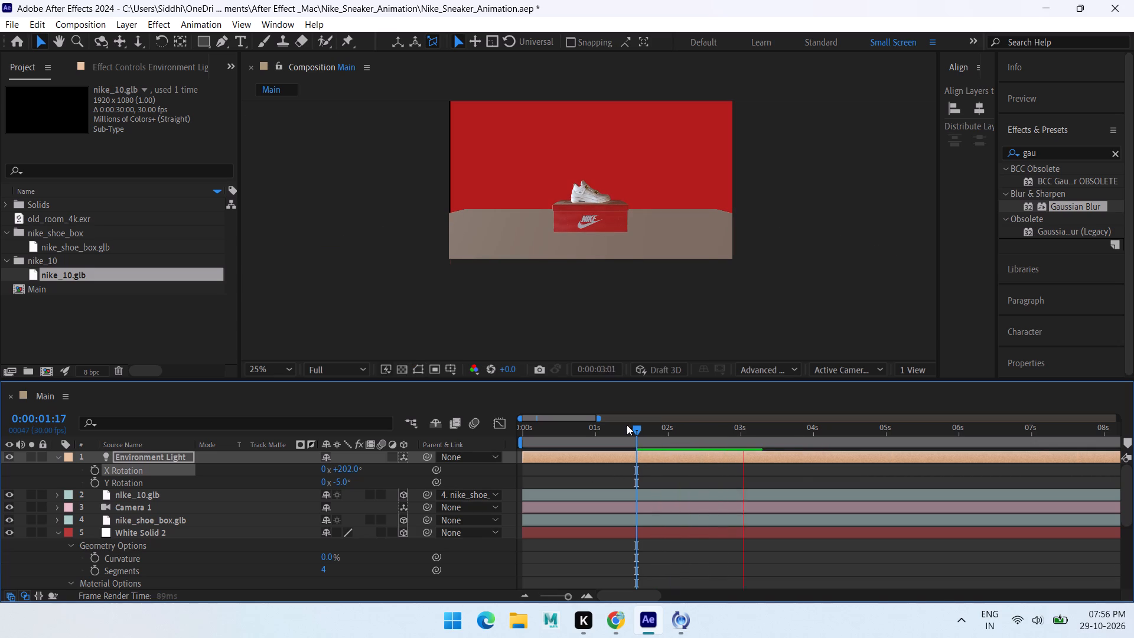
left_click_drag(627, 425, 397, 440)
key("space")
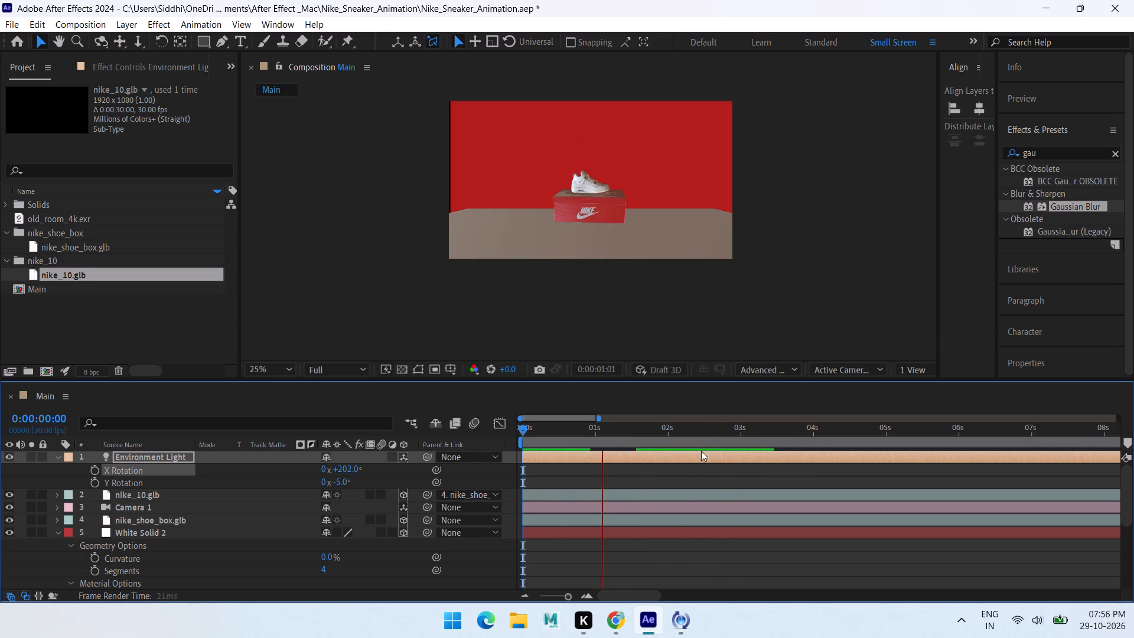
key("space")
Undo the last light rotation change and set the Environment Light's X Rotation to 90°.
key("ctrl+z")
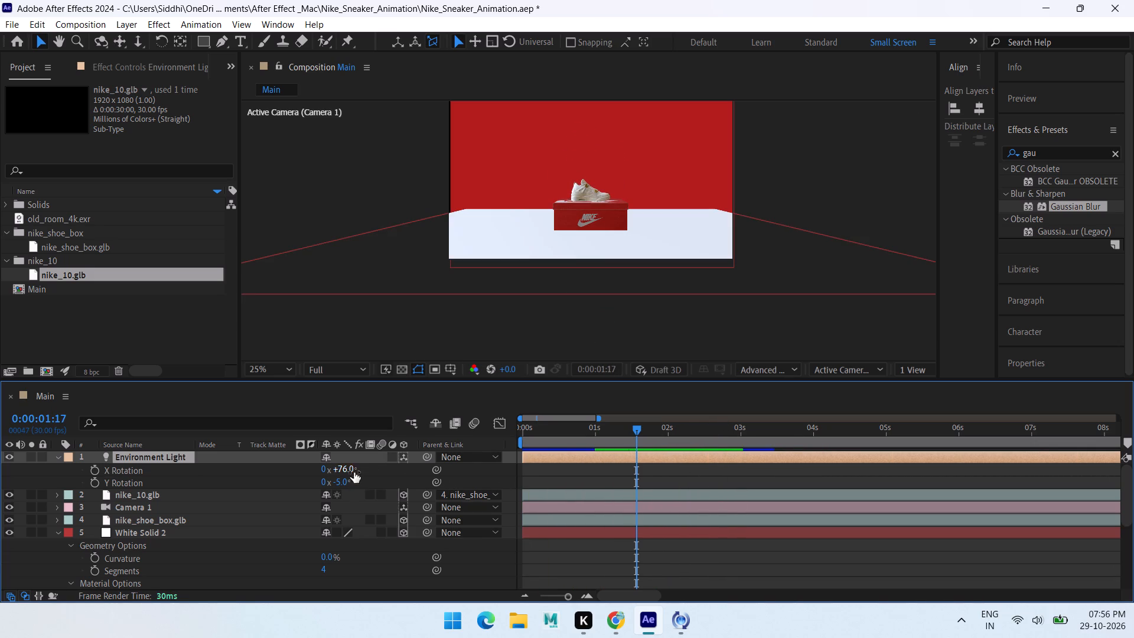
left_click(346, 466)
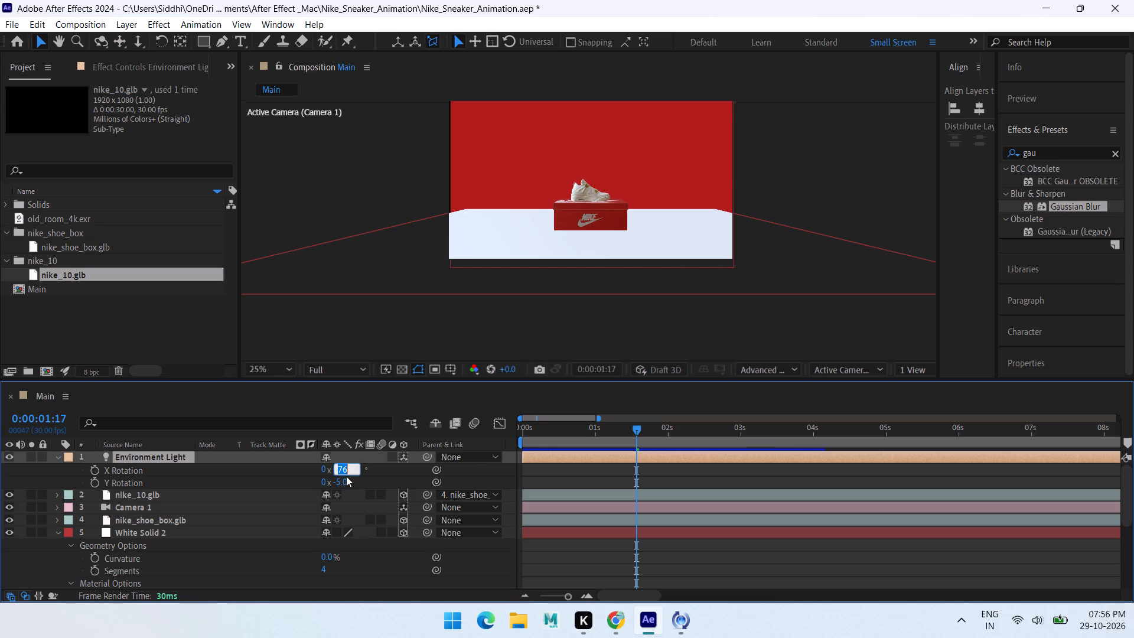
type("90")
key("Return")
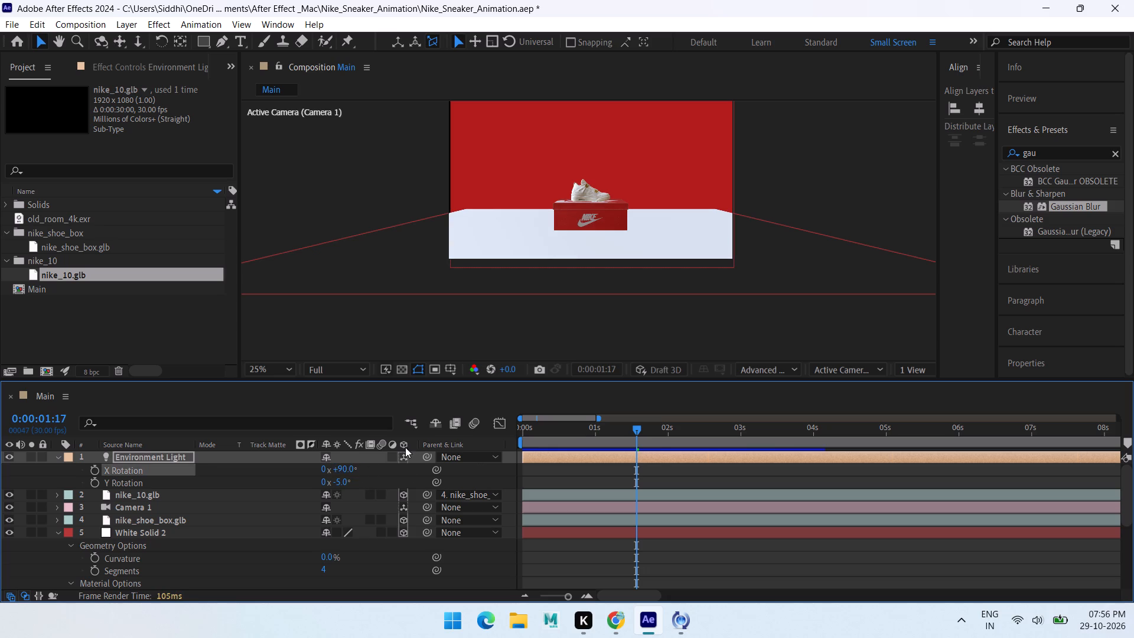
Preview the animation from the first frame to check the Environment Light's new rotation.
left_click_drag(630, 424, 442, 444)
key("space")
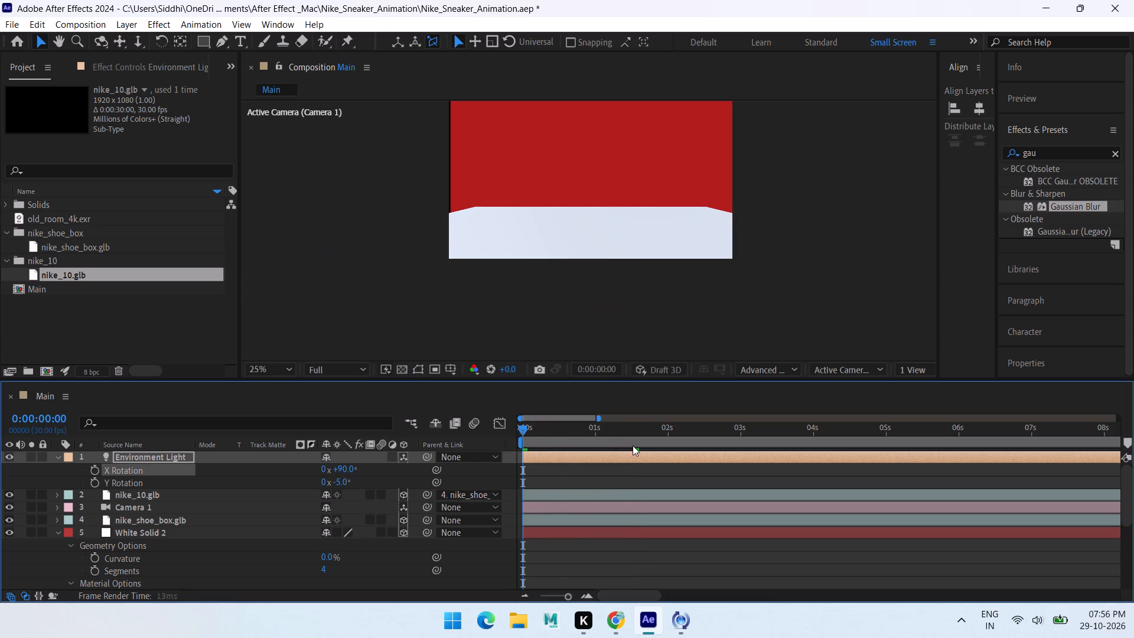